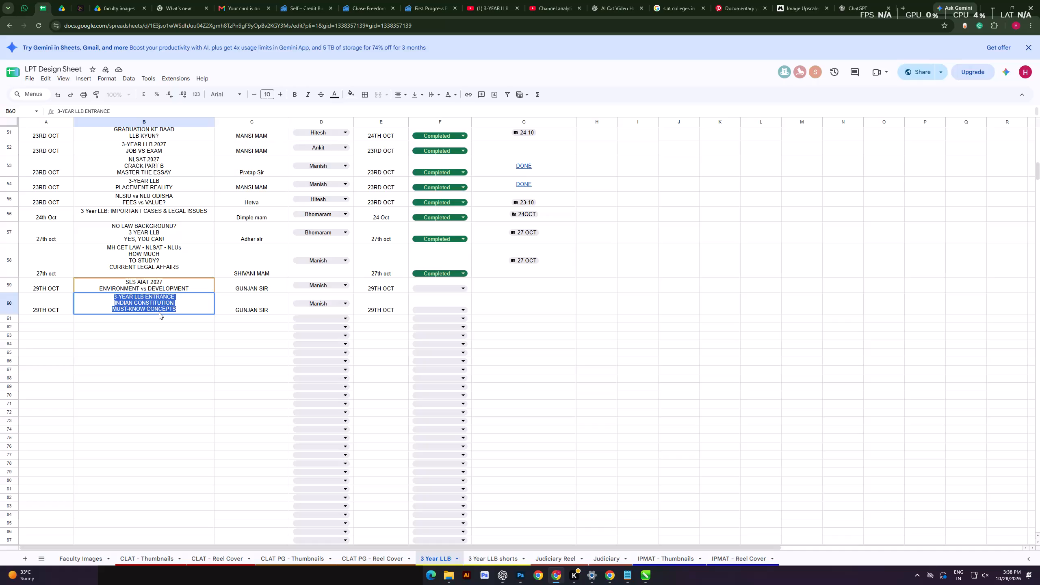
Copy the row 60 title "3-YEAR LLB ENTRANCE INDIAN CONSTITUTION MUST-KNOW CONCEPTS" and search Google for it in a new tab.
{"action": "right_click", "coordinate": [135, 300]}
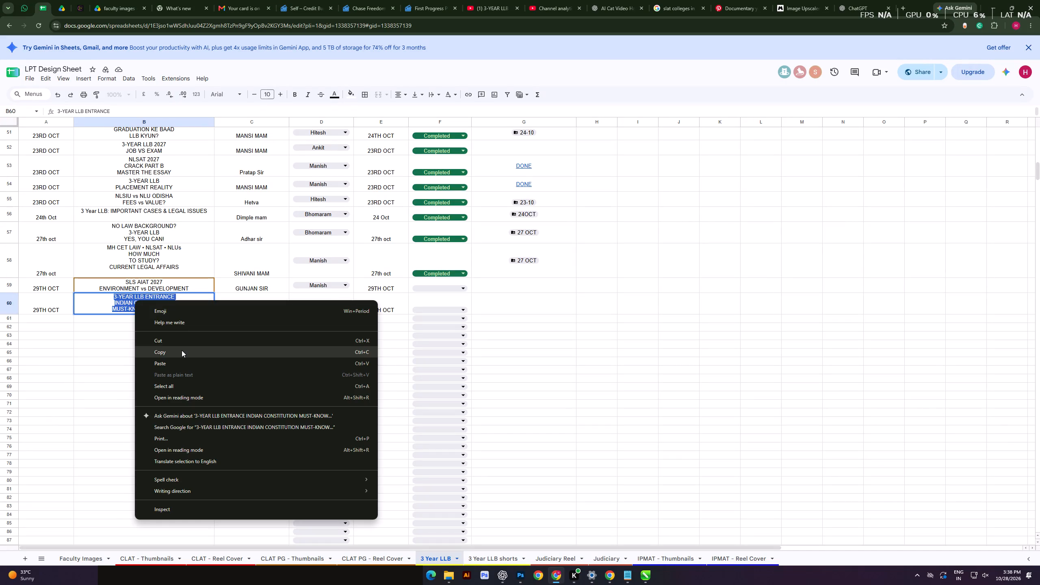
{"action": "left_click", "coordinate": [181, 349]}
{"action": "left_click", "coordinate": [903, 4]}
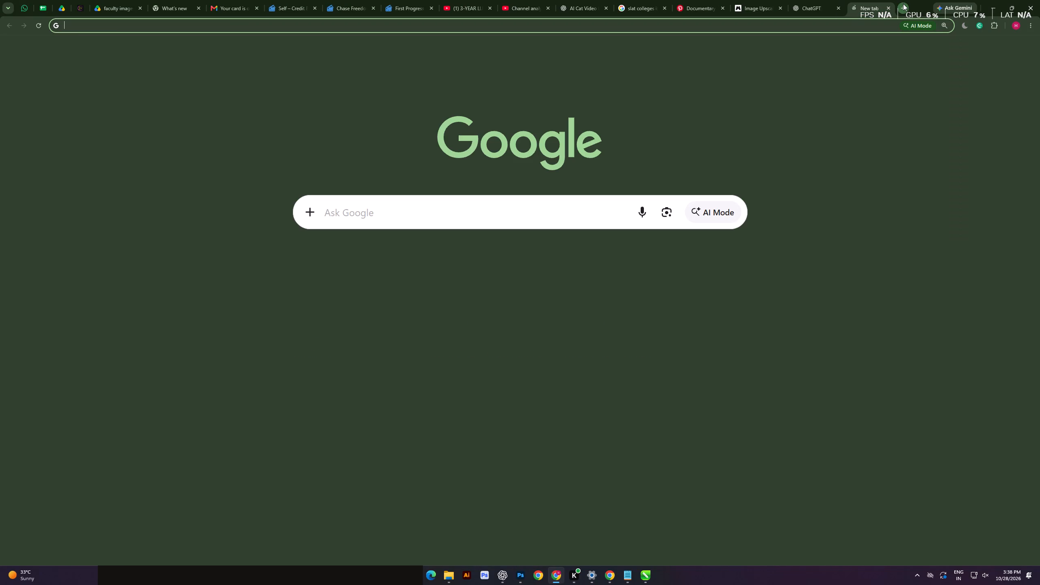
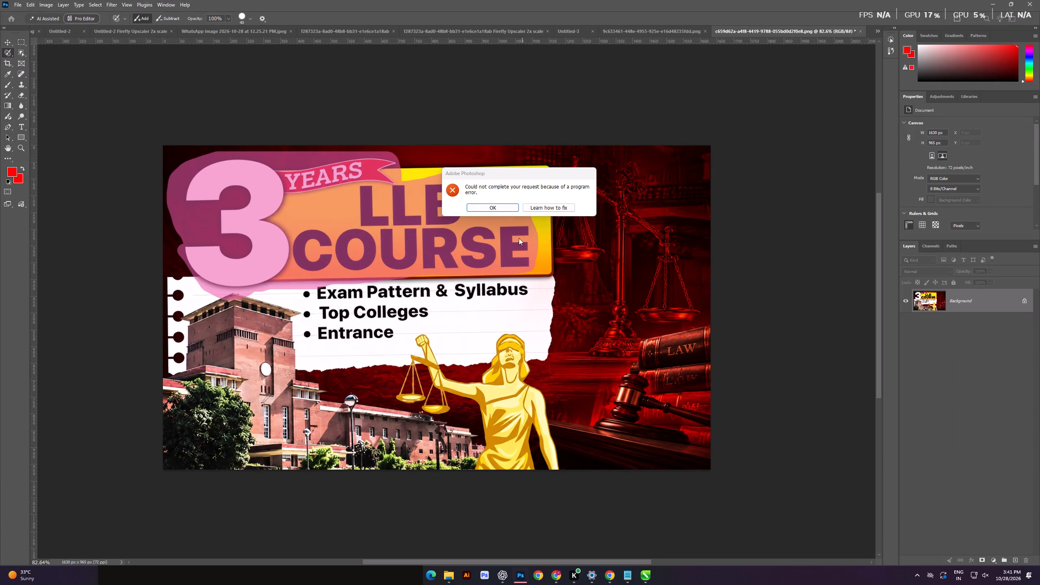
{"action": "left_click", "coordinate": [494, 204]}
{"action": "left_click", "coordinate": [6, 13]}
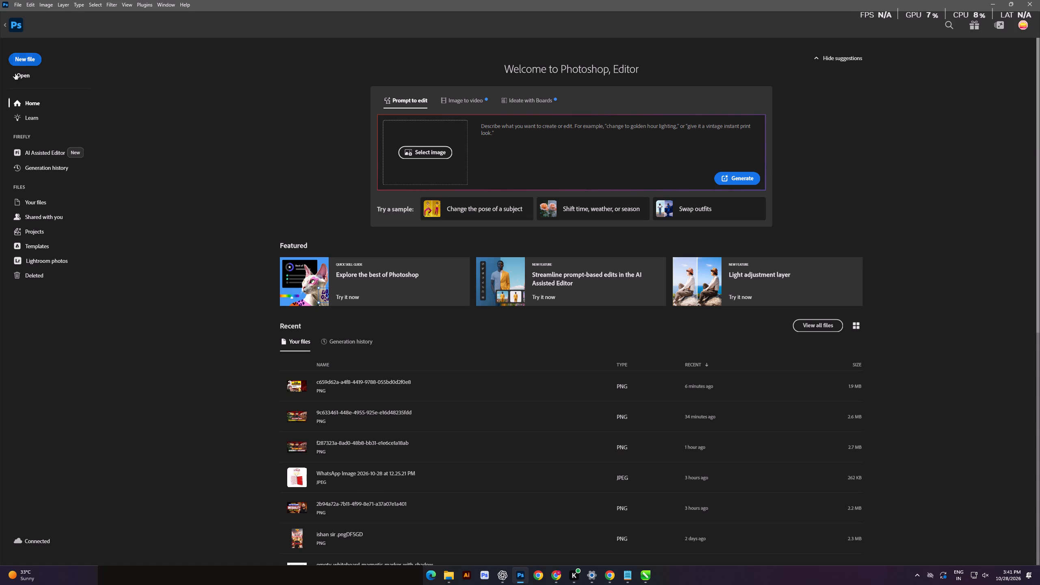
{"action": "left_click", "coordinate": [15, 74]}
{"action": "double_click", "coordinate": [116, 140]}
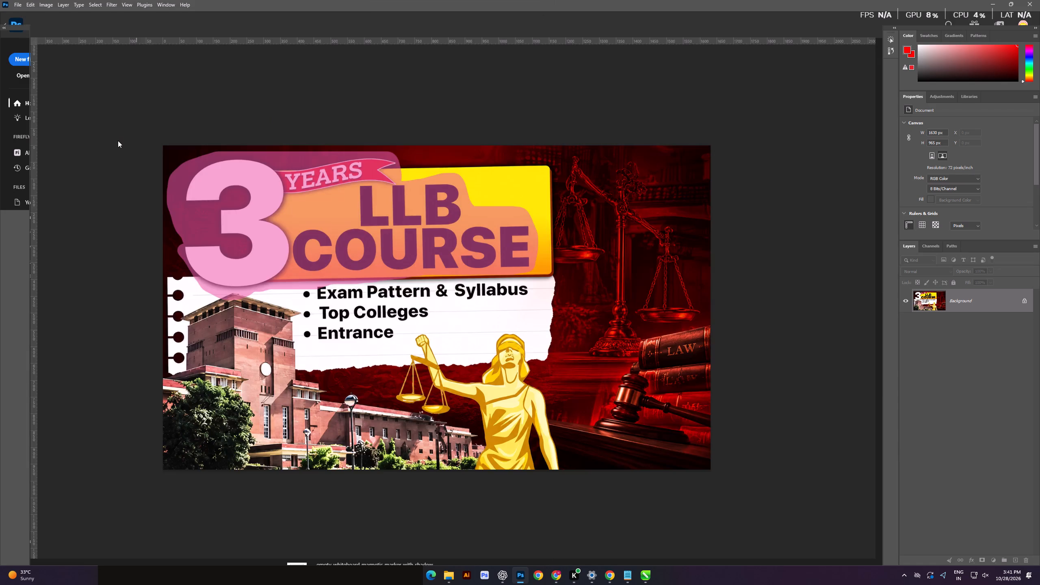
Extend the poster on all four sides to about 2044 × 1066 px with Generative Expand and merge it into one Background layer.
{"action": "scroll", "coordinate": [476, 278], "scroll_direction": "down", "scroll_amount": 3}
{"action": "left_click", "coordinate": [9, 63]}
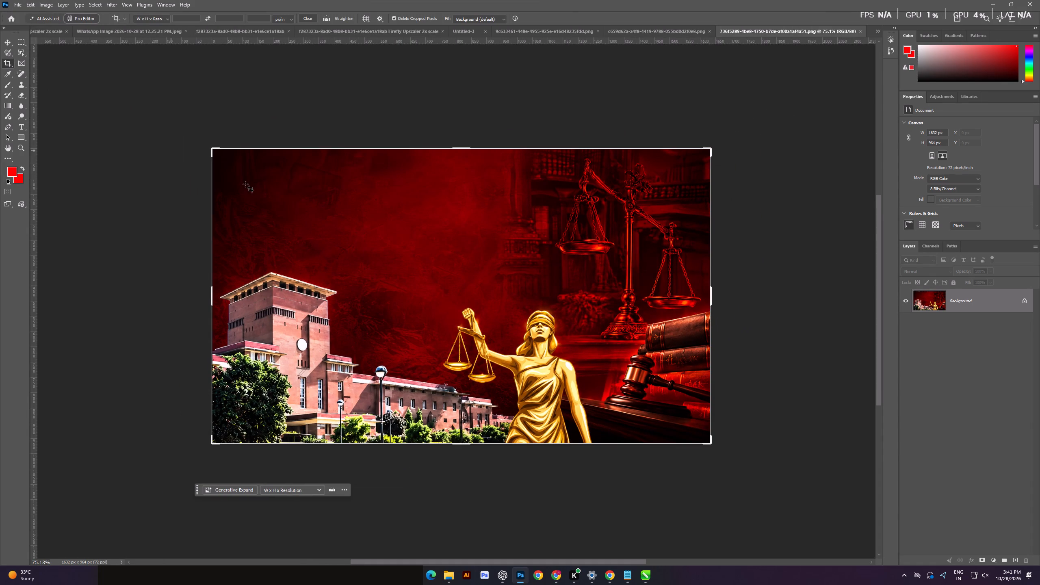
{"action": "left_click_drag", "start_coordinate": [712, 297], "coordinate": [775, 311], "text": "alt"}
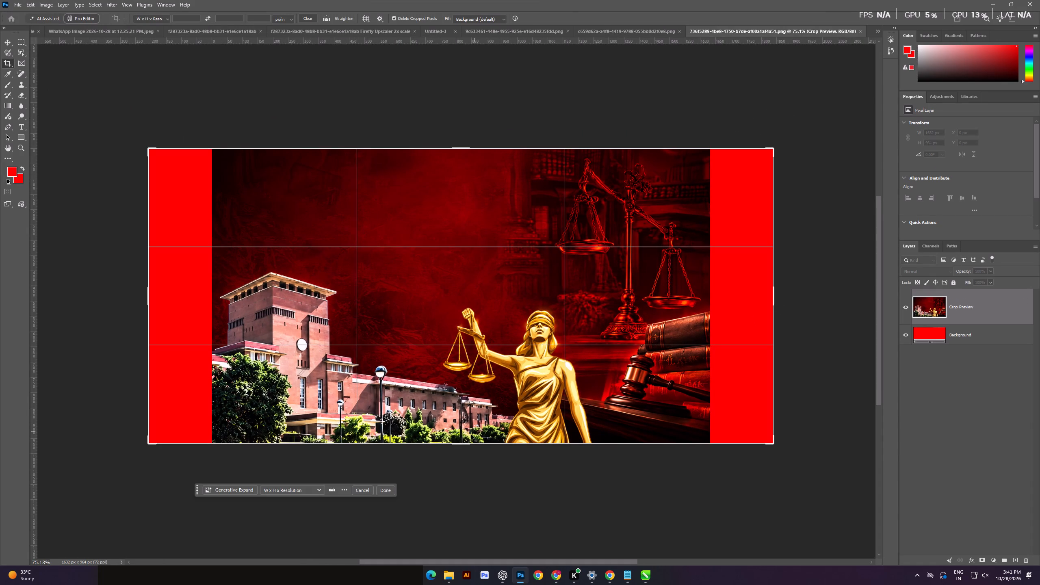
{"action": "left_click_drag", "start_coordinate": [456, 446], "coordinate": [456, 461], "text": "alt"}
{"action": "left_click", "coordinate": [231, 490]}
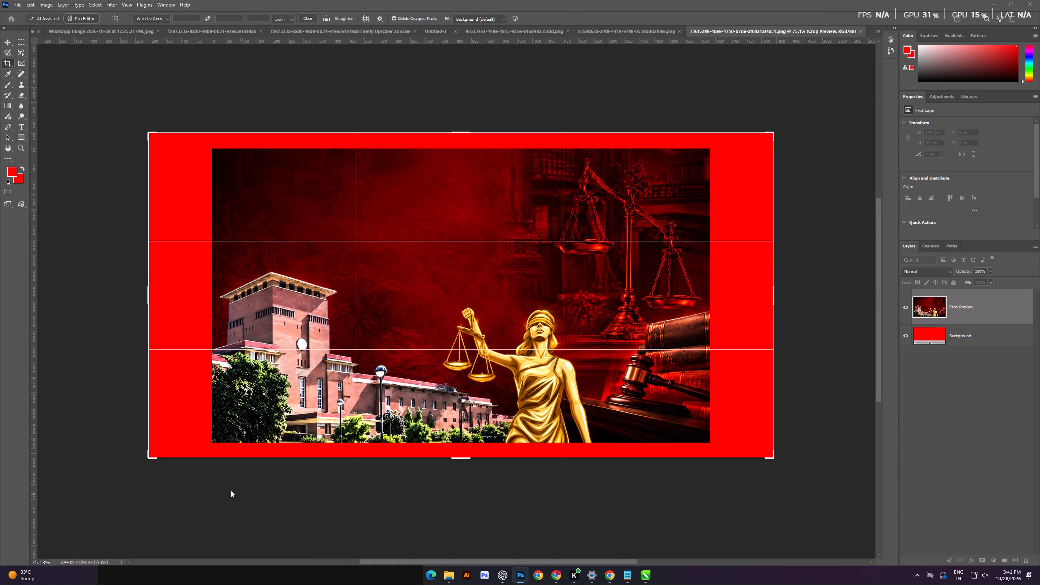
{"action": "left_click", "coordinate": [355, 507]}
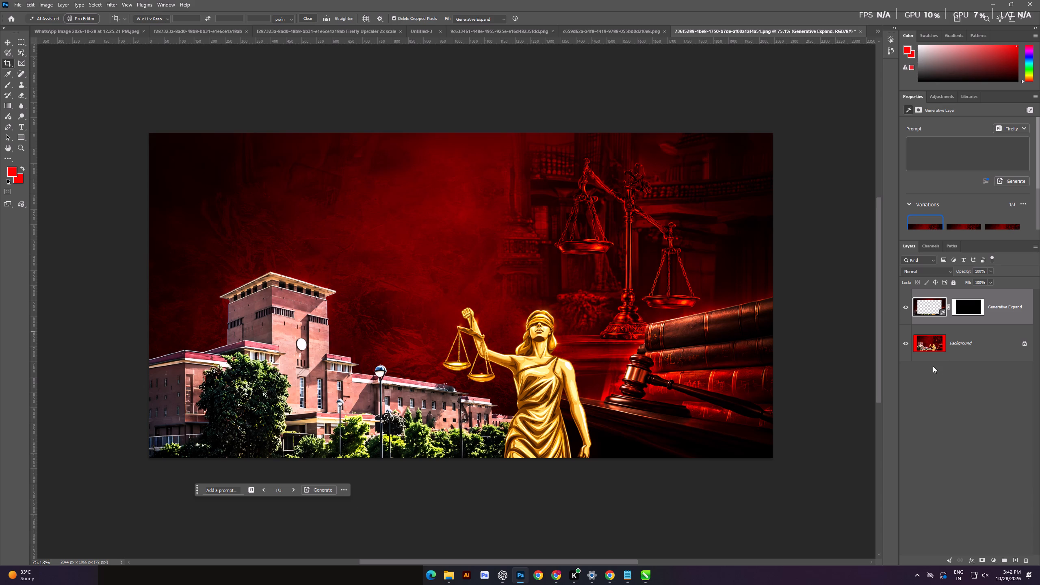
{"action": "left_click", "coordinate": [969, 343], "text": "ctrl"}
{"action": "key", "text": "ctrl+e"}
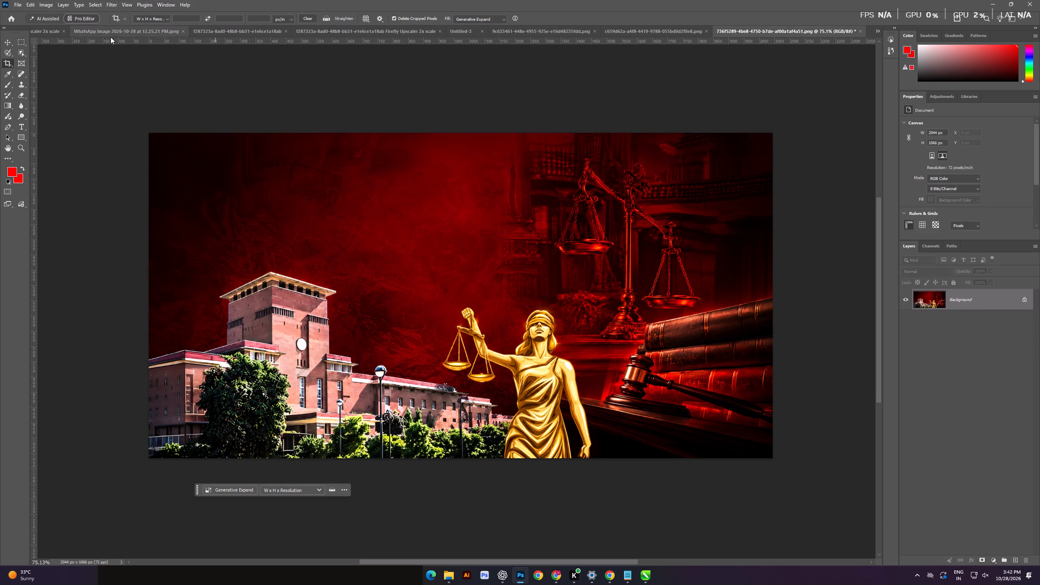
Quick-export the expanded poster as a PNG named sdfsd in Downloads.
{"action": "left_click", "coordinate": [19, 0]}
{"action": "left_click", "coordinate": [40, 149]}
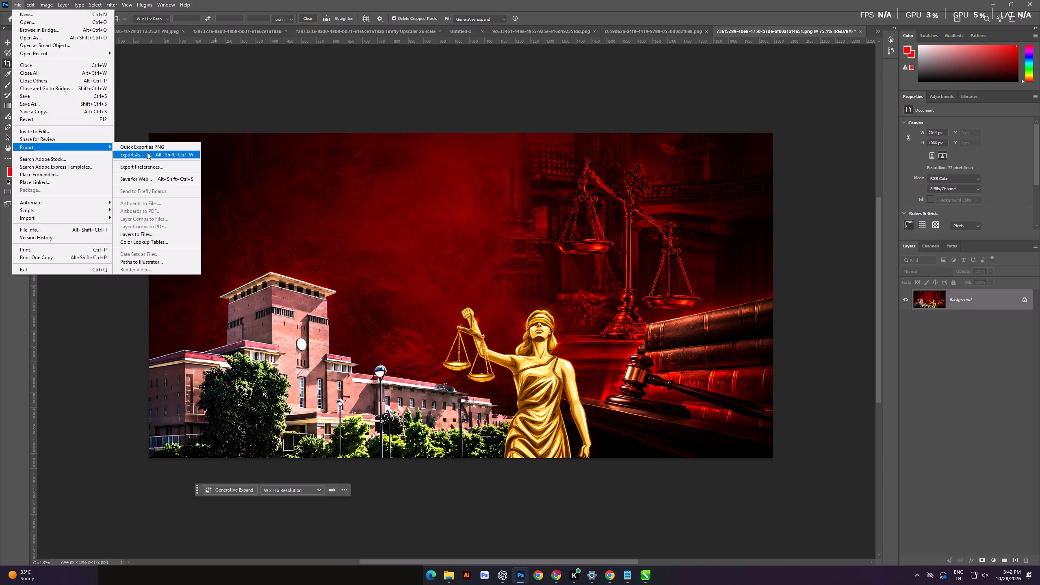
{"action": "left_click", "coordinate": [165, 146]}
{"action": "left_click", "coordinate": [34, 169]}
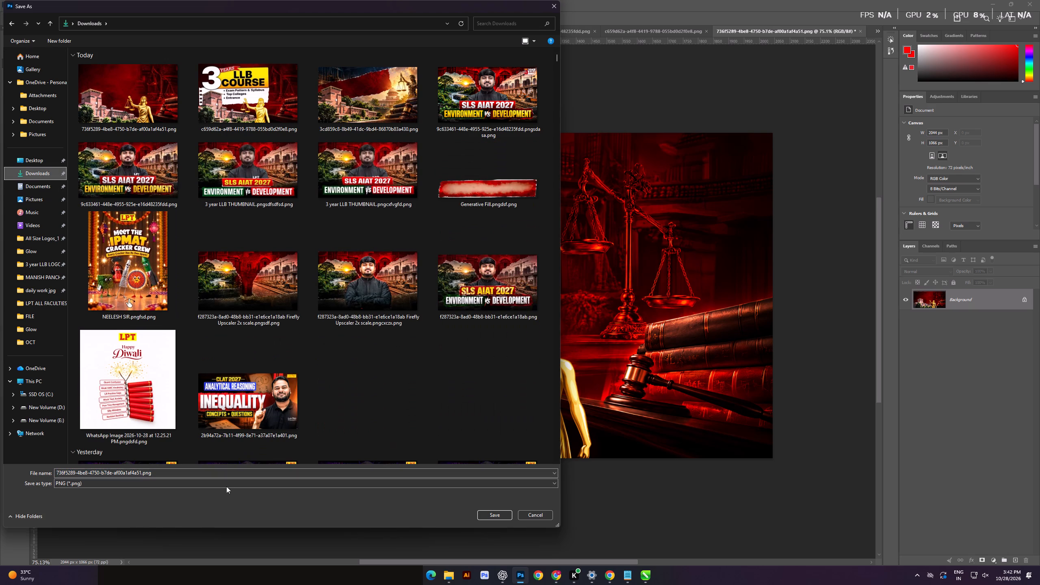
{"action": "left_click", "coordinate": [218, 476]}
{"action": "type", "text": "sdfsd"}
{"action": "key", "text": "Return"}
{"action": "key", "text": "Return"}
{"action": "key", "text": "Return"}
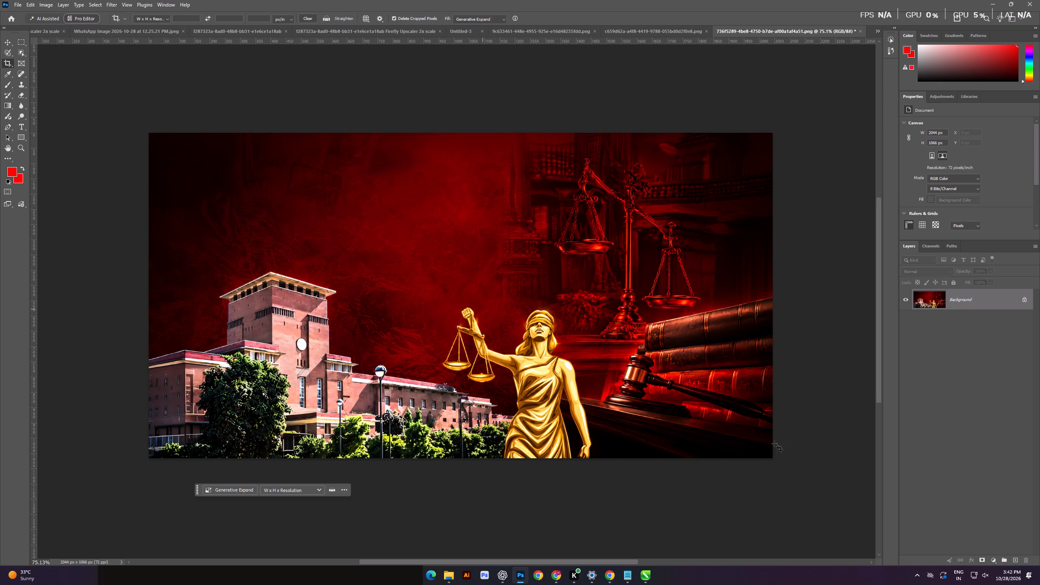
In CorelDRAW's 3 year LLB THUMBNAIL file, duplicate the lowest "SLS AIAT 2027 Environment vs Development" thumbnail directly below itself.
{"action": "left_click", "coordinate": [643, 570]}
{"action": "left_click", "coordinate": [398, 428]}
{"action": "scroll", "coordinate": [434, 330], "scroll_direction": "down", "scroll_amount": 4}
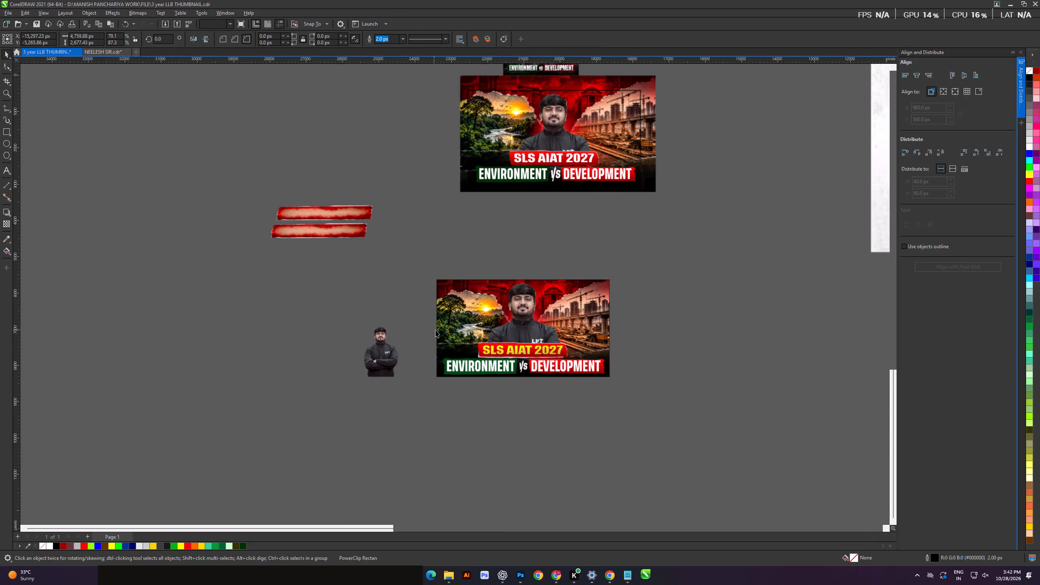
{"action": "left_click_drag", "start_coordinate": [433, 262], "coordinate": [622, 402]}
{"action": "scroll", "coordinate": [594, 336], "scroll_direction": "down", "scroll_amount": 6, "text": "alt"}
{"action": "right_click_drag", "start_coordinate": [570, 274], "coordinate": [569, 390]}
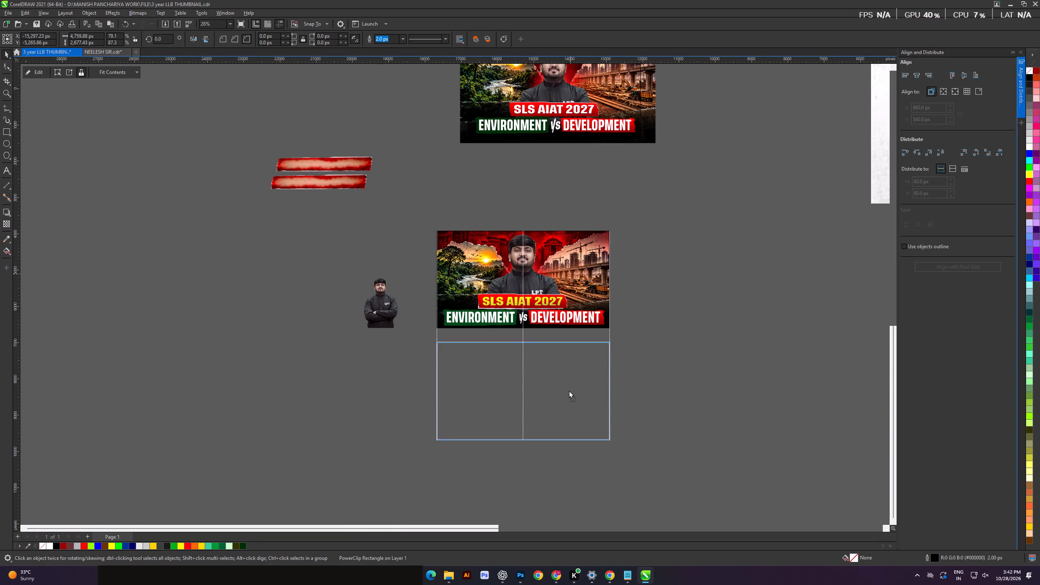
{"action": "right_click_drag", "start_coordinate": [569, 390], "coordinate": [570, 393]}
{"action": "left_click", "coordinate": [588, 411]}
{"action": "left_click", "coordinate": [667, 396]}
In the duplicate's PowerClip, move the headings, faculty photo, glow and background picture out of the frame, leaving the black gradient, and finish editing.
{"action": "scroll", "coordinate": [604, 385], "scroll_direction": "down", "scroll_amount": 5, "text": "alt"}
{"action": "double_click", "coordinate": [546, 364]}
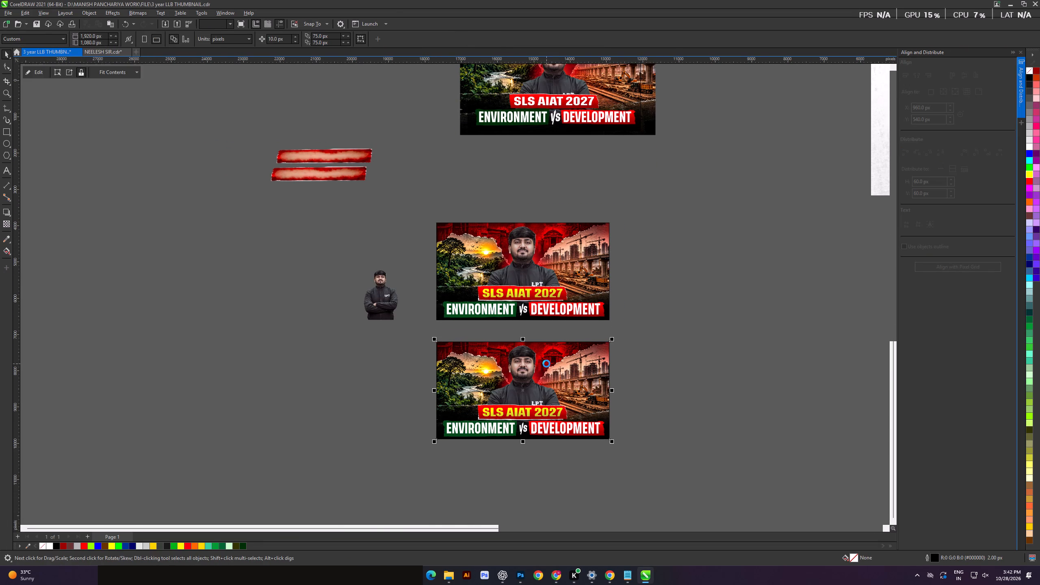
{"action": "scroll", "coordinate": [546, 364], "scroll_direction": "down", "scroll_amount": 4, "text": "alt"}
{"action": "left_click_drag", "start_coordinate": [373, 375], "coordinate": [616, 434]}
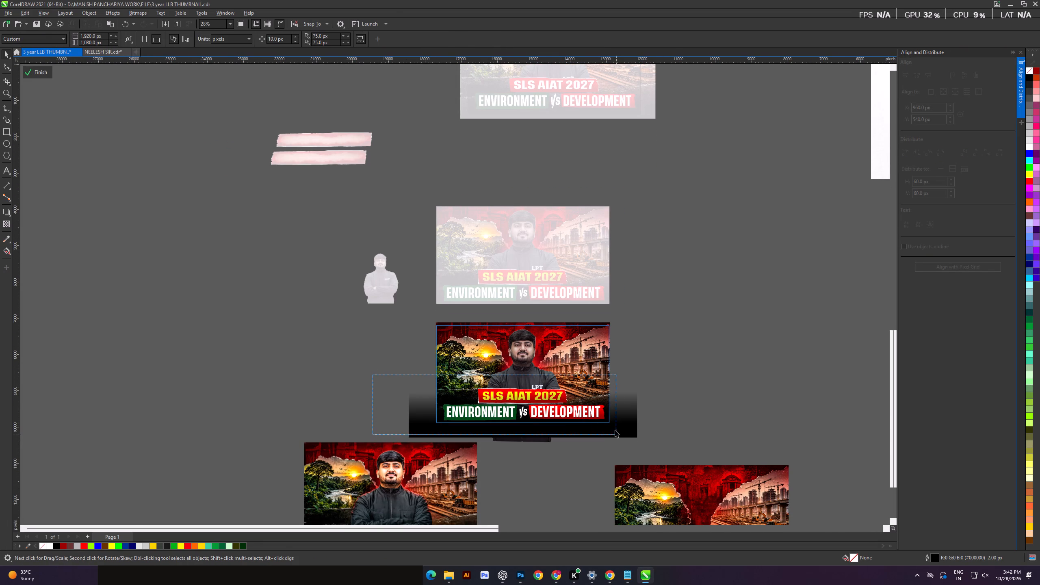
{"action": "left_click_drag", "start_coordinate": [581, 419], "coordinate": [328, 403]}
{"action": "left_click", "coordinate": [382, 366]}
{"action": "left_click", "coordinate": [539, 353]}
{"action": "left_click_drag", "start_coordinate": [522, 350], "coordinate": [773, 350]}
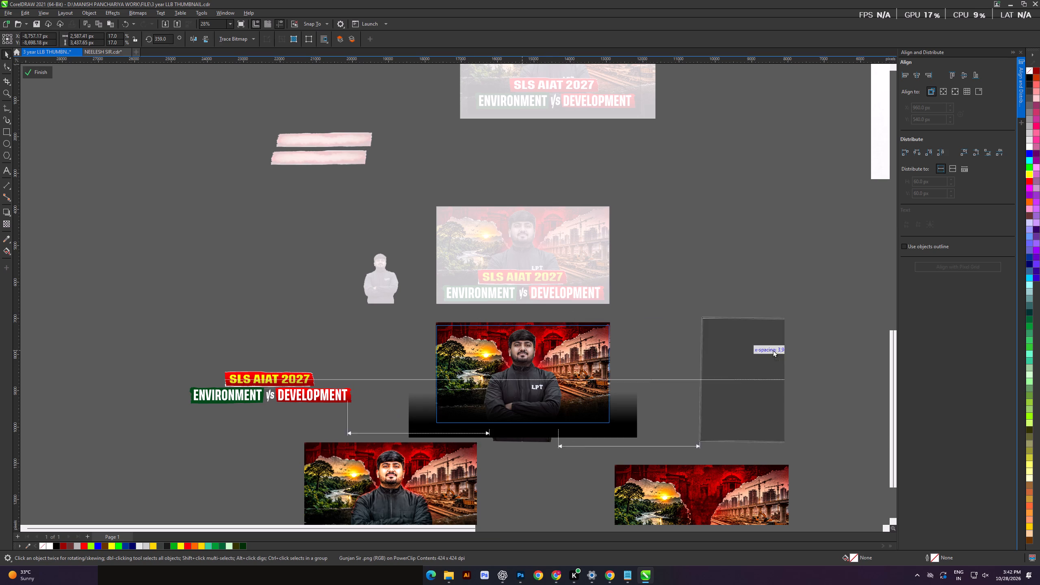
{"action": "left_click_drag", "start_coordinate": [773, 350], "coordinate": [773, 350]}
{"action": "left_click", "coordinate": [540, 355]}
{"action": "left_click_drag", "start_coordinate": [528, 364], "coordinate": [801, 334]}
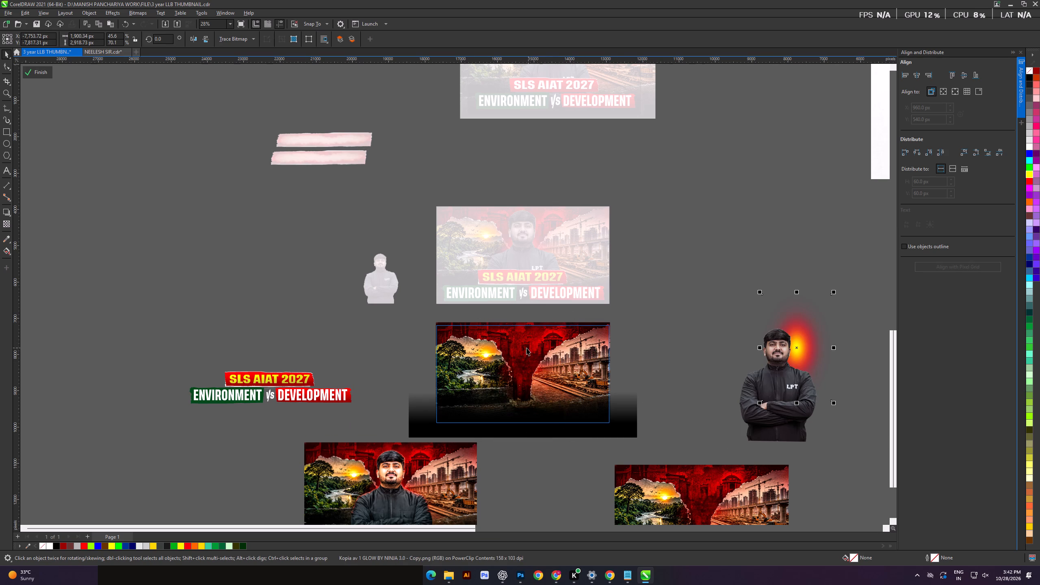
{"action": "left_click", "coordinate": [526, 348]}
{"action": "left_click_drag", "start_coordinate": [557, 345], "coordinate": [193, 345]}
{"action": "left_click", "coordinate": [34, 71]}
{"action": "left_click", "coordinate": [211, 256]}
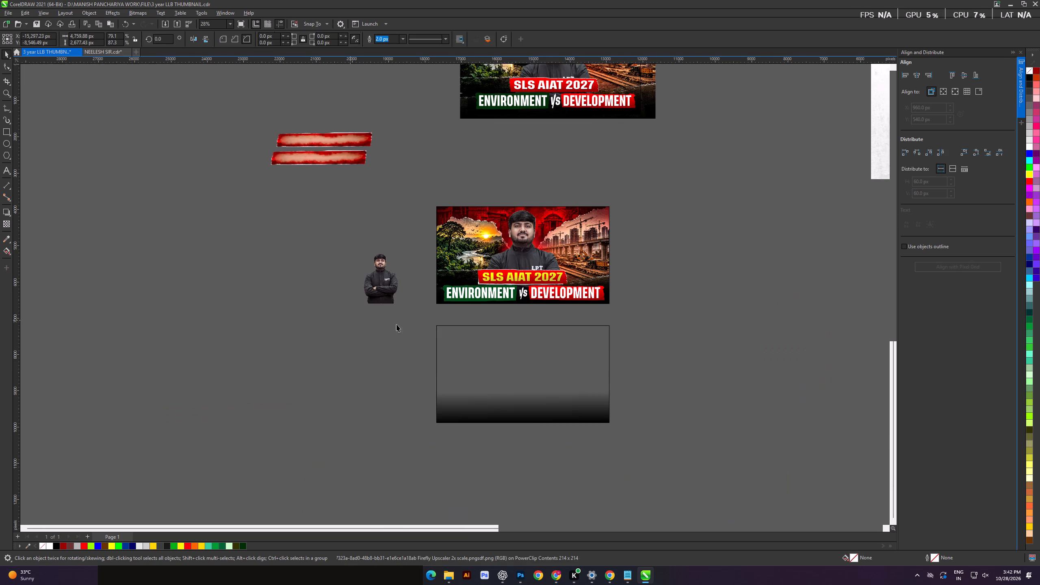
Import sdfsd.png from Downloads, place it inside the emptied thumbnail frame and open the frame's contents for editing.
{"action": "scroll", "coordinate": [420, 336], "scroll_direction": "down", "scroll_amount": 5, "text": "alt"}
{"action": "scroll", "coordinate": [487, 355], "scroll_direction": "up", "scroll_amount": 3}
{"action": "key", "text": "ctrl+i"}
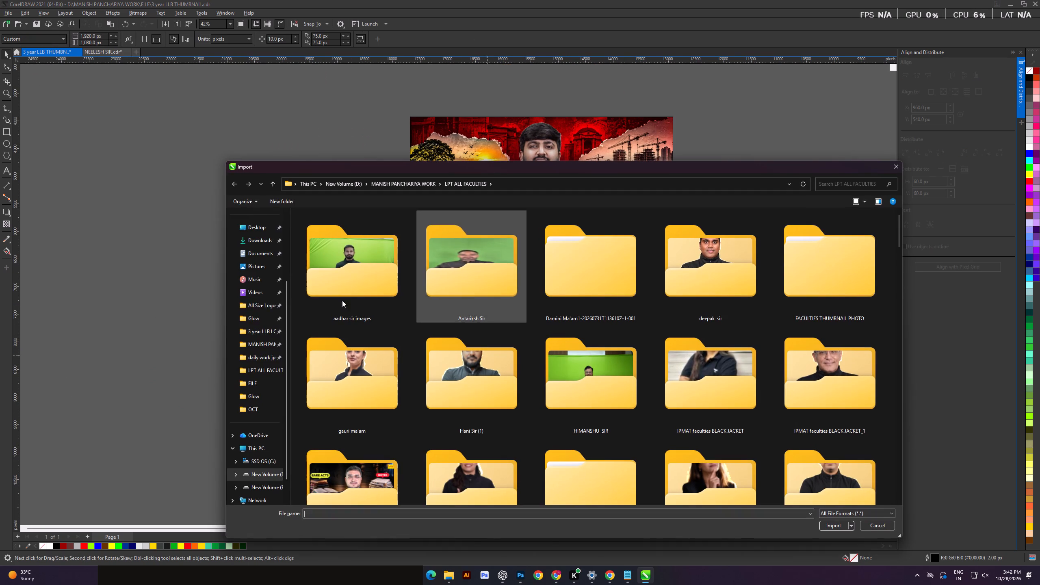
{"action": "scroll", "coordinate": [278, 324], "scroll_direction": "up", "scroll_amount": 7}
{"action": "left_click_drag", "start_coordinate": [245, 364], "coordinate": [247, 360]}
{"action": "left_click", "coordinate": [253, 334]}
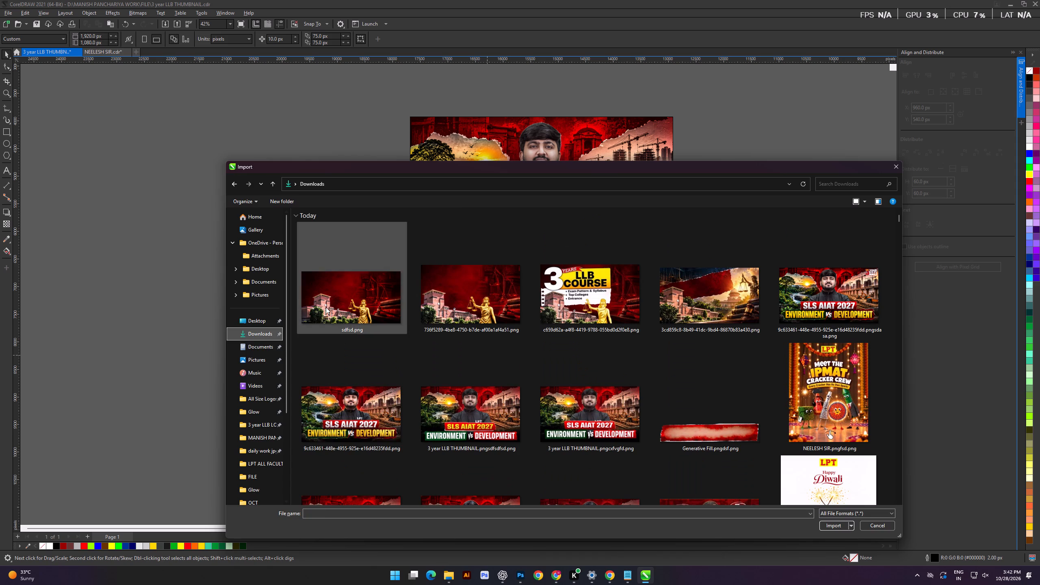
{"action": "double_click", "coordinate": [331, 304]}
{"action": "left_click_drag", "start_coordinate": [91, 325], "coordinate": [358, 509]}
{"action": "key", "text": "d"}
{"action": "triple_click", "coordinate": [507, 380]}
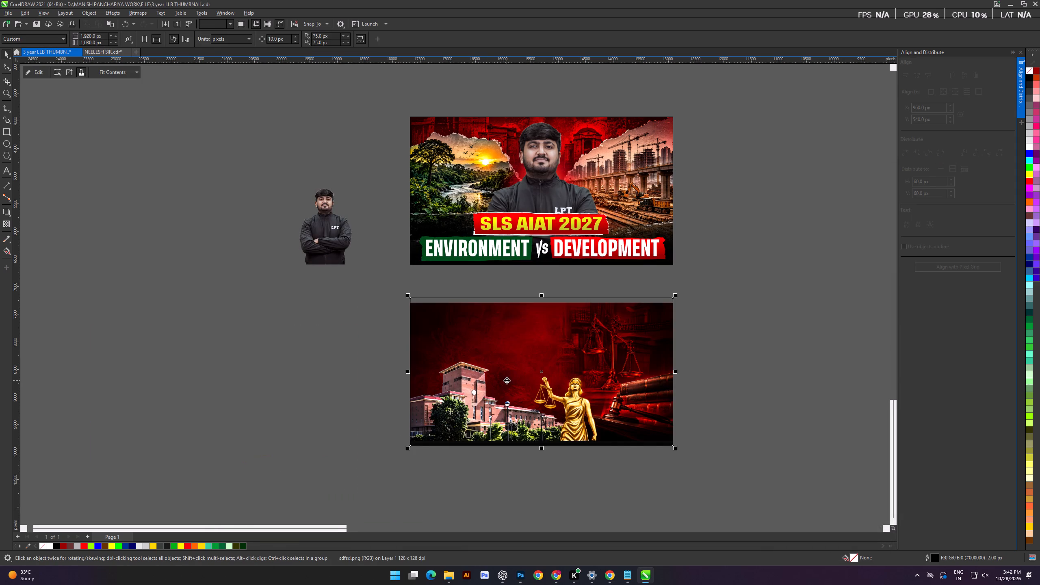
Enlarge the poster background to about 5,437 × 2,835 px and position it to fill the thumbnail frame.
{"action": "scroll", "coordinate": [581, 412], "scroll_direction": "up", "scroll_amount": 3}
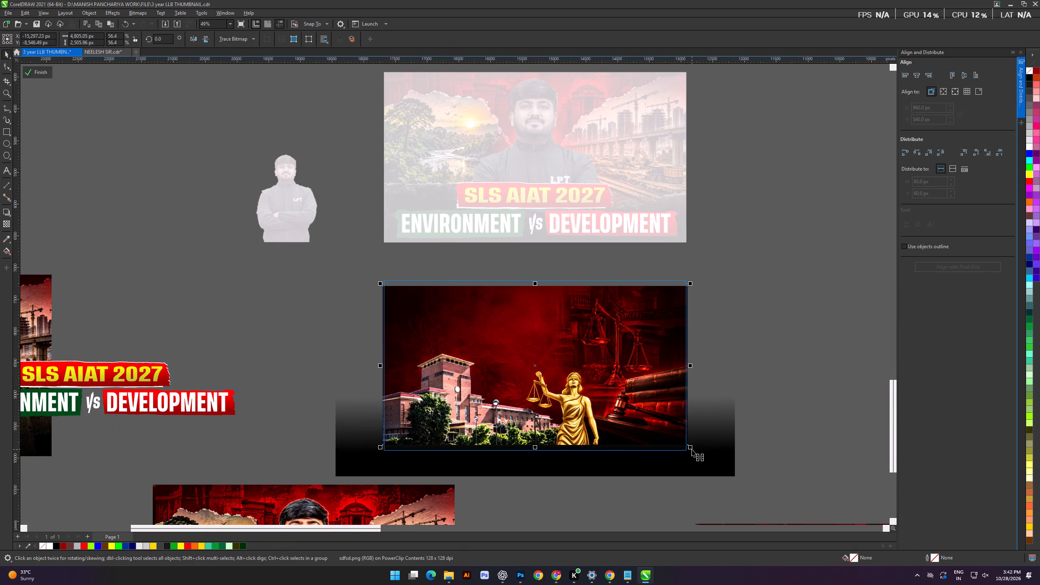
{"action": "left_click_drag", "start_coordinate": [692, 449], "coordinate": [713, 460], "text": "shift"}
{"action": "left_click_drag", "start_coordinate": [624, 399], "coordinate": [607, 399]}
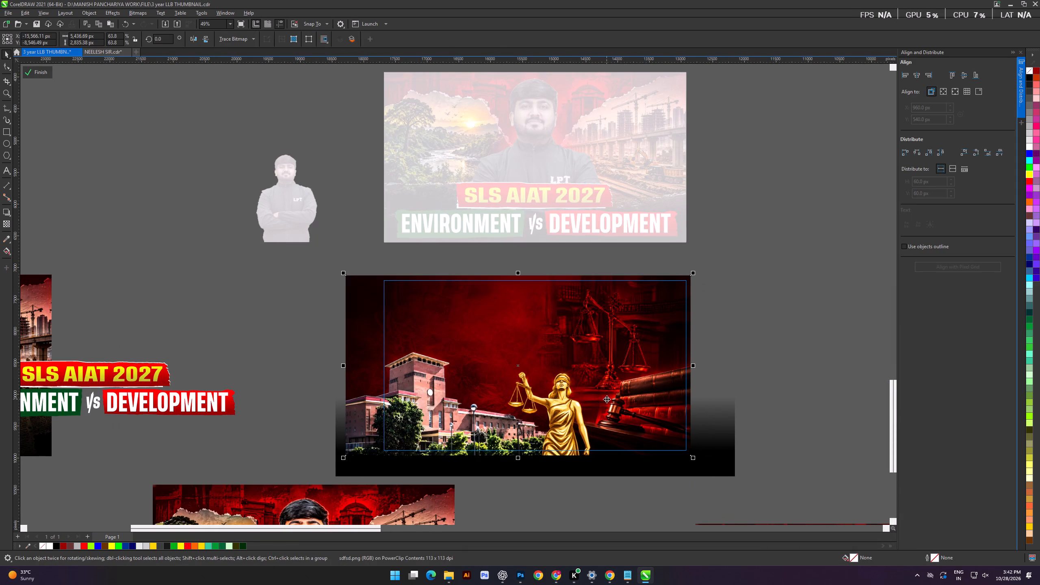
{"action": "left_click", "coordinate": [607, 395]}
{"action": "scroll", "coordinate": [563, 400], "scroll_direction": "up", "scroll_amount": 1}
{"action": "left_click_drag", "start_coordinate": [559, 409], "coordinate": [561, 403]}
{"action": "left_click_drag", "start_coordinate": [566, 408], "coordinate": [575, 408]}
{"action": "left_click", "coordinate": [572, 408]}
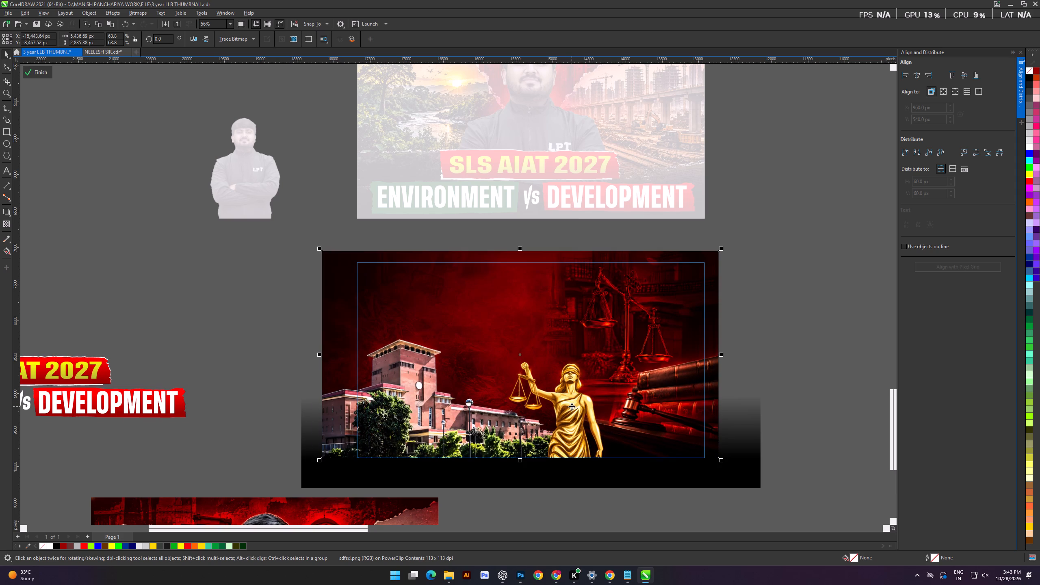
Bring the black gradient rectangle in front of the poster background and finish editing the PowerClip.
{"action": "scroll", "coordinate": [584, 413], "scroll_direction": "down", "scroll_amount": 4, "text": "alt"}
{"action": "left_click", "coordinate": [772, 437]}
{"action": "left_click", "coordinate": [743, 427]}
{"action": "key", "text": "shift+Page_Up"}
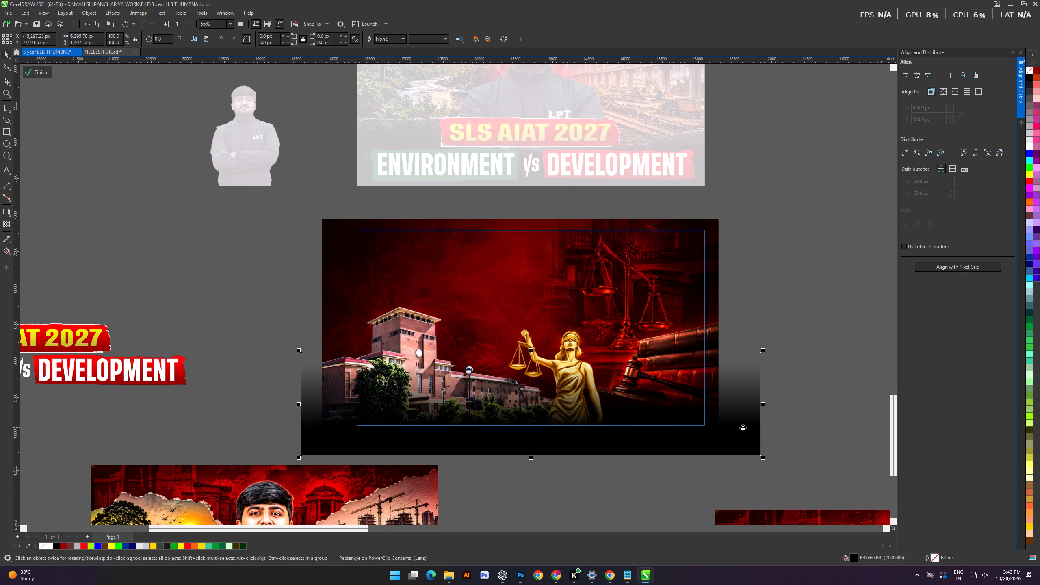
{"action": "left_click", "coordinate": [40, 70]}
{"action": "left_click", "coordinate": [193, 265]}
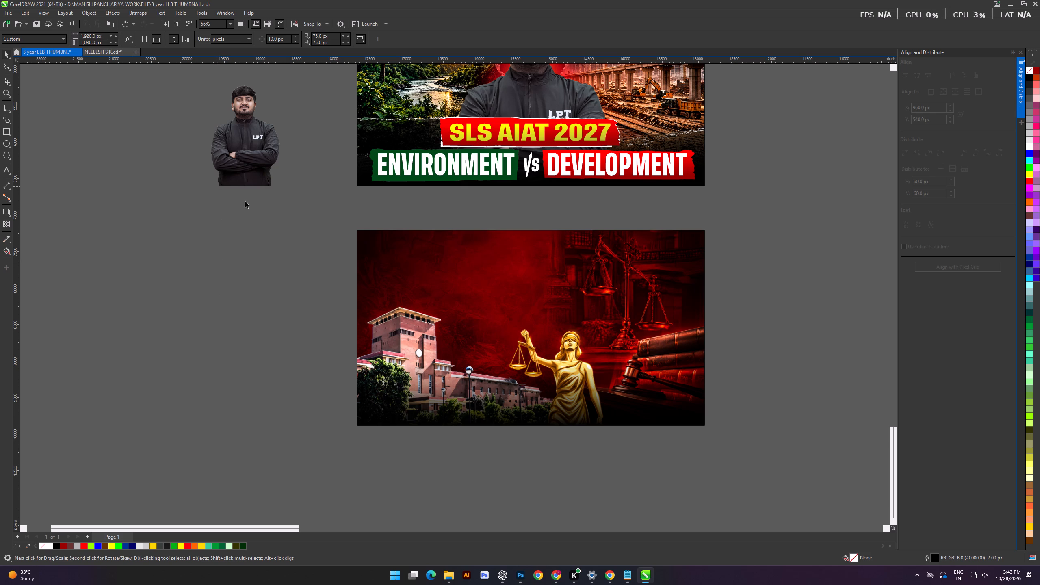
Move the faculty cut-out beside the upper thumbnail onto the new red thumbnail, over the law books, and bring it to the front.
{"action": "left_click", "coordinate": [249, 278]}
{"action": "scroll", "coordinate": [347, 253], "scroll_direction": "down", "scroll_amount": 5}
{"action": "left_click", "coordinate": [301, 183]}
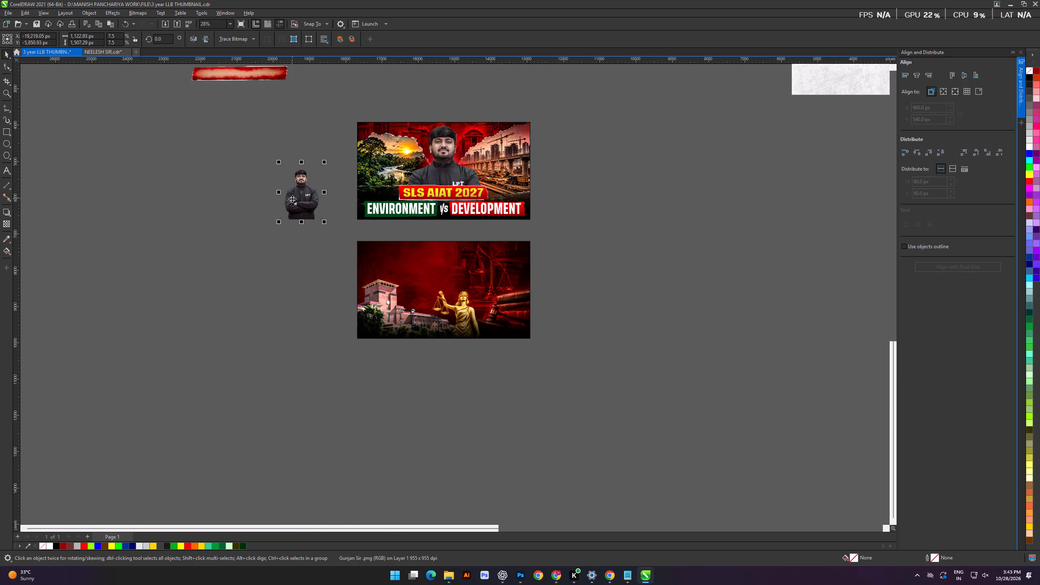
{"action": "left_click_drag", "start_coordinate": [292, 200], "coordinate": [482, 311]}
{"action": "scroll", "coordinate": [492, 320], "scroll_direction": "up", "scroll_amount": 7}
{"action": "key", "text": "shift+Page_Up"}
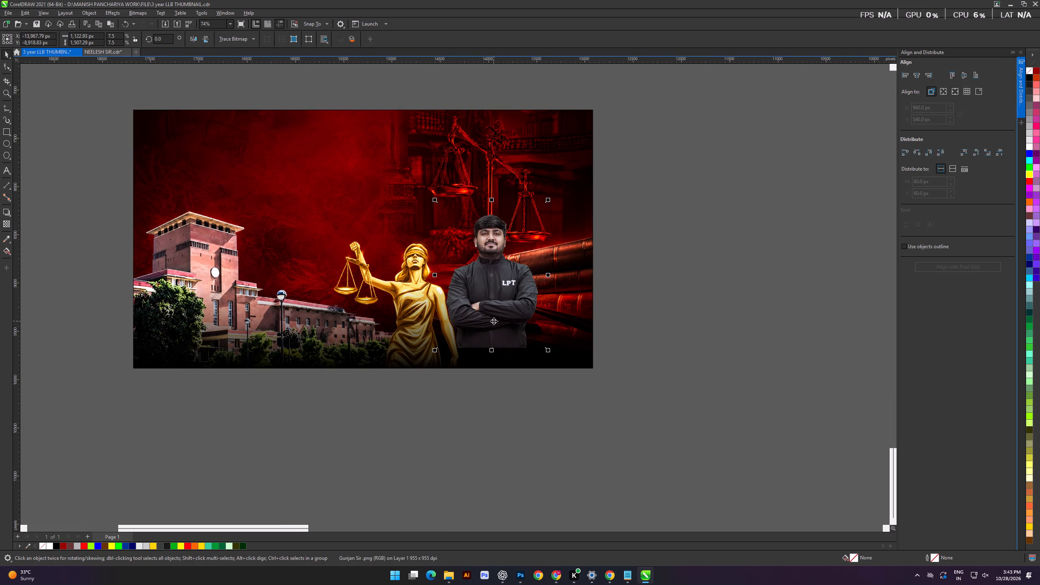
Enlarge the faculty cut-out to about 2,723 × 3,654 px and position it over the new thumbnail's right side.
{"action": "left_click_drag", "start_coordinate": [548, 352], "coordinate": [631, 455], "text": "shift"}
{"action": "left_click_drag", "start_coordinate": [560, 360], "coordinate": [572, 360]}
{"action": "left_click_drag", "start_coordinate": [555, 342], "coordinate": [576, 347]}
{"action": "left_click_drag", "start_coordinate": [571, 345], "coordinate": [565, 344]}
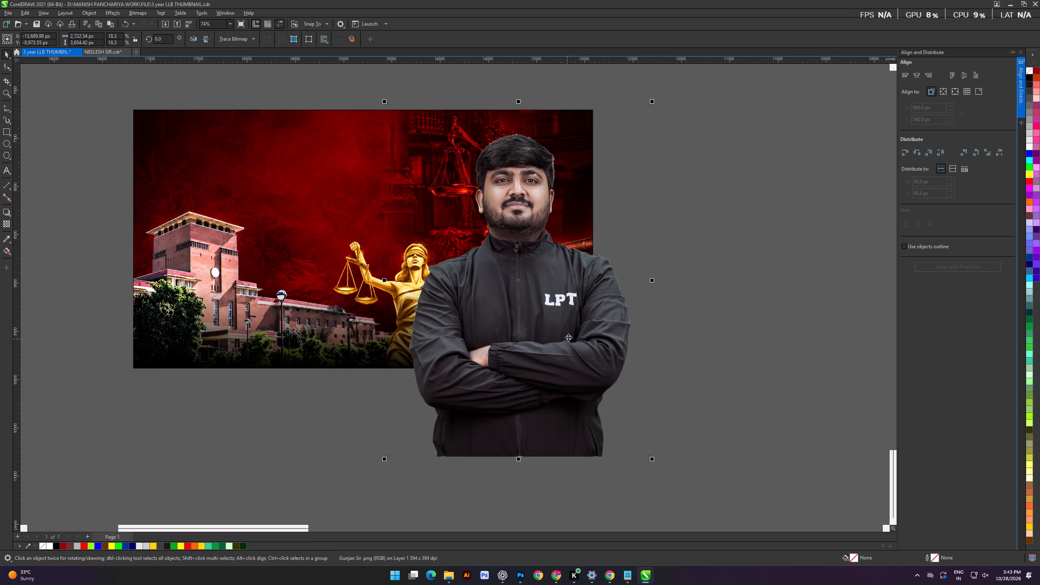
{"action": "left_click_drag", "start_coordinate": [534, 318], "coordinate": [524, 321]}
{"action": "left_click_drag", "start_coordinate": [525, 322], "coordinate": [515, 313]}
{"action": "left_click_drag", "start_coordinate": [517, 315], "coordinate": [516, 314]}
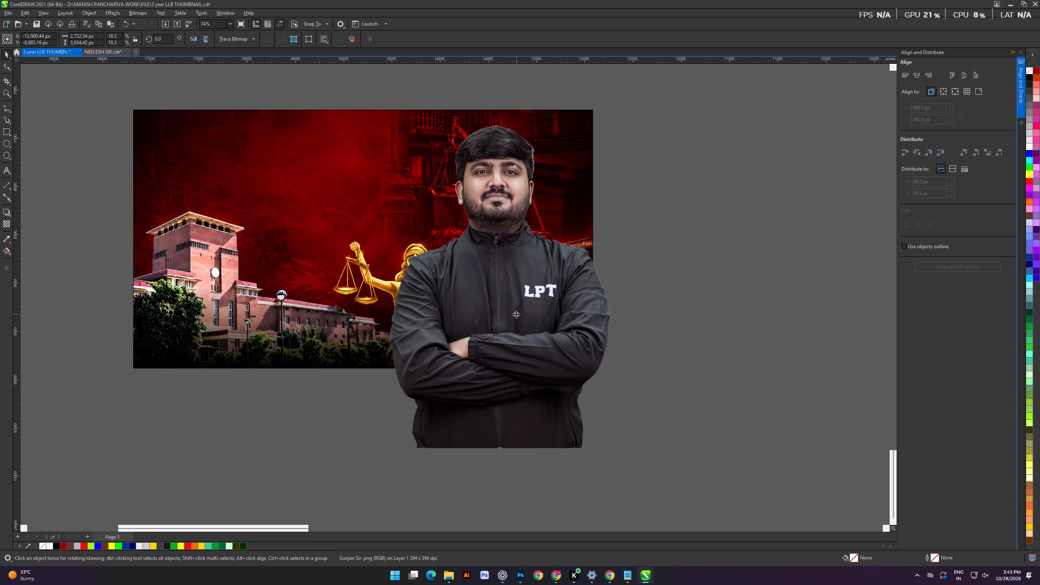
{"action": "left_click_drag", "start_coordinate": [516, 314], "coordinate": [522, 323]}
{"action": "left_click_drag", "start_coordinate": [527, 323], "coordinate": [532, 323]}
{"action": "left_click", "coordinate": [532, 323]}
{"action": "left_click_drag", "start_coordinate": [531, 320], "coordinate": [531, 316]}
PowerClip the faculty cut-out inside the new red thumbnail frame.
{"action": "key", "text": "d"}
{"action": "left_click", "coordinate": [304, 232]}
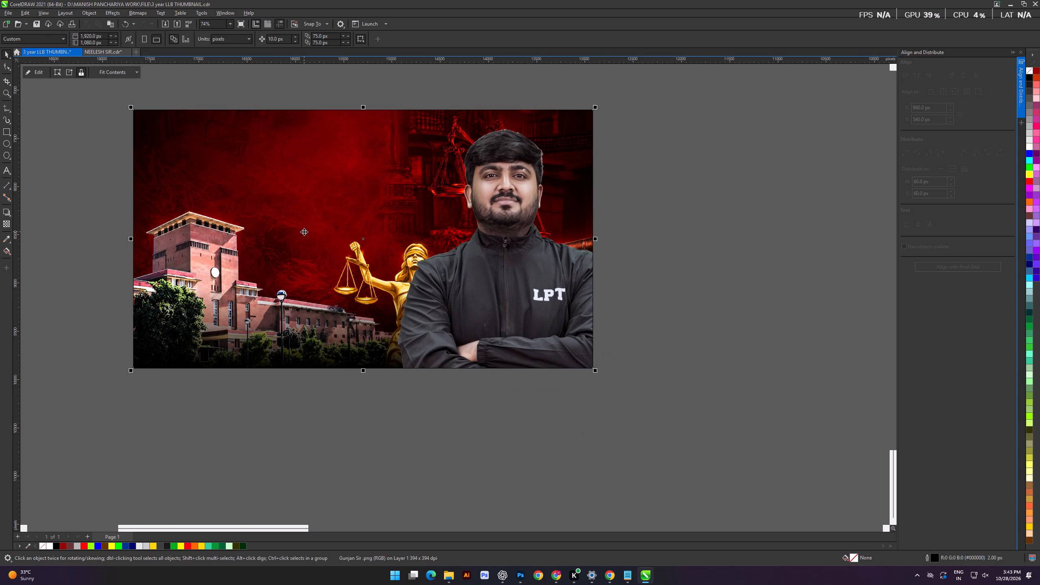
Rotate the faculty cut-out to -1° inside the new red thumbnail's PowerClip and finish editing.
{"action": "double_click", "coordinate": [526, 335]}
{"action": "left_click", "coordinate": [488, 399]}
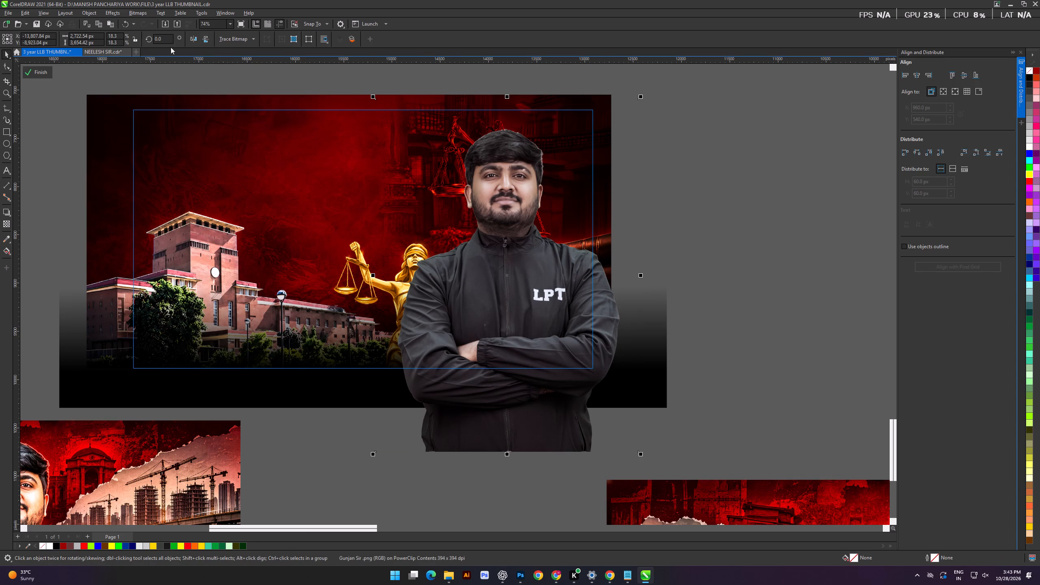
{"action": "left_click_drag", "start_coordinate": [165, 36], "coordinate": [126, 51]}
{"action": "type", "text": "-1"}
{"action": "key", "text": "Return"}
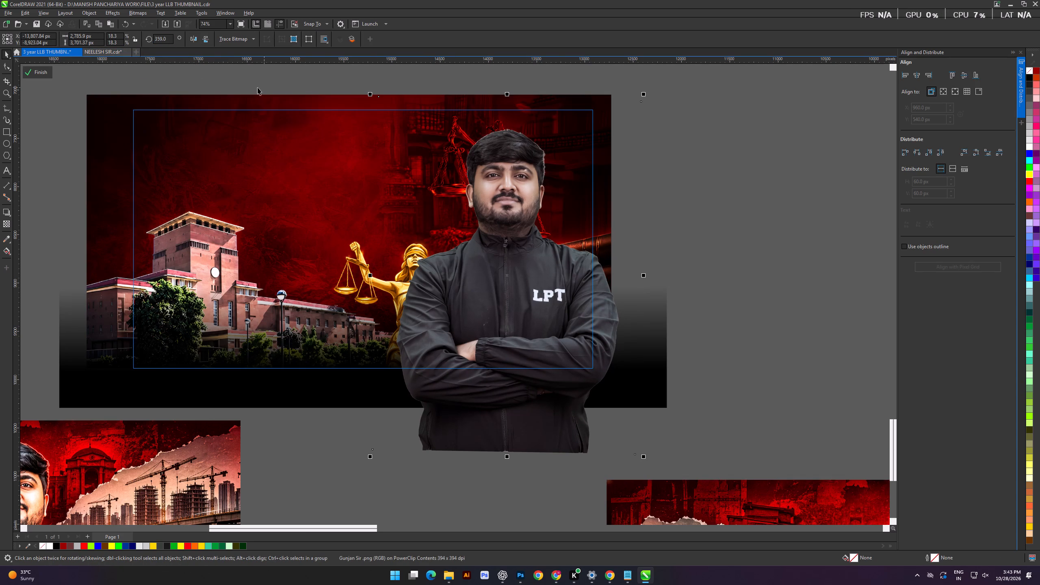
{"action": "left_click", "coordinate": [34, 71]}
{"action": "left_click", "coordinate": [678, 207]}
Bring the black gradient rectangle in front of the faculty cut-out inside the thumbnail's PowerClip and finish editing.
{"action": "double_click", "coordinate": [434, 303]}
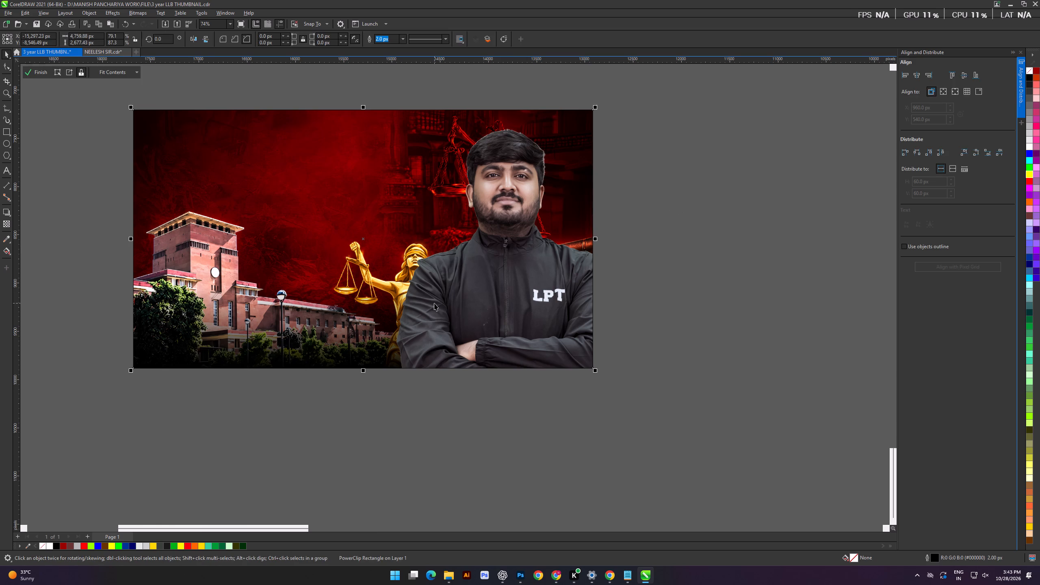
{"action": "left_click", "coordinate": [375, 394]}
{"action": "left_click", "coordinate": [644, 374]}
{"action": "key", "text": "shift+Page_Up"}
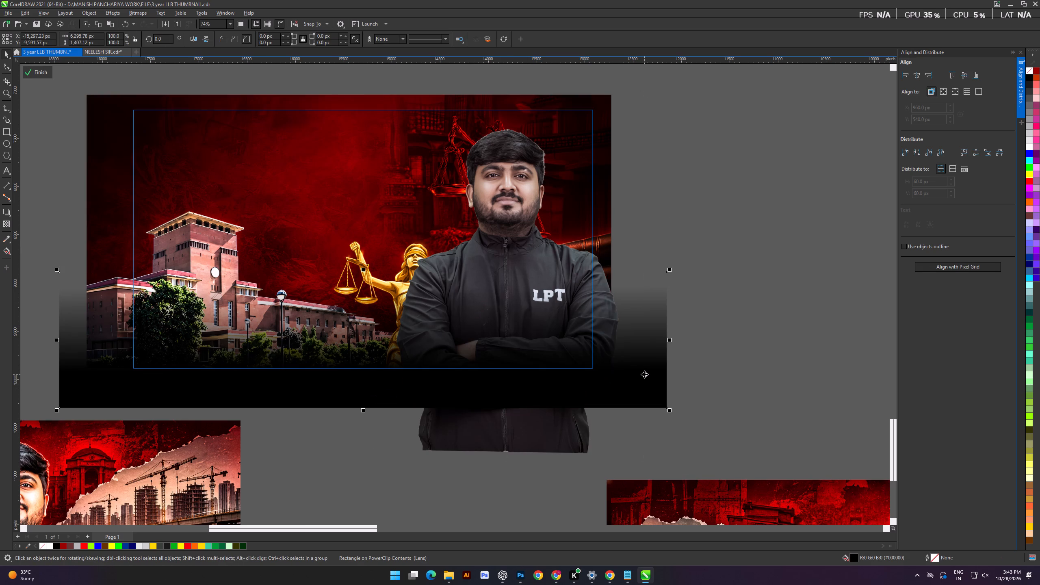
{"action": "left_click", "coordinate": [35, 67]}
{"action": "left_click_drag", "start_coordinate": [23, 131], "coordinate": [30, 136]}
Set the faculty cut-out's rotation to -0.5° inside the new red thumbnail's PowerClip and finish editing.
{"action": "scroll", "coordinate": [578, 289], "scroll_direction": "down", "scroll_amount": 4}
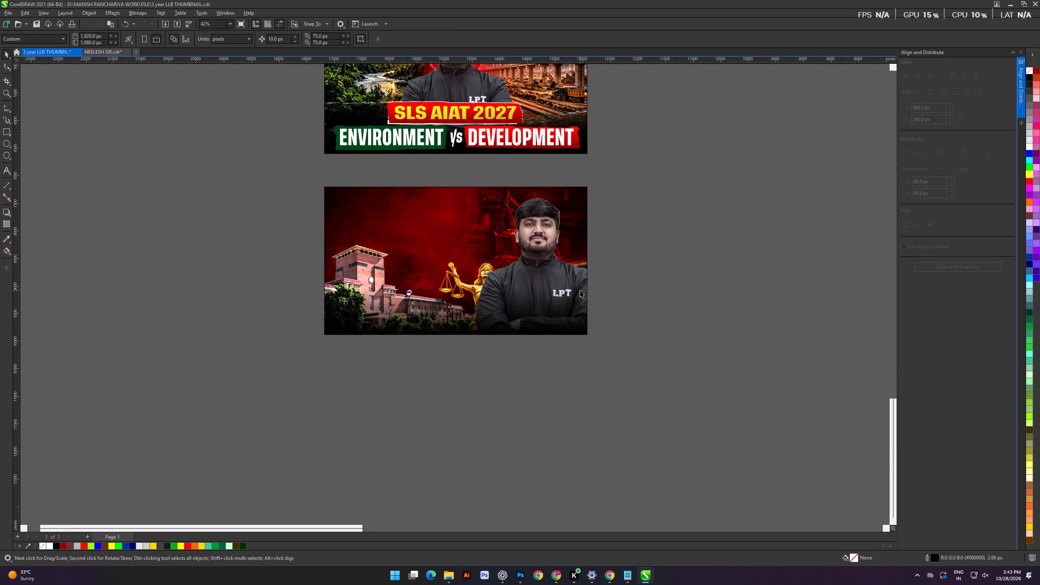
{"action": "scroll", "coordinate": [567, 293], "scroll_direction": "up", "scroll_amount": 5, "text": "shift"}
{"action": "left_click_drag", "start_coordinate": [515, 390], "coordinate": [519, 383]}
{"action": "scroll", "coordinate": [573, 310], "scroll_direction": "up", "scroll_amount": 2, "text": "alt"}
{"action": "double_click", "coordinate": [589, 295]}
{"action": "left_click", "coordinate": [591, 240]}
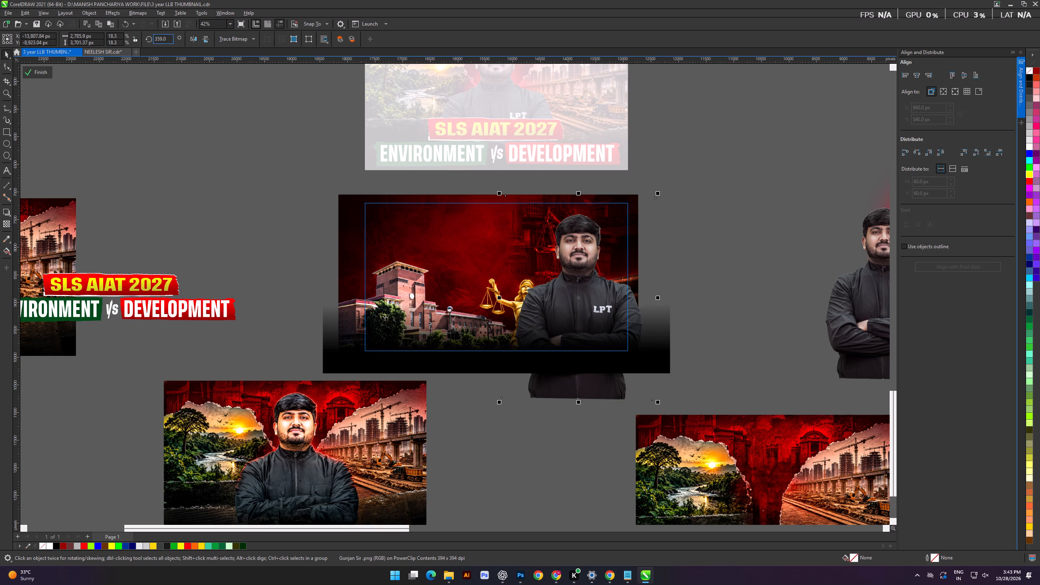
{"action": "left_click_drag", "start_coordinate": [163, 38], "coordinate": [129, 45]}
{"action": "left_click_drag", "start_coordinate": [168, 37], "coordinate": [141, 39]}
{"action": "left_click_drag", "start_coordinate": [141, 39], "coordinate": [139, 37]}
{"action": "type", "text": "-0.5"}
{"action": "key", "text": "Return"}
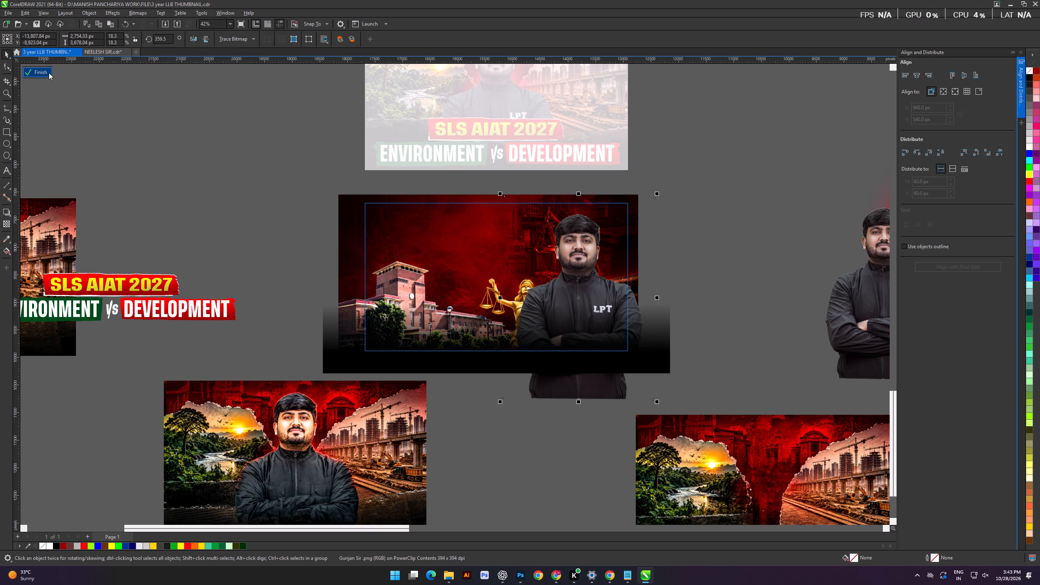
{"action": "left_click", "coordinate": [49, 73]}
{"action": "left_click_drag", "start_coordinate": [137, 183], "coordinate": [157, 191]}
Examine the cut-out's tilt and the bottom gradient on the new red thumbnail.
{"action": "scroll", "coordinate": [567, 275], "scroll_direction": "up", "scroll_amount": 4}
{"action": "scroll", "coordinate": [568, 276], "scroll_direction": "down", "scroll_amount": 9}
{"action": "left_click_drag", "start_coordinate": [576, 344], "coordinate": [572, 308]}
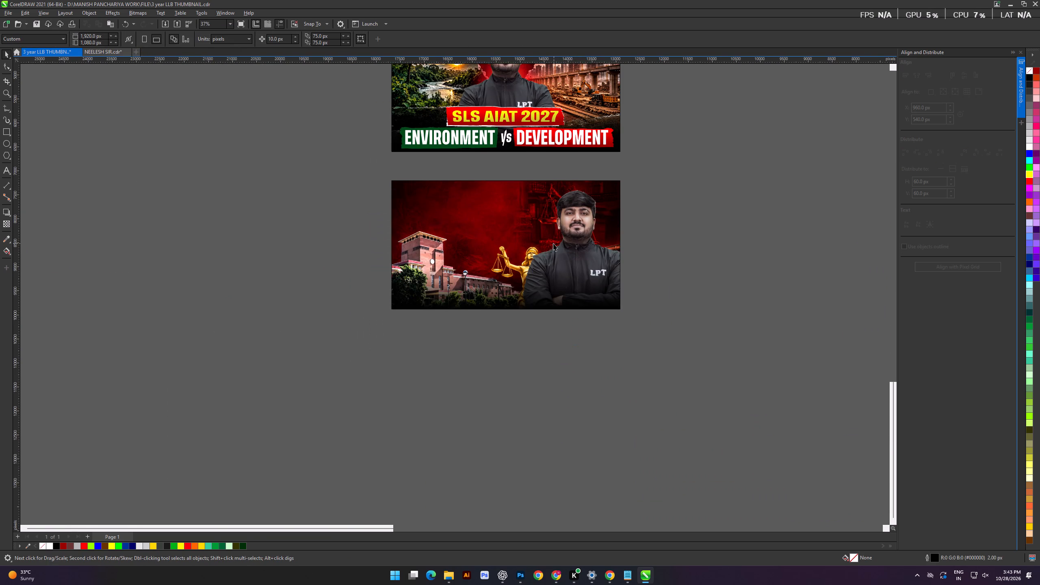
{"action": "scroll", "coordinate": [553, 243], "scroll_direction": "up", "scroll_amount": 3}
{"action": "scroll", "coordinate": [521, 253], "scroll_direction": "up", "scroll_amount": 5, "text": "shift"}
{"action": "left_click_drag", "start_coordinate": [502, 417], "coordinate": [502, 409]}
{"action": "scroll", "coordinate": [456, 318], "scroll_direction": "up", "scroll_amount": 7, "text": "alt"}
{"action": "scroll", "coordinate": [357, 262], "scroll_direction": "up", "scroll_amount": 4, "text": "alt"}
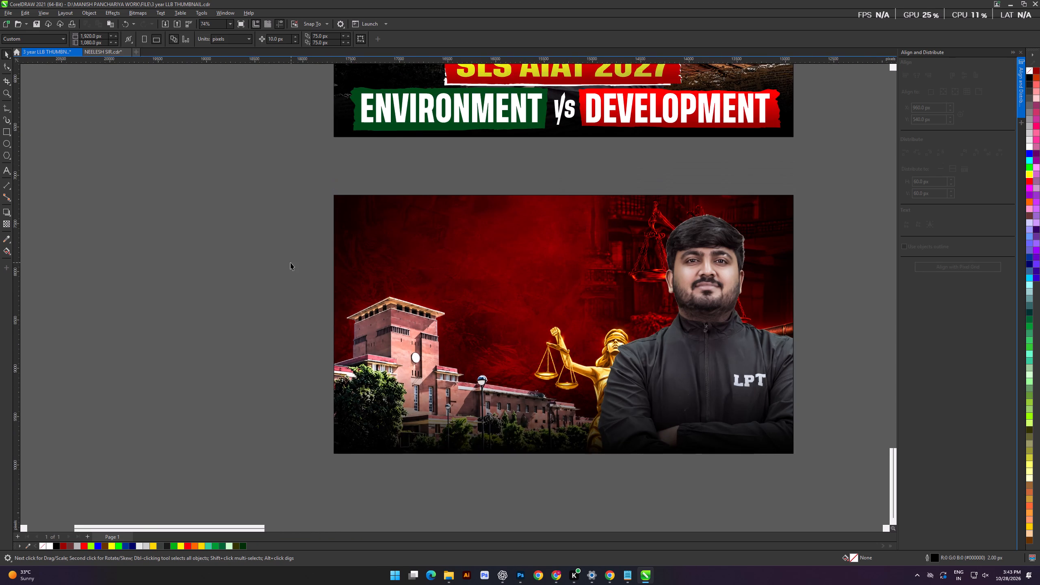
{"action": "left_click", "coordinate": [290, 262]}
Start an artistic text object in the empty area beside the new red thumbnail with the placeholder sadsad, and save the file.
{"action": "scroll", "coordinate": [473, 269], "scroll_direction": "down", "scroll_amount": 5}
{"action": "scroll", "coordinate": [464, 269], "scroll_direction": "up", "scroll_amount": 3, "text": "alt"}
{"action": "scroll", "coordinate": [396, 263], "scroll_direction": "down", "scroll_amount": 5}
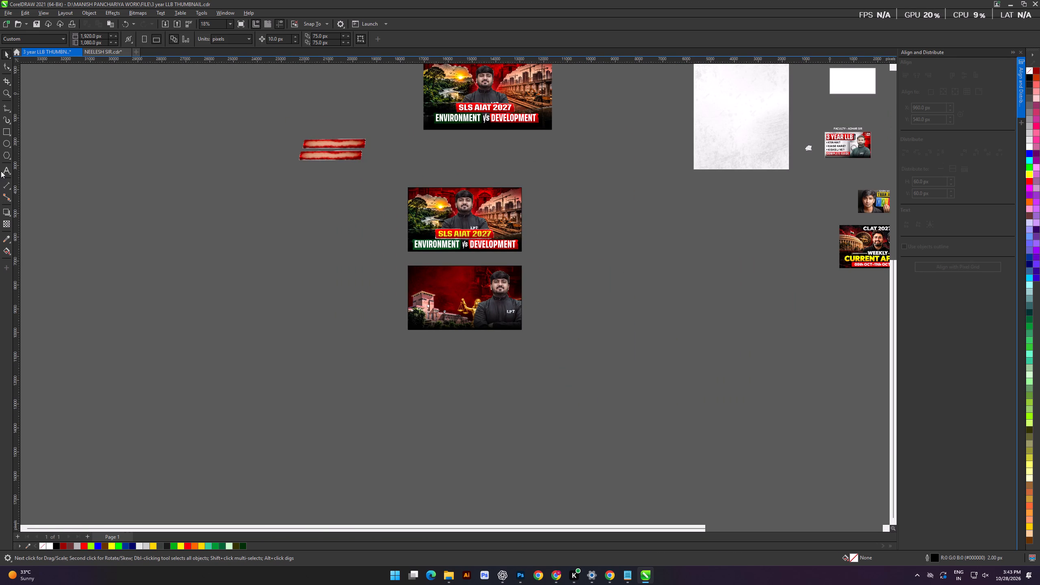
{"action": "left_click", "coordinate": [4, 170]}
{"action": "left_click", "coordinate": [314, 340]}
{"action": "key", "text": "s"}
{"action": "key", "text": "a"}
{"action": "type", "text": "dsad"}
{"action": "key", "text": "ctrl+s"}
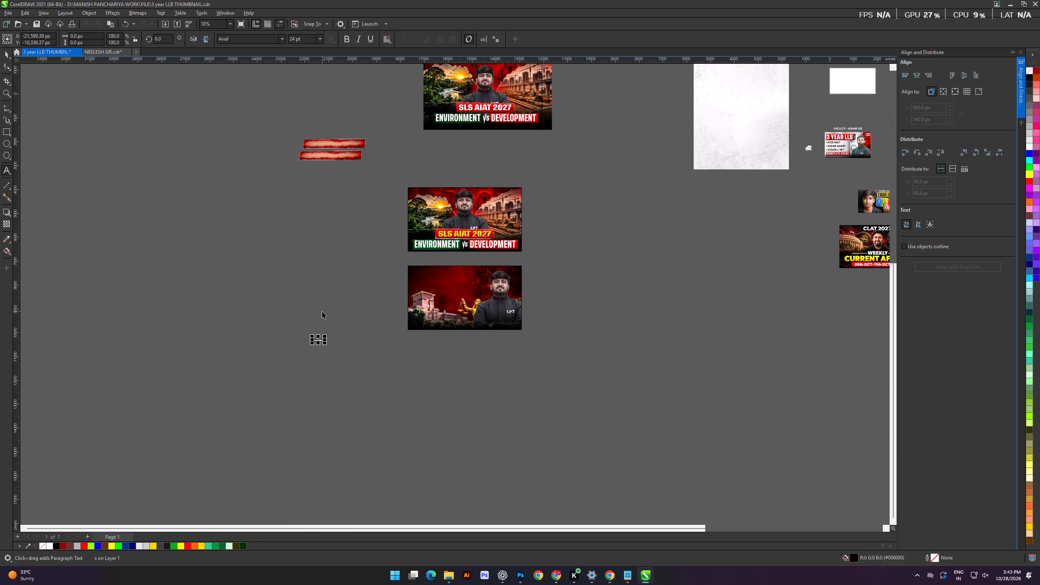
Replace the placeholder with the copied title text 3-YEAR LLB ENTRANCE, INDIAN CONSTITUTION, MUST-KNOW CONCEPTS.
{"action": "scroll", "coordinate": [322, 360], "scroll_direction": "up", "scroll_amount": 18}
{"action": "triple_click", "coordinate": [326, 318]}
{"action": "left_click", "coordinate": [326, 318]}
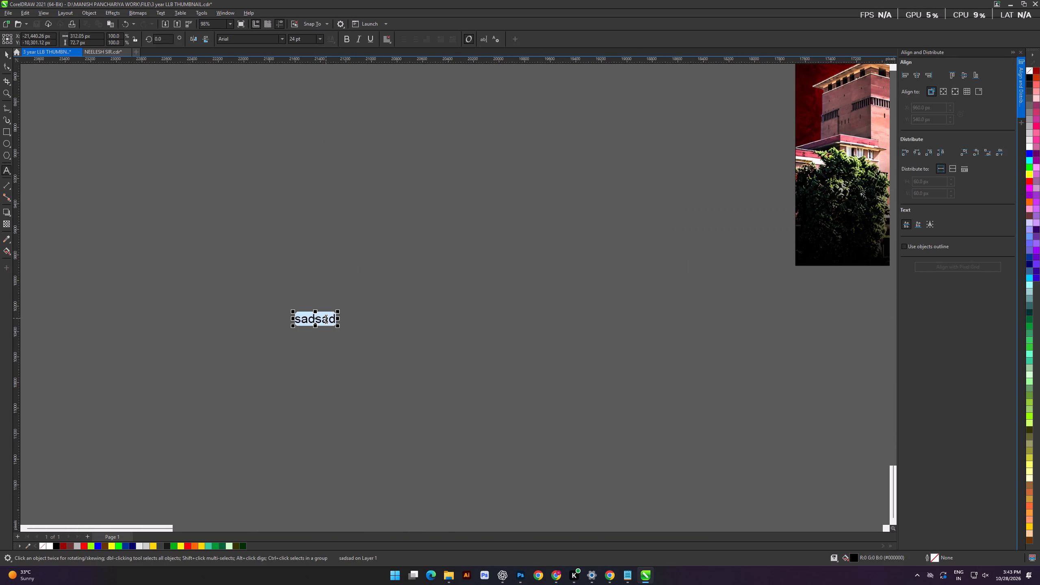
{"action": "key", "text": "ctrl+v"}
{"action": "left_click", "coordinate": [4, 54]}
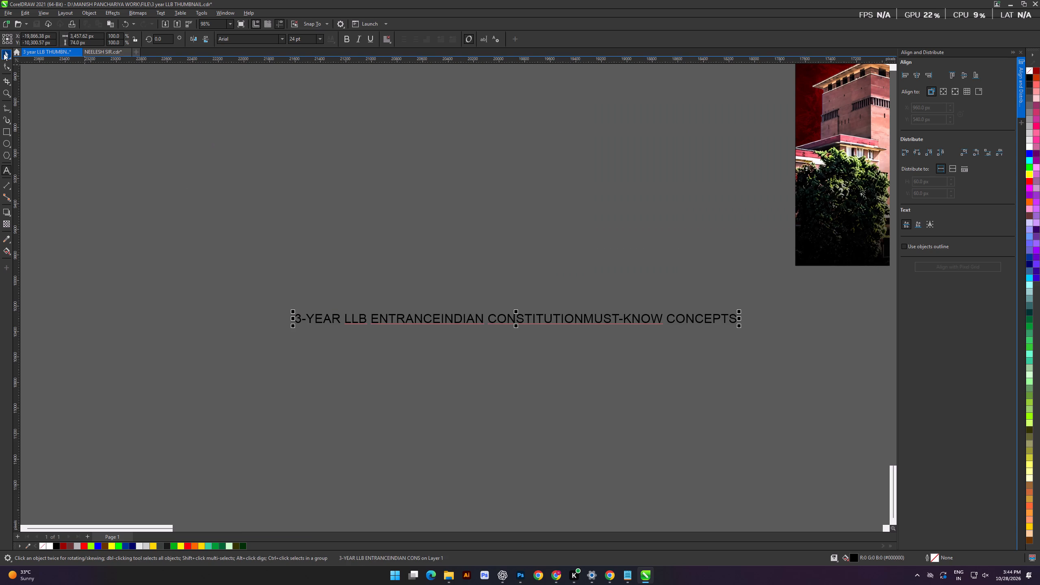
{"action": "left_click", "coordinate": [354, 249]}
Move the title text slightly toward the thumbnail and break it onto a new line after 3-YEAR LLB.
{"action": "scroll", "coordinate": [458, 268], "scroll_direction": "down", "scroll_amount": 12}
{"action": "left_click_drag", "start_coordinate": [458, 298], "coordinate": [544, 298]}
{"action": "left_click_drag", "start_coordinate": [544, 366], "coordinate": [548, 357]}
{"action": "scroll", "coordinate": [562, 294], "scroll_direction": "up", "scroll_amount": 5}
{"action": "left_click", "coordinate": [486, 341]}
{"action": "scroll", "coordinate": [462, 297], "scroll_direction": "up", "scroll_amount": 4}
{"action": "triple_click", "coordinate": [457, 317]}
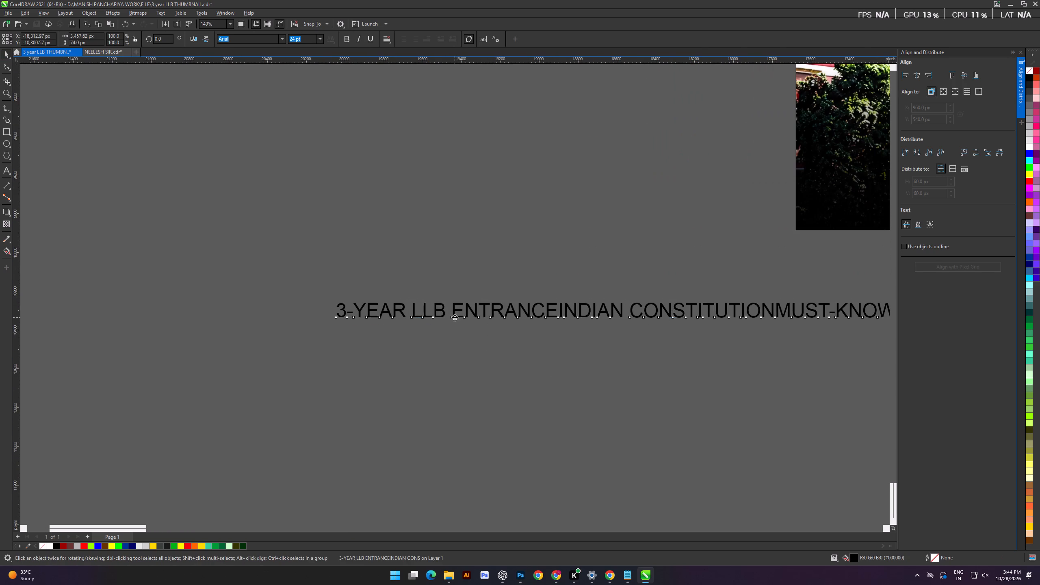
{"action": "key", "text": "Return"}
Check the title's line breaks in row 60 of the LPT Design Sheet in Chrome and return to CorelDRAW.
{"action": "key", "text": "alt+Tab"}
{"action": "key", "text": "Tab"}
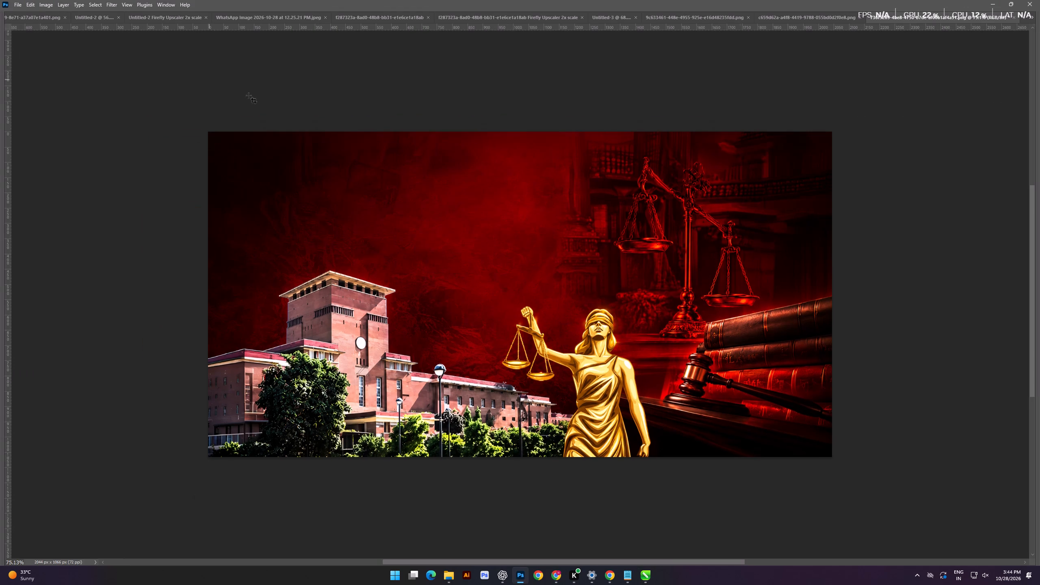
{"action": "key", "text": "alt+Tab"}
{"action": "key", "text": "alt+Tab"}
{"action": "key", "text": "alt+Tab"}
{"action": "left_click", "coordinate": [35, 0]}
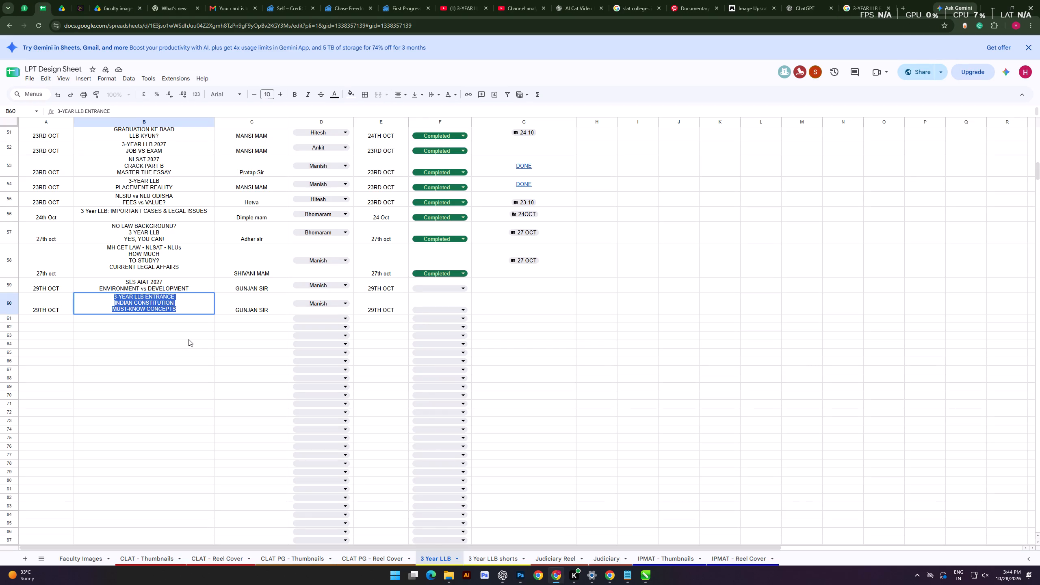
{"action": "key", "text": "alt+Tab"}
{"action": "key", "text": "alt+Tab"}
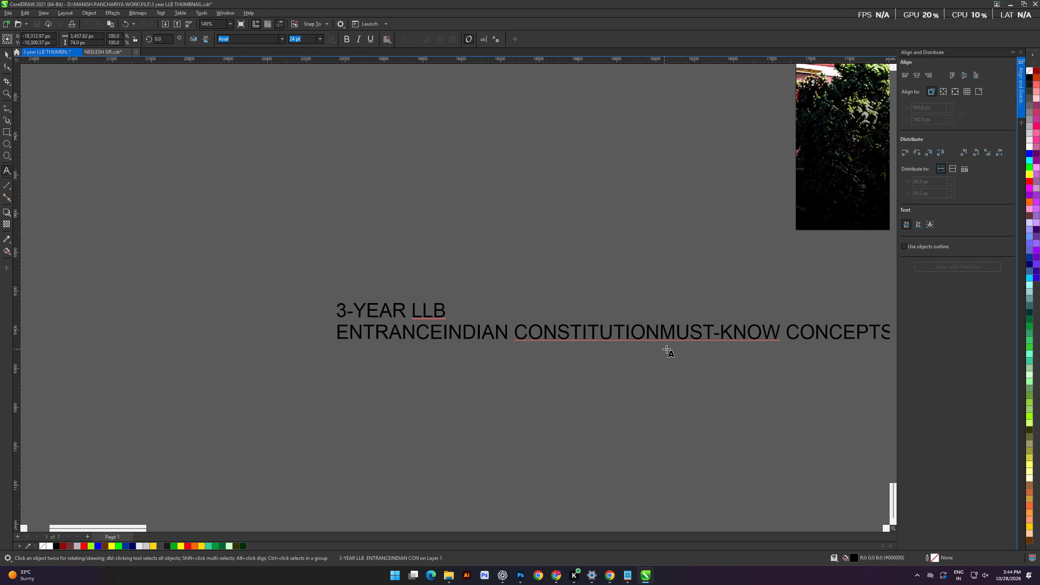
Break the title text onto a new line before MUST-KNOW CONCEPTS.
{"action": "left_click", "coordinate": [662, 333]}
{"action": "key", "text": "Return"}
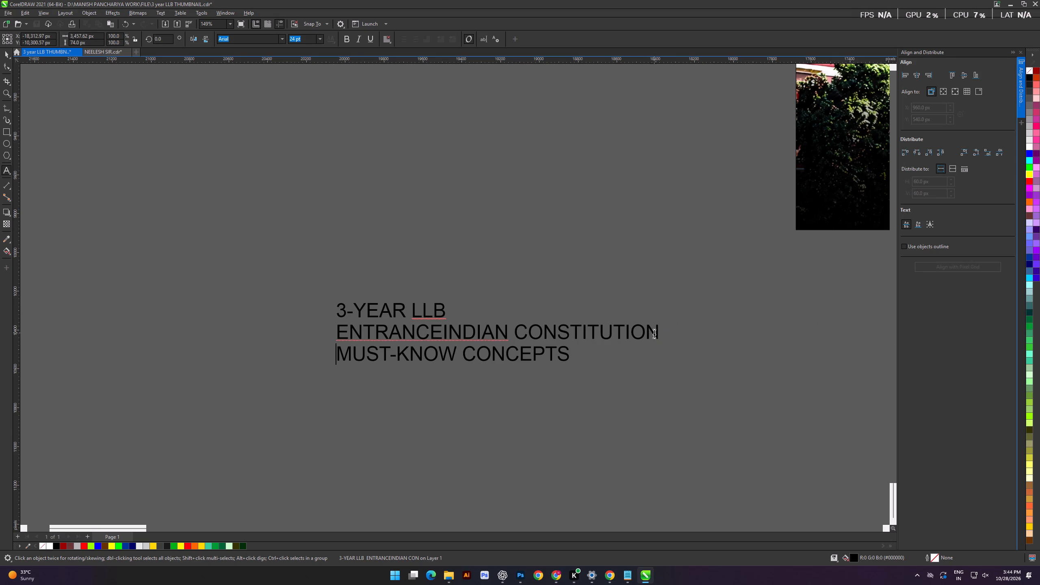
{"action": "left_click", "coordinate": [3, 54]}
{"action": "left_click", "coordinate": [263, 280]}
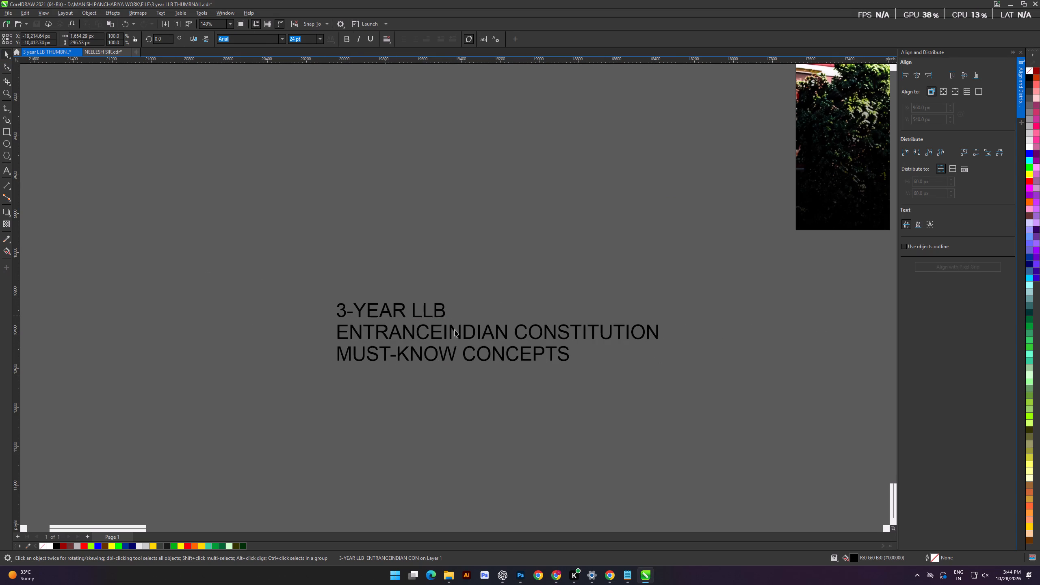
Set the three-line title text's font to Tusker Grotesk 6600 Semibold.
{"action": "left_click_drag", "start_coordinate": [457, 330], "coordinate": [494, 303]}
{"action": "left_click", "coordinate": [461, 327]}
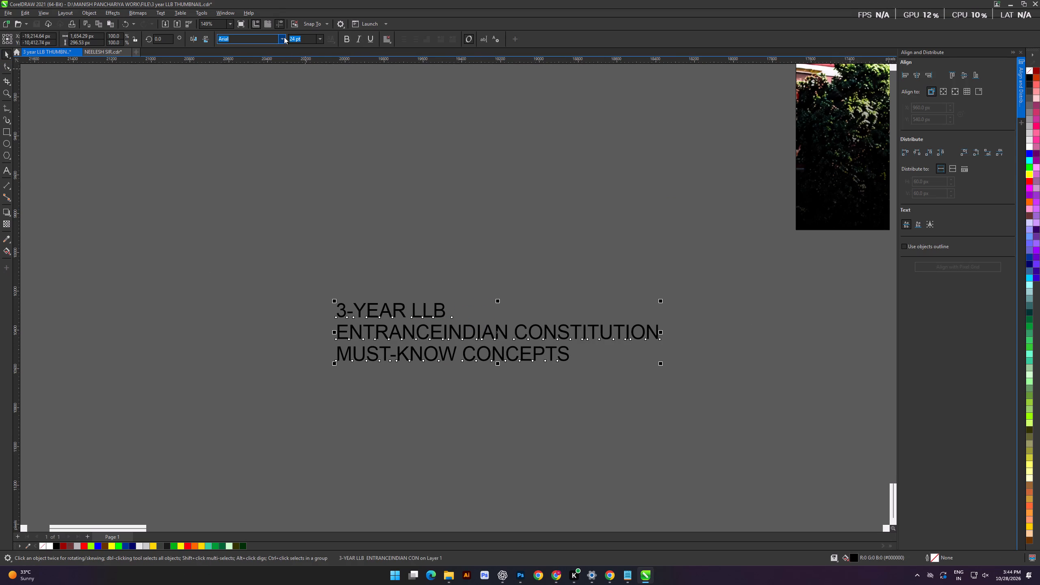
{"action": "left_click", "coordinate": [284, 37]}
{"action": "left_click", "coordinate": [279, 71]}
{"action": "left_click", "coordinate": [254, 177]}
Move the title text onto the upper middle of the new red thumbnail and fill it white.
{"action": "scroll", "coordinate": [343, 213], "scroll_direction": "down", "scroll_amount": 4}
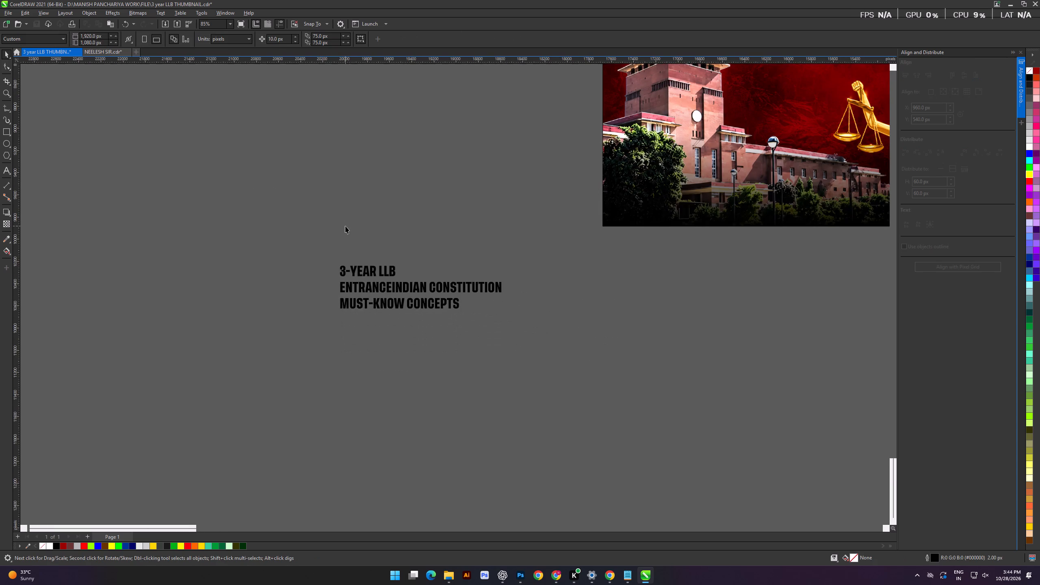
{"action": "scroll", "coordinate": [345, 226], "scroll_direction": "down", "scroll_amount": 9, "text": "shift"}
{"action": "left_click_drag", "start_coordinate": [327, 249], "coordinate": [408, 256]}
{"action": "left_click_drag", "start_coordinate": [348, 256], "coordinate": [573, 88]}
{"action": "scroll", "coordinate": [620, 113], "scroll_direction": "up", "scroll_amount": 15, "text": "alt"}
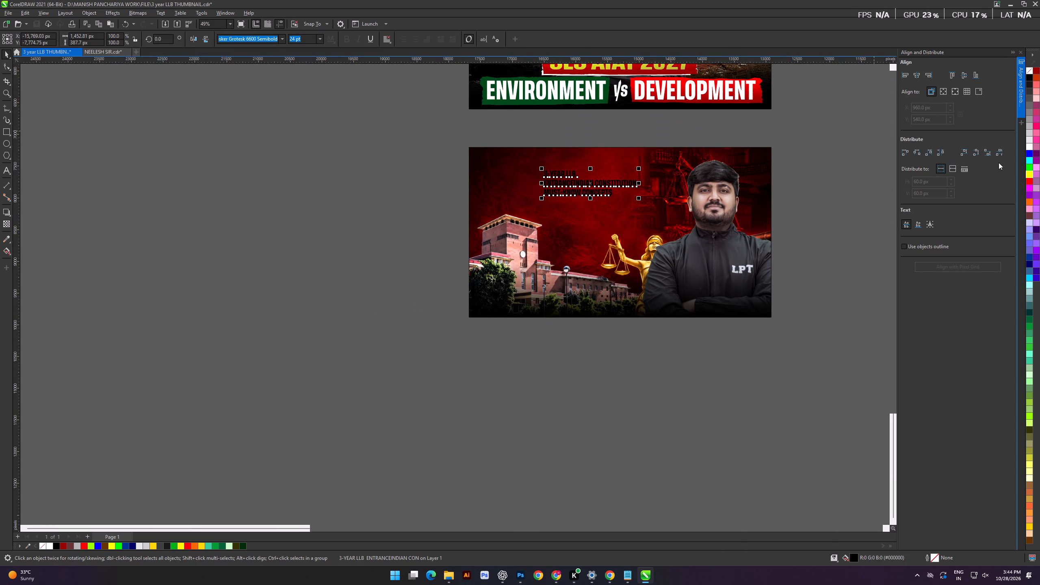
{"action": "left_click", "coordinate": [1031, 146]}
{"action": "left_click_drag", "start_coordinate": [364, 200], "coordinate": [377, 201]}
Break the title text apart into three separate lines.
{"action": "scroll", "coordinate": [579, 183], "scroll_direction": "down", "scroll_amount": 1}
{"action": "scroll", "coordinate": [624, 140], "scroll_direction": "up", "scroll_amount": 5}
{"action": "left_click_drag", "start_coordinate": [201, 204], "coordinate": [332, 236]}
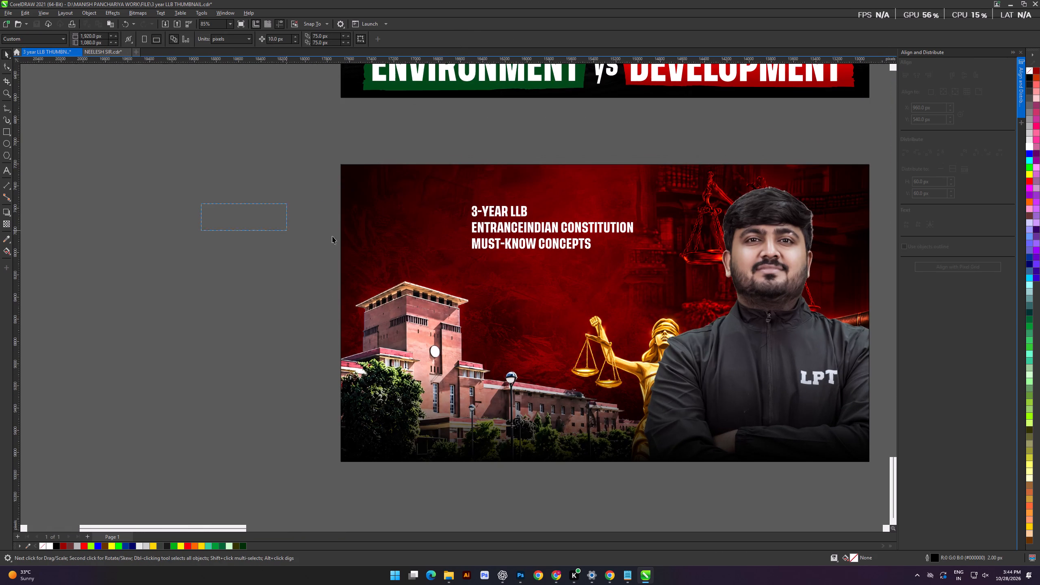
{"action": "left_click_drag", "start_coordinate": [332, 236], "coordinate": [646, 270]}
{"action": "key", "text": "ctrl+k"}
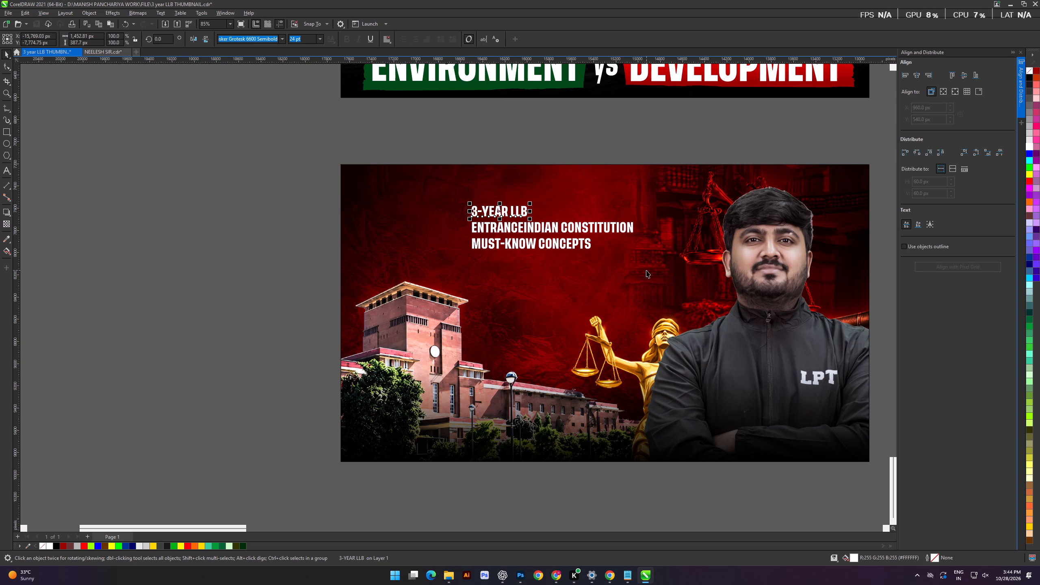
Enlarge the line ENTRANCEINDIAN CONSTITUTION to about 3,114 × 208 px and shift it slightly down toward the thumbnail's left edge.
{"action": "left_click", "coordinate": [180, 204]}
{"action": "left_click", "coordinate": [558, 220]}
{"action": "left_click", "coordinate": [564, 224]}
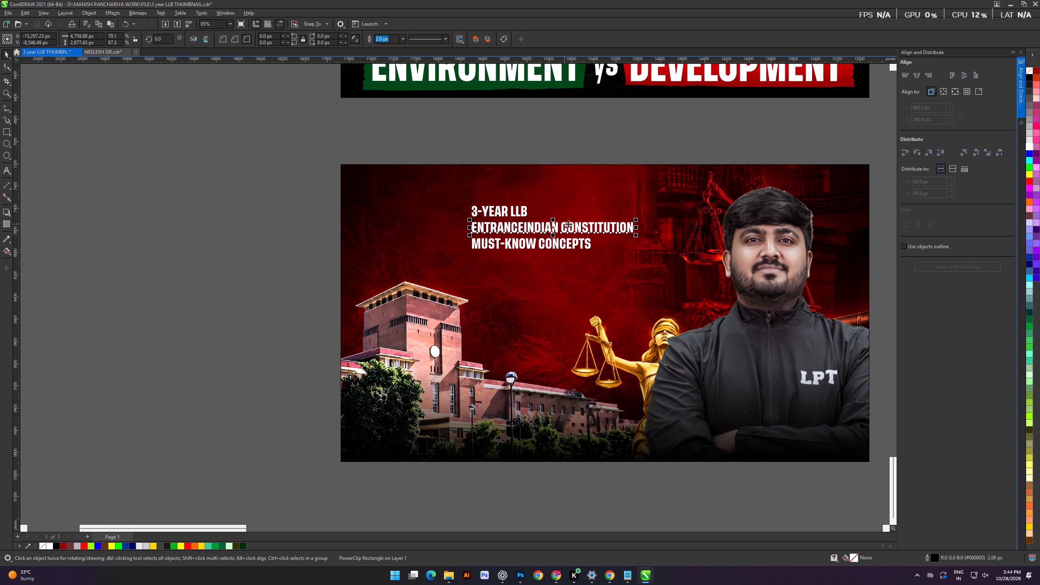
{"action": "left_click_drag", "start_coordinate": [638, 236], "coordinate": [730, 284], "text": "shift"}
{"action": "left_click_drag", "start_coordinate": [601, 233], "coordinate": [595, 235]}
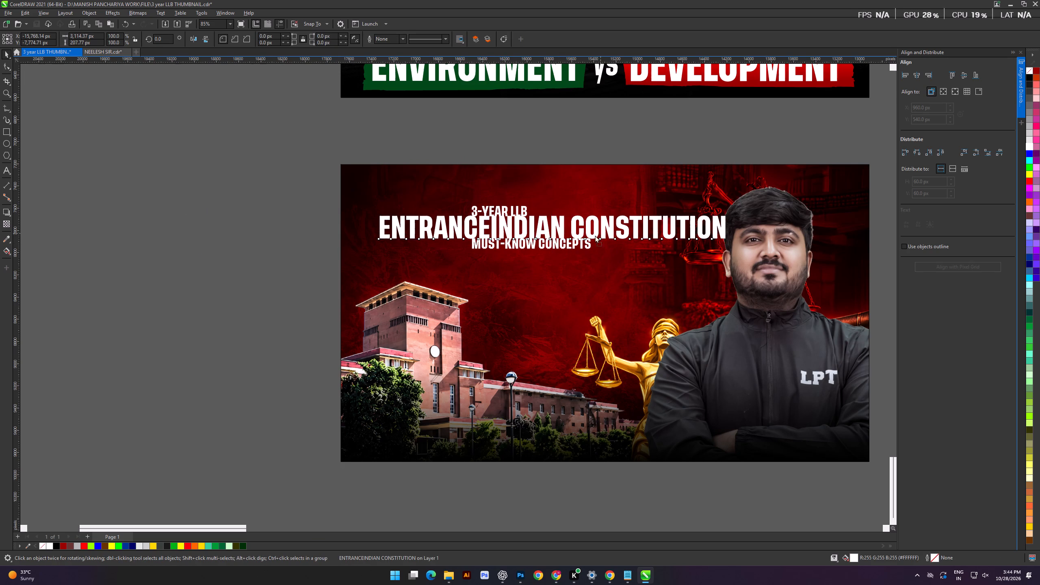
{"action": "left_click_drag", "start_coordinate": [595, 235], "coordinate": [585, 239]}
Move the 3-YEAR LLB line above the ENTRANCEINDIAN CONSTITUTION line and enlarge it as the top heading.
{"action": "left_click_drag", "start_coordinate": [498, 213], "coordinate": [526, 202]}
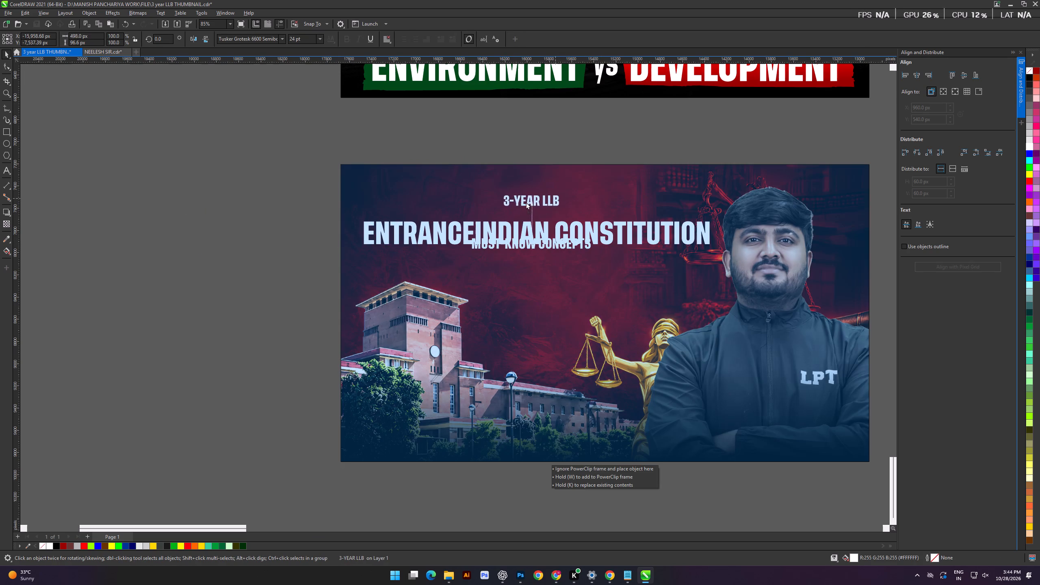
{"action": "left_click_drag", "start_coordinate": [526, 202], "coordinate": [525, 202]}
{"action": "left_click_drag", "start_coordinate": [555, 212], "coordinate": [612, 244], "text": "shift"}
{"action": "left_click_drag", "start_coordinate": [542, 202], "coordinate": [542, 197]}
Move MUST-KNOW CONCEPTS below the ENTRANCEINDIAN CONSTITUTION line and enlarge it to about 2,775 × 252 px.
{"action": "left_click", "coordinate": [275, 224]}
{"action": "scroll", "coordinate": [636, 191], "scroll_direction": "up", "scroll_amount": 3}
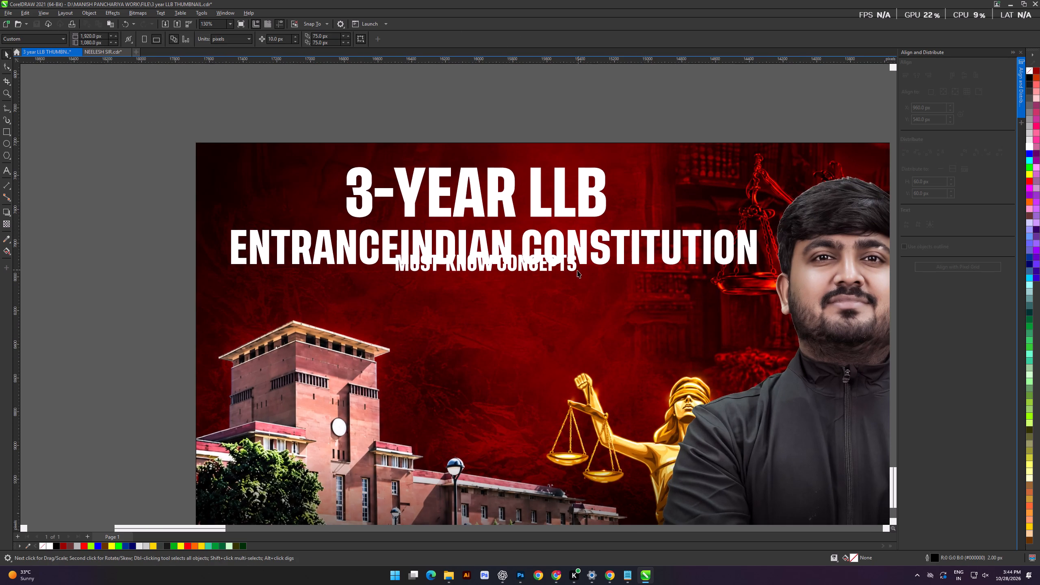
{"action": "left_click", "coordinate": [574, 274]}
{"action": "left_click", "coordinate": [572, 271]}
{"action": "left_click_drag", "start_coordinate": [572, 270], "coordinate": [574, 293]}
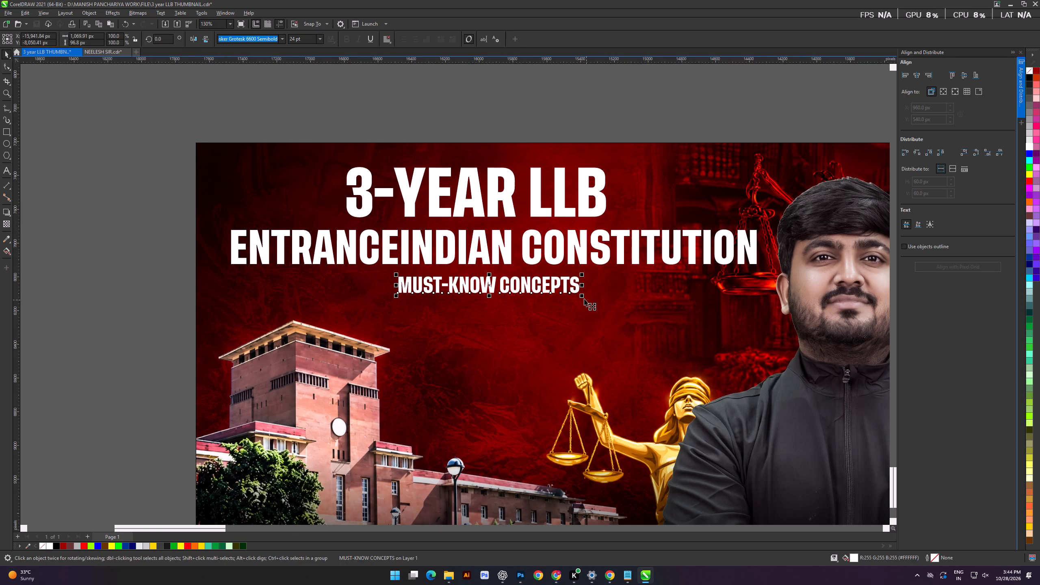
{"action": "left_click_drag", "start_coordinate": [583, 298], "coordinate": [726, 348], "text": "shift"}
{"action": "left_click_drag", "start_coordinate": [554, 279], "coordinate": [553, 284]}
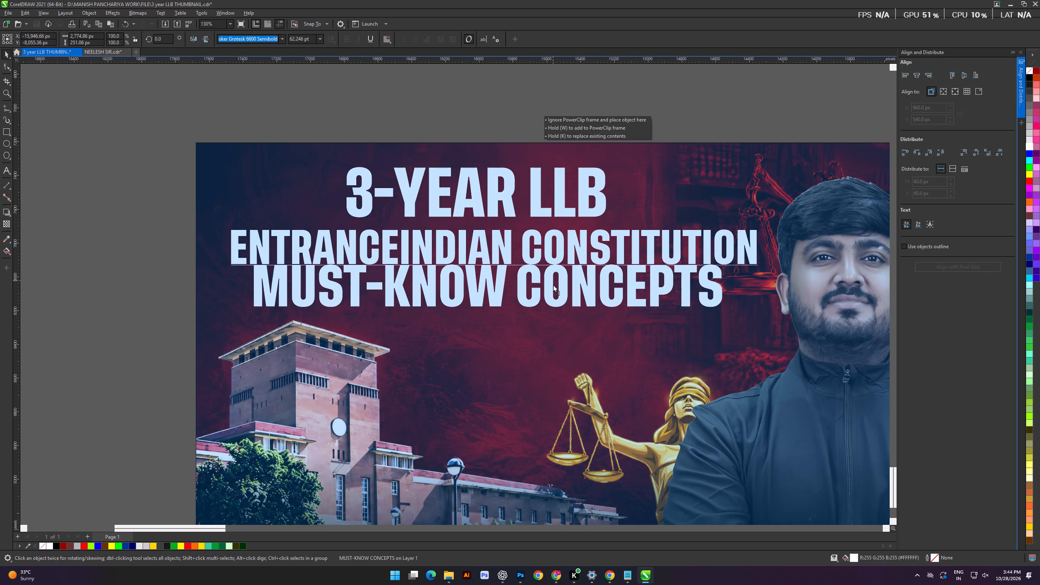
{"action": "left_click_drag", "start_coordinate": [553, 284], "coordinate": [552, 290]}
Align the three title lines to a common vertical centre line.
{"action": "scroll", "coordinate": [544, 276], "scroll_direction": "down", "scroll_amount": 5}
{"action": "left_click", "coordinate": [273, 242]}
{"action": "left_click_drag", "start_coordinate": [290, 180], "coordinate": [618, 315]}
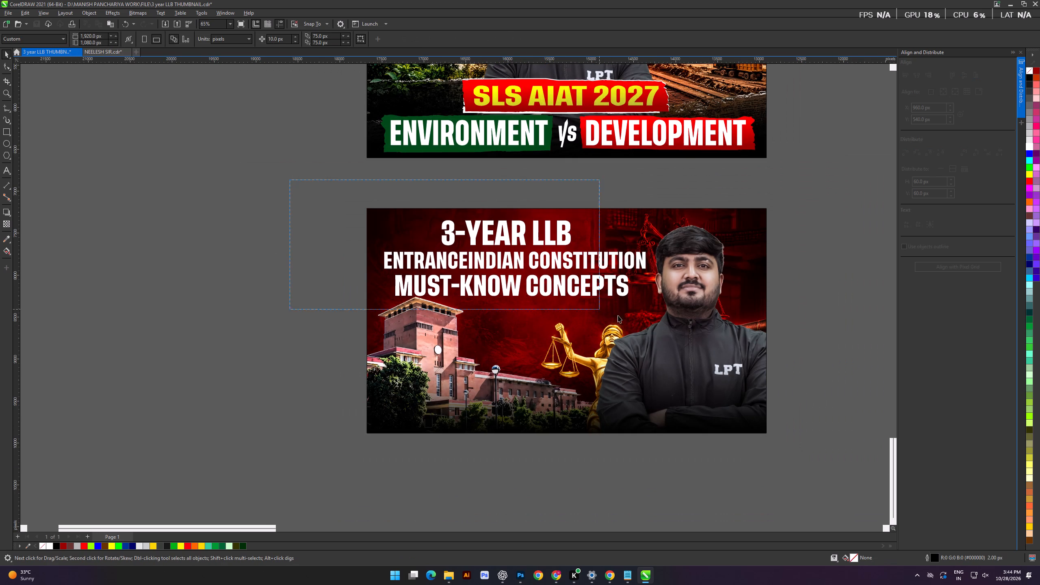
{"action": "left_click_drag", "start_coordinate": [618, 315], "coordinate": [682, 336]}
{"action": "left_click", "coordinate": [916, 74]}
Examine the title's size, spacing and wording against the faculty cut-out and background on the new thumbnail.
{"action": "left_click_drag", "start_coordinate": [198, 250], "coordinate": [202, 250]}
{"action": "scroll", "coordinate": [384, 264], "scroll_direction": "up", "scroll_amount": 2, "text": "shift"}
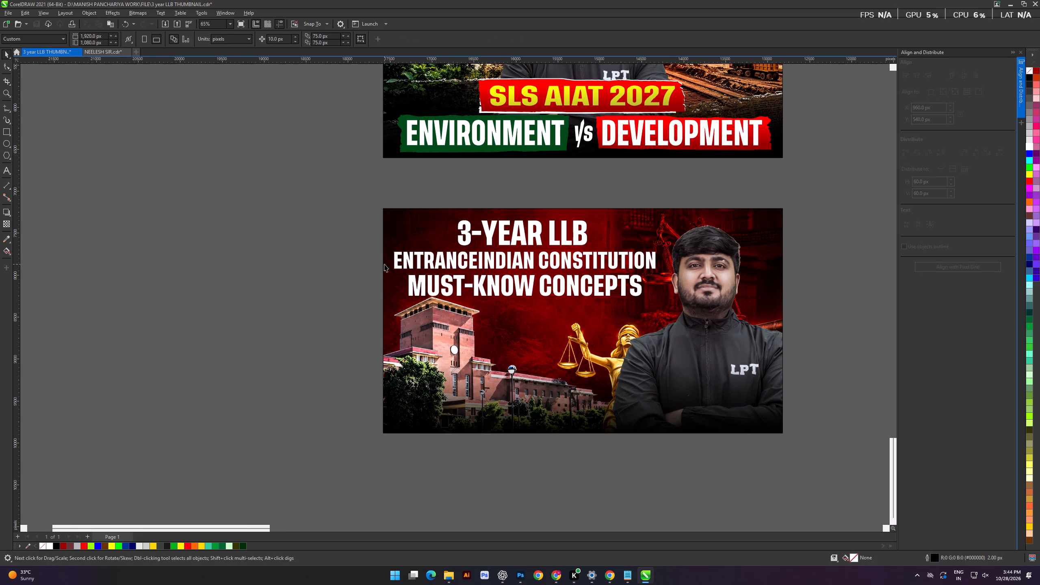
{"action": "scroll", "coordinate": [384, 264], "scroll_direction": "up", "scroll_amount": 3, "text": "shift"}
{"action": "left_click", "coordinate": [334, 256]}
{"action": "scroll", "coordinate": [438, 262], "scroll_direction": "down", "scroll_amount": 3, "text": "shift"}
{"action": "scroll", "coordinate": [446, 264], "scroll_direction": "up", "scroll_amount": 1}
{"action": "scroll", "coordinate": [445, 264], "scroll_direction": "up", "scroll_amount": 2, "text": "alt"}
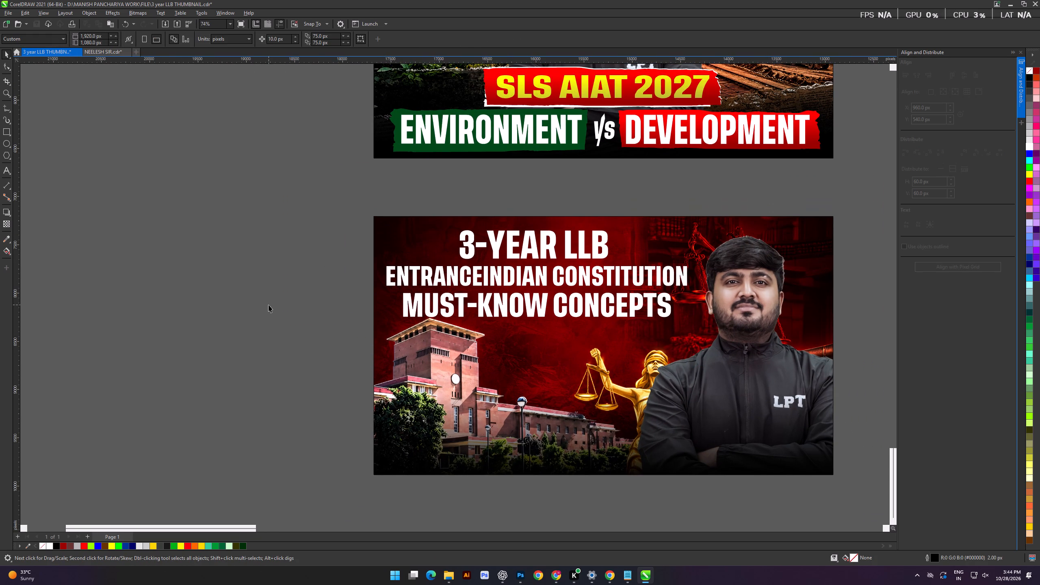
{"action": "left_click", "coordinate": [269, 305]}
{"action": "scroll", "coordinate": [315, 294], "scroll_direction": "down", "scroll_amount": 2, "text": "alt"}
{"action": "scroll", "coordinate": [296, 262], "scroll_direction": "up", "scroll_amount": 3}
{"action": "scroll", "coordinate": [297, 262], "scroll_direction": "down", "scroll_amount": 13, "text": "alt"}
{"action": "scroll", "coordinate": [431, 251], "scroll_direction": "up", "scroll_amount": 3}
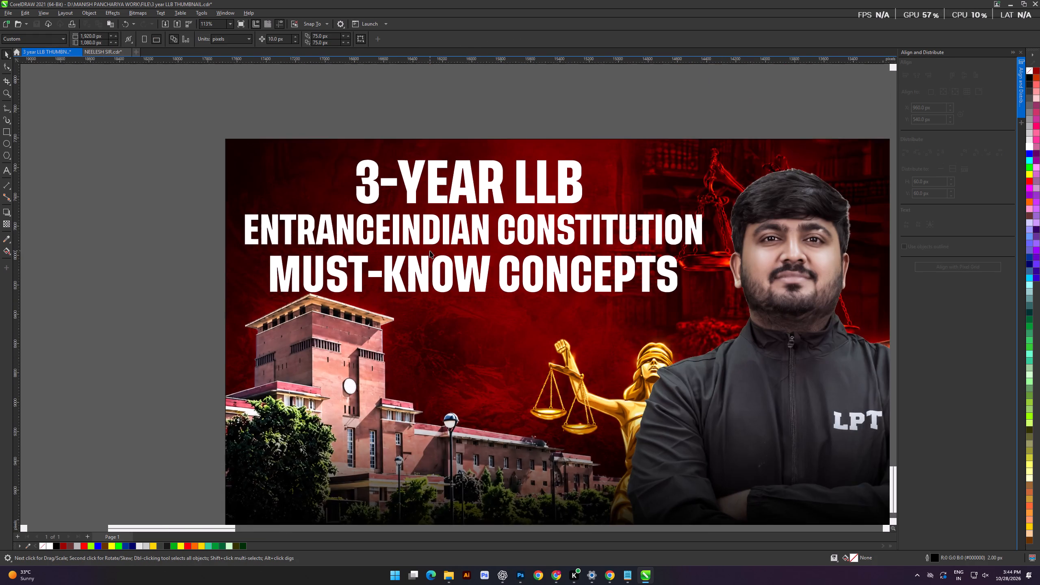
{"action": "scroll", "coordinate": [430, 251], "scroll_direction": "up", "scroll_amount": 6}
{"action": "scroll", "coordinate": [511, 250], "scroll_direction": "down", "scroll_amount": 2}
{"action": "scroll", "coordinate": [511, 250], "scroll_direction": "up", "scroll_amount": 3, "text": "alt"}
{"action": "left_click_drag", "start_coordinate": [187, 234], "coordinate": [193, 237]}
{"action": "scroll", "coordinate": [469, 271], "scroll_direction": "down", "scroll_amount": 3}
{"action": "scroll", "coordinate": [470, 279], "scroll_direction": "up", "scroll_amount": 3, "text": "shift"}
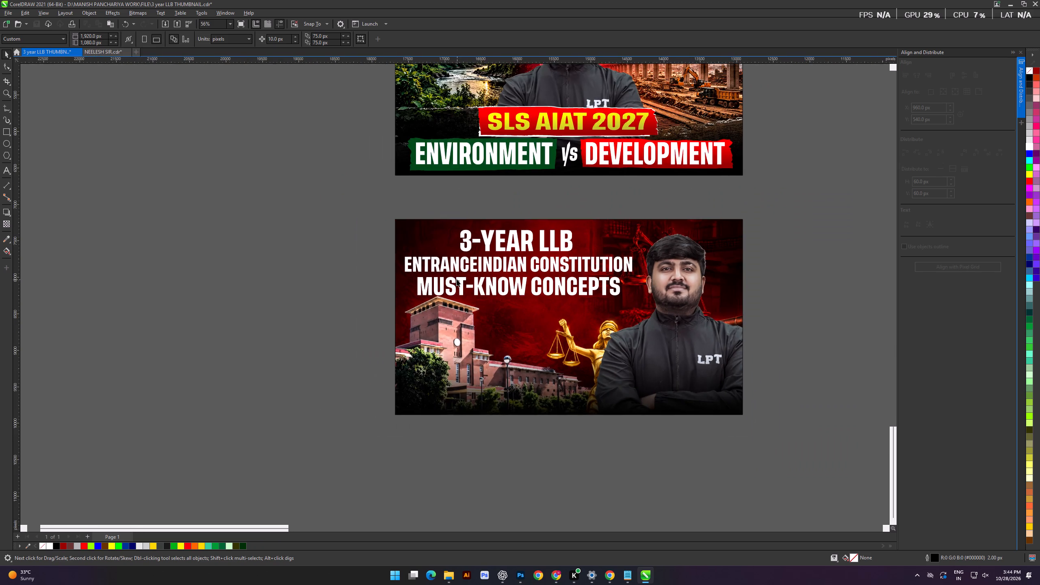
Import the 3 Years LLB Course reference image from Downloads and place it on the empty pasteboard beside the new thumbnail.
{"action": "scroll", "coordinate": [457, 279], "scroll_direction": "down", "scroll_amount": 6}
{"action": "key", "text": "ctrl+i"}
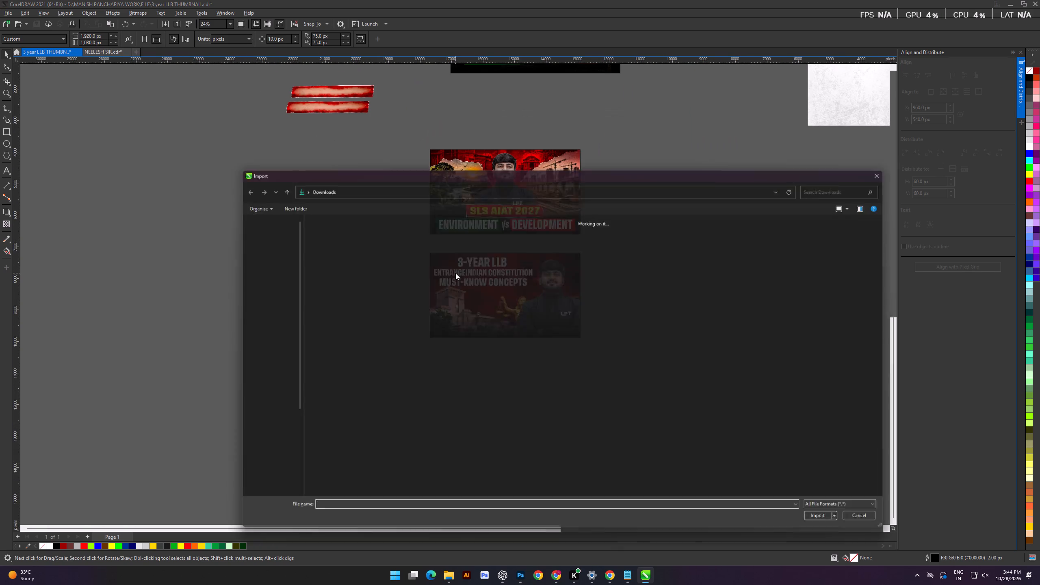
{"action": "scroll", "coordinate": [455, 273], "scroll_direction": "up", "scroll_amount": 1}
{"action": "double_click", "coordinate": [589, 295]}
{"action": "left_click_drag", "start_coordinate": [202, 274], "coordinate": [409, 352]}
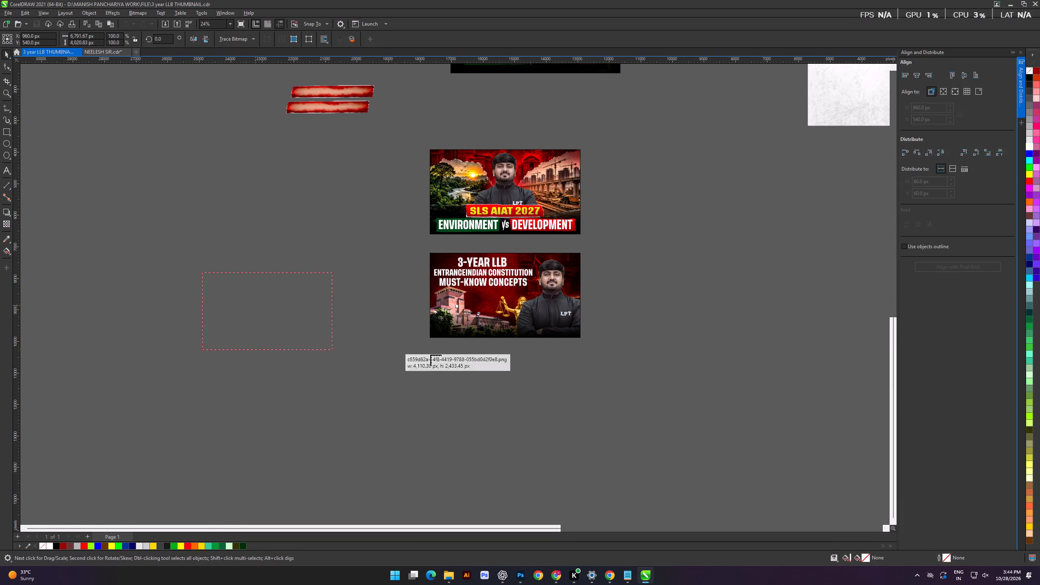
{"action": "left_click_drag", "start_coordinate": [438, 381], "coordinate": [438, 373]}
{"action": "scroll", "coordinate": [409, 321], "scroll_direction": "up", "scroll_amount": 5}
{"action": "scroll", "coordinate": [375, 297], "scroll_direction": "up", "scroll_amount": 2}
{"action": "left_click", "coordinate": [366, 317]}
{"action": "scroll", "coordinate": [369, 317], "scroll_direction": "up", "scroll_amount": 2, "text": "alt"}
{"action": "left_click", "coordinate": [374, 320]}
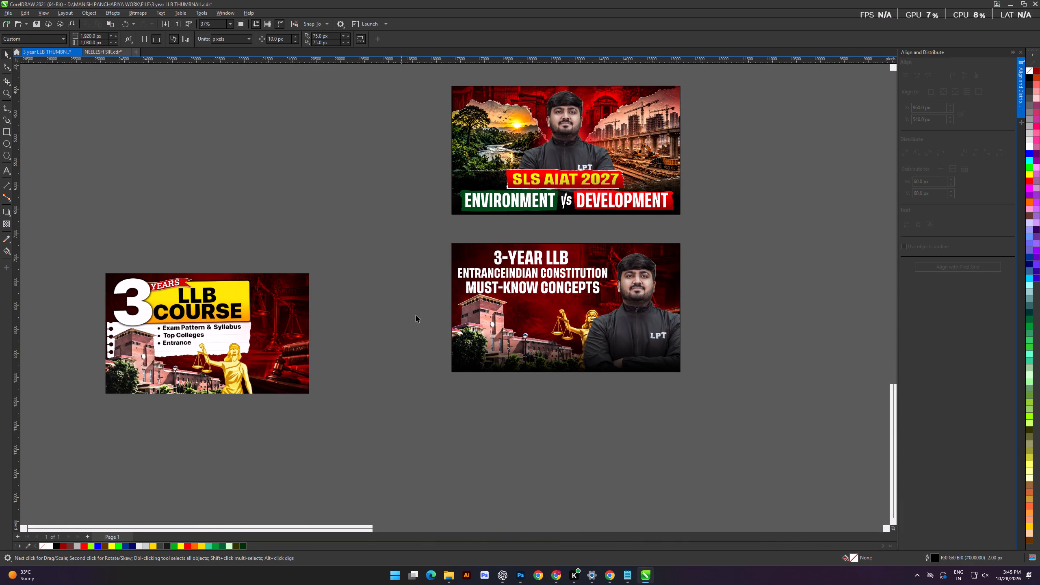
{"action": "scroll", "coordinate": [441, 314], "scroll_direction": "up", "scroll_amount": 3}
{"action": "scroll", "coordinate": [442, 314], "scroll_direction": "down", "scroll_amount": 7}
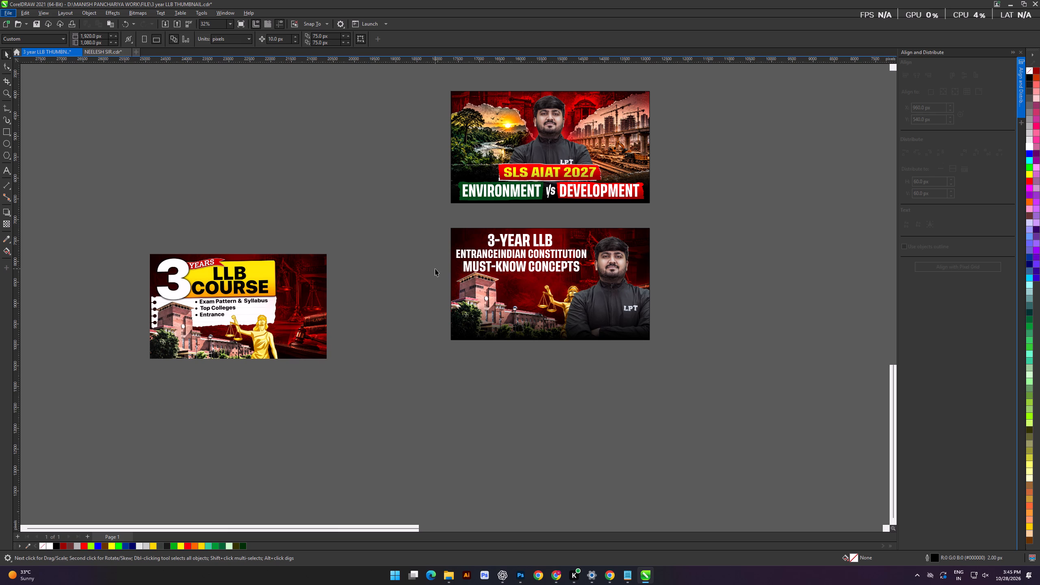
Switch to Photoshop, where the red LLB background image is open, and bring back the hidden workspace panels.
{"action": "left_click", "coordinate": [522, 576]}
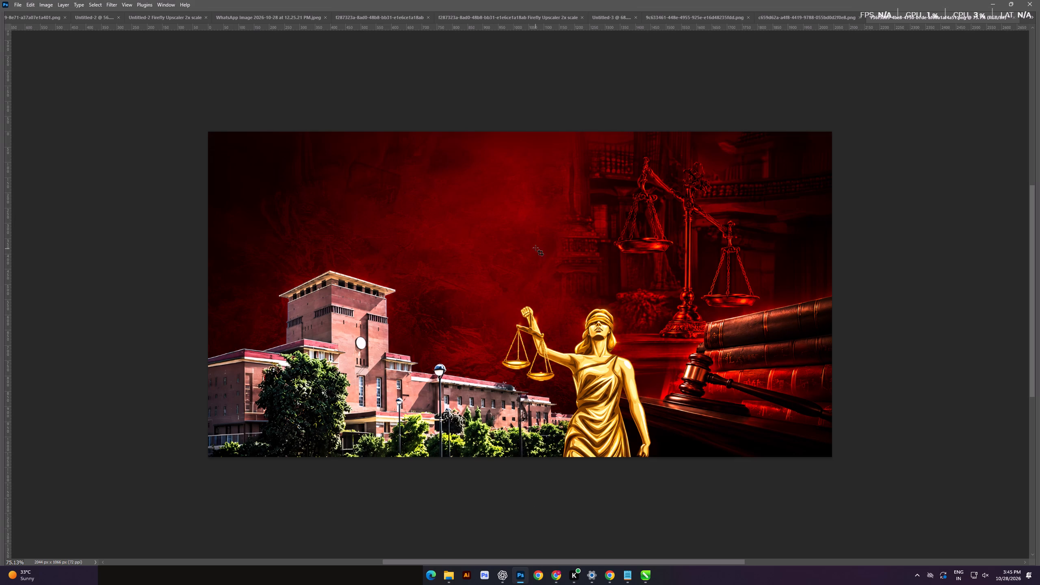
{"action": "left_click", "coordinate": [167, 0]}
{"action": "left_click", "coordinate": [179, 24]}
{"action": "left_click", "coordinate": [359, 62]}
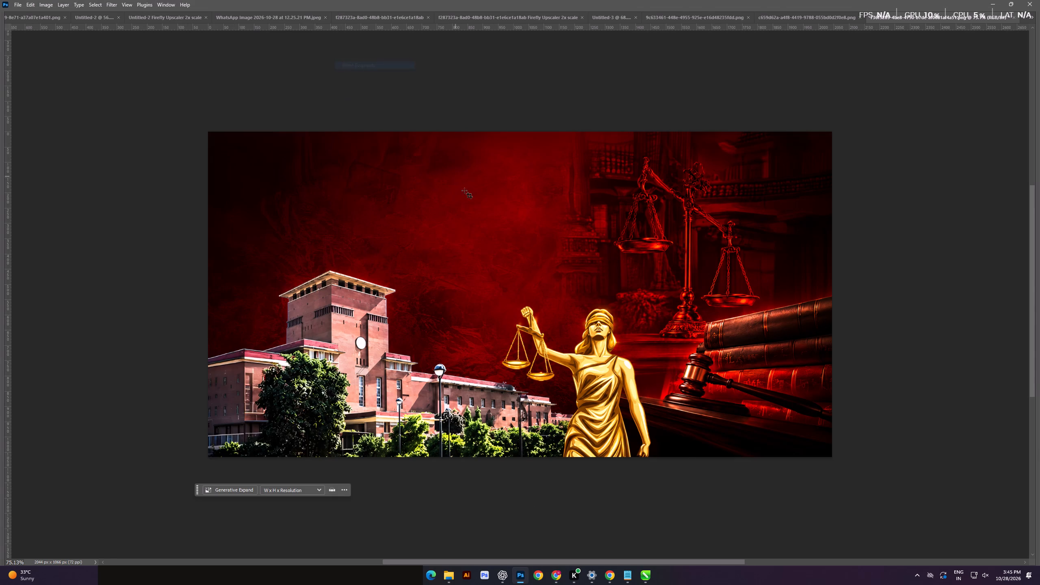
Select the golden Lady Justice statue with the Object Selection tool and copy it to its own layer.
{"action": "left_click", "coordinate": [7, 69]}
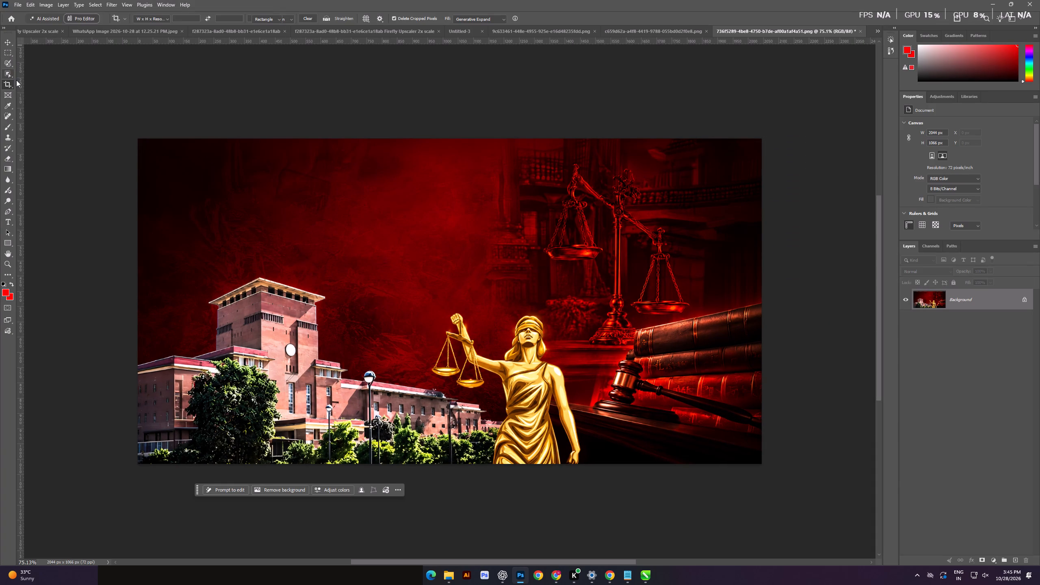
{"action": "left_click_drag", "start_coordinate": [400, 287], "coordinate": [595, 467]}
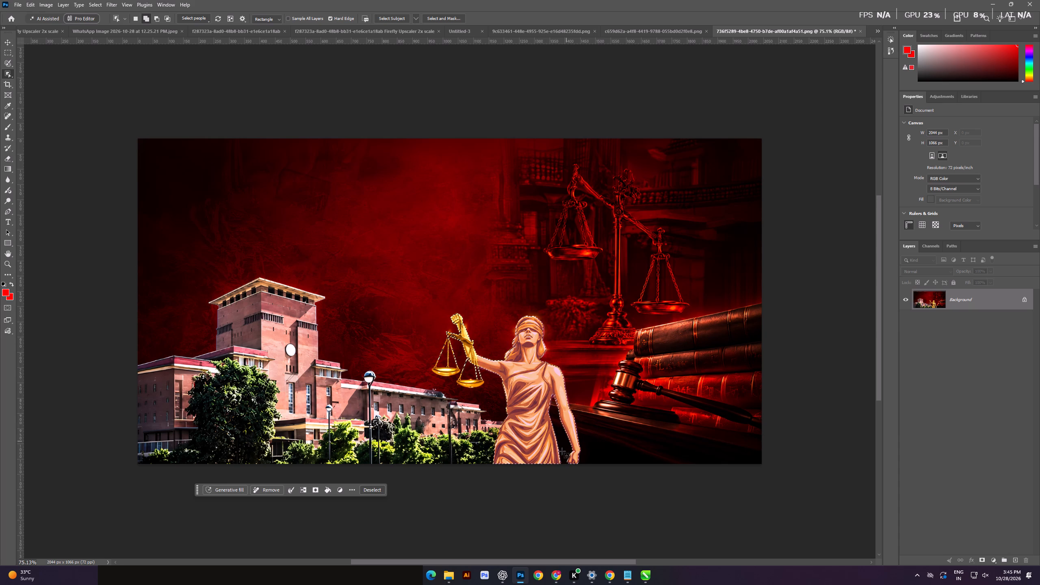
{"action": "right_click", "coordinate": [525, 362]}
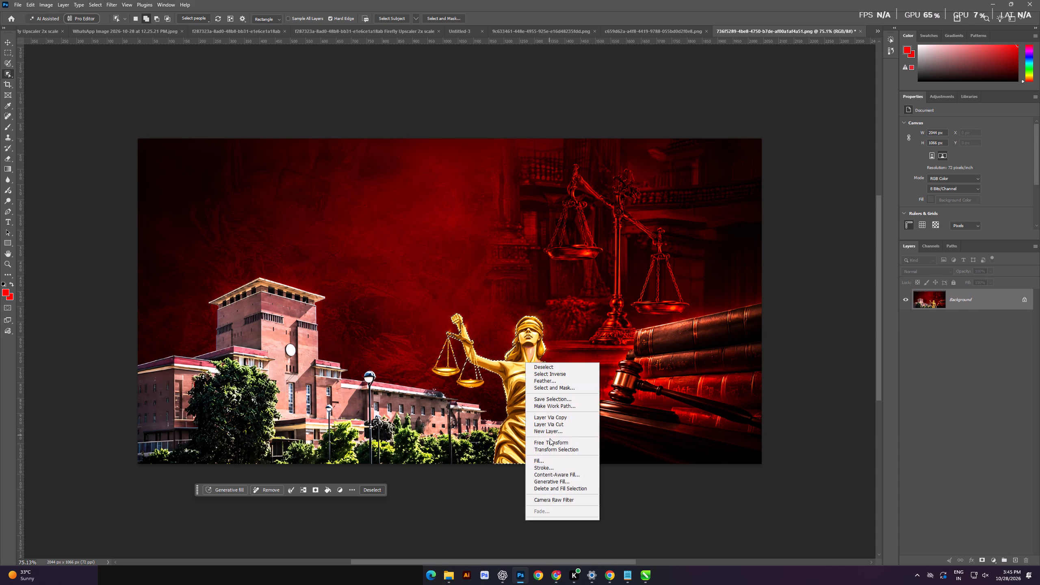
{"action": "left_click", "coordinate": [550, 416]}
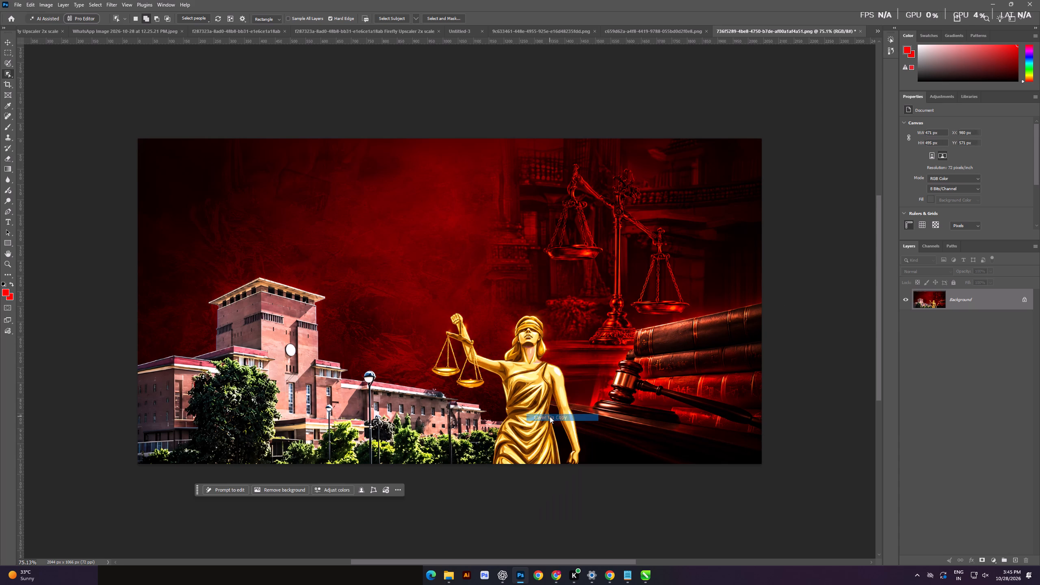
{"action": "double_click", "coordinate": [906, 305]}
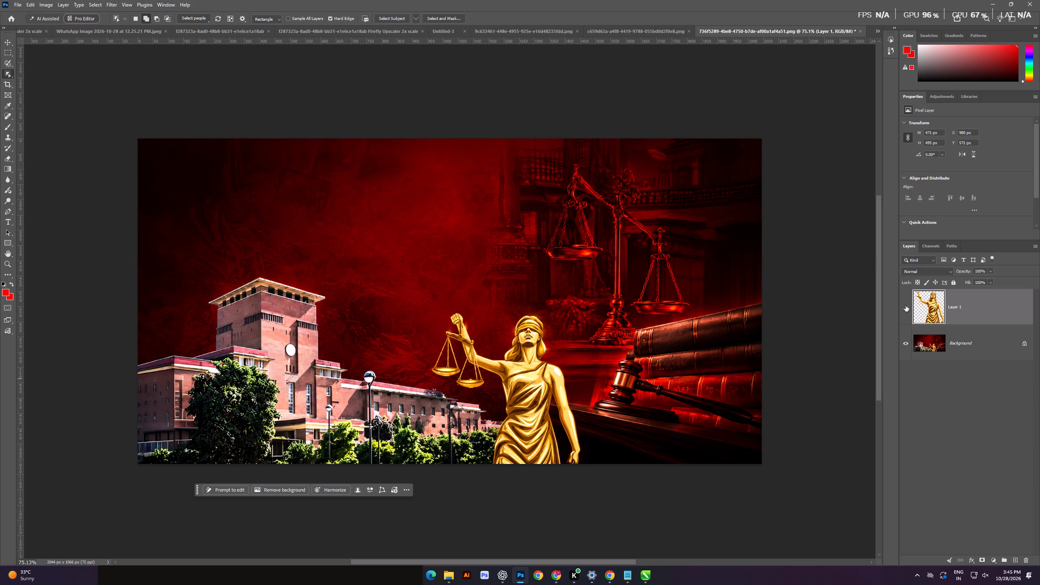
Quick-export the Lady Justice layer as a PNG to Downloads, named Layer 1.pngdsfd.
{"action": "right_click", "coordinate": [988, 306]}
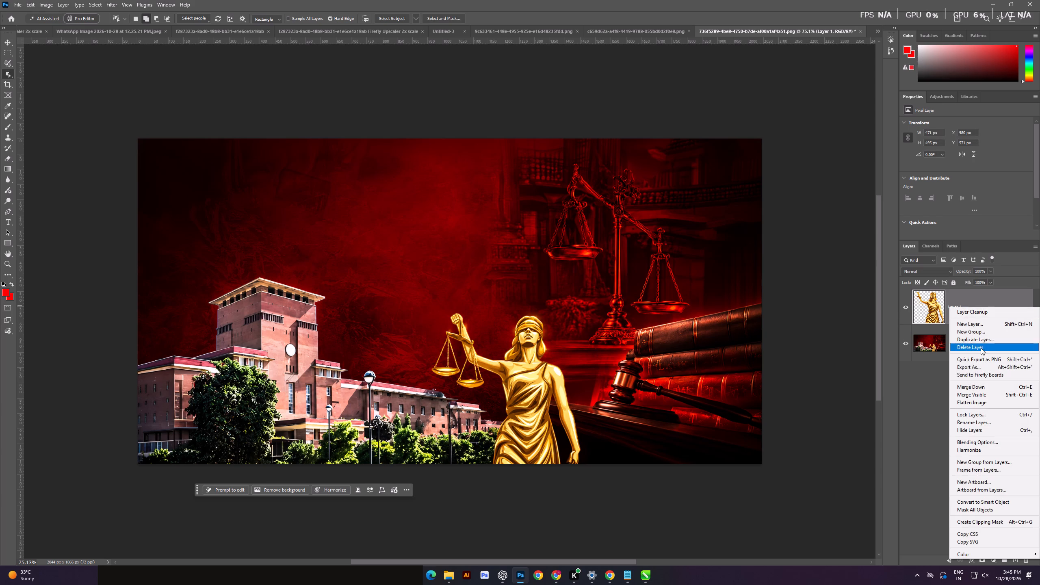
{"action": "left_click", "coordinate": [974, 361]}
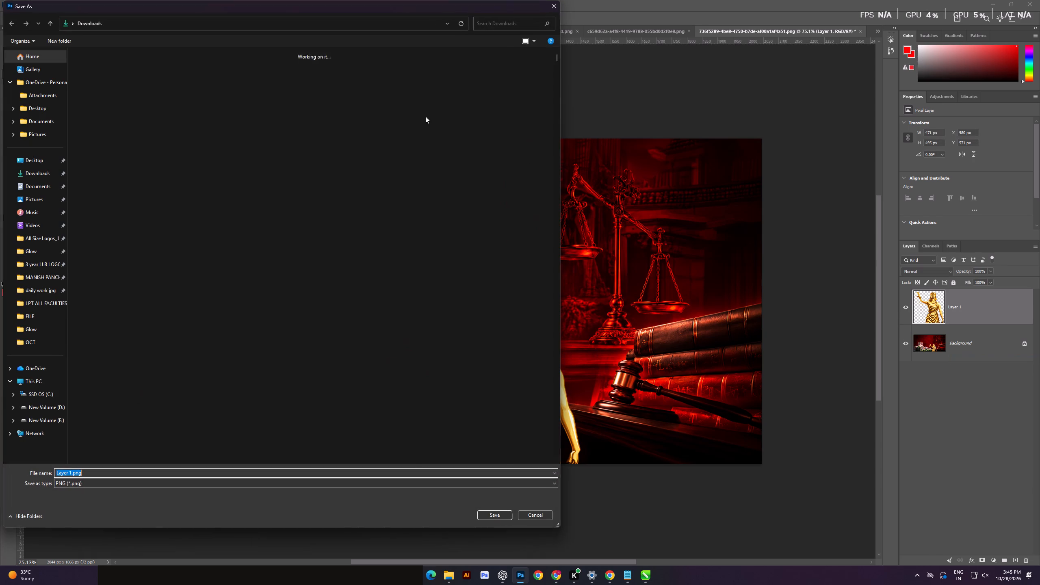
{"action": "left_click", "coordinate": [40, 175]}
{"action": "left_click", "coordinate": [178, 475]}
{"action": "left_click", "coordinate": [183, 473]}
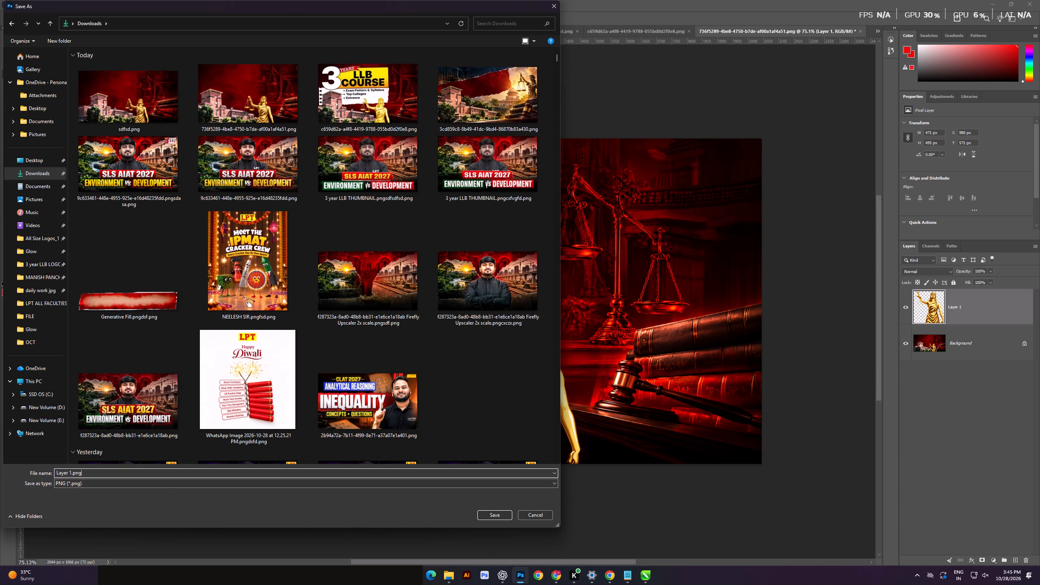
{"action": "type", "text": "dsfd"}
{"action": "key", "text": "Return"}
{"action": "key", "text": "Return"}
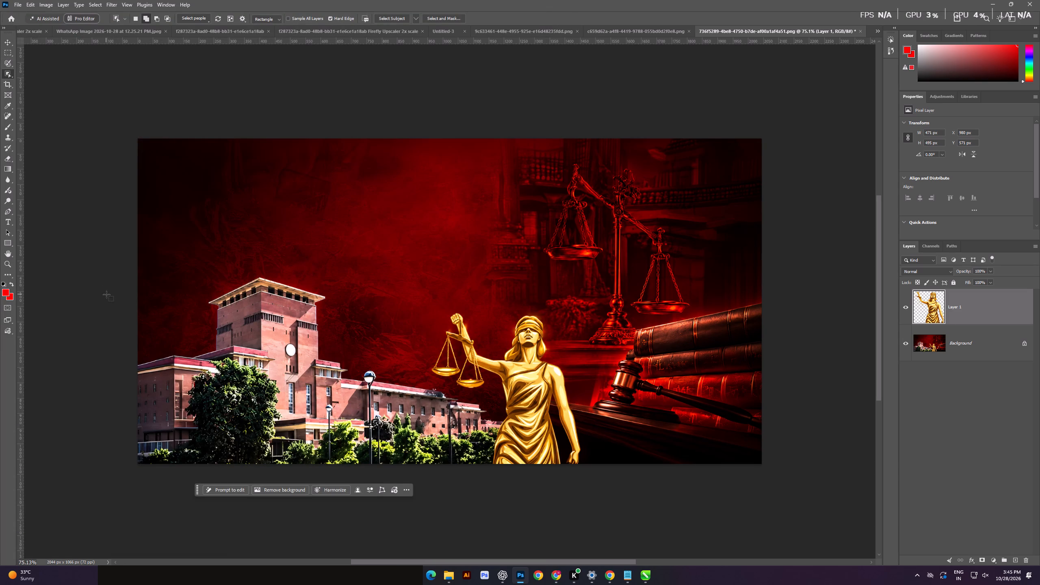
Select the university building and its trees on the Background layer with Object Selection and copy them to a new layer.
{"action": "left_click_drag", "start_coordinate": [92, 271], "coordinate": [522, 452]}
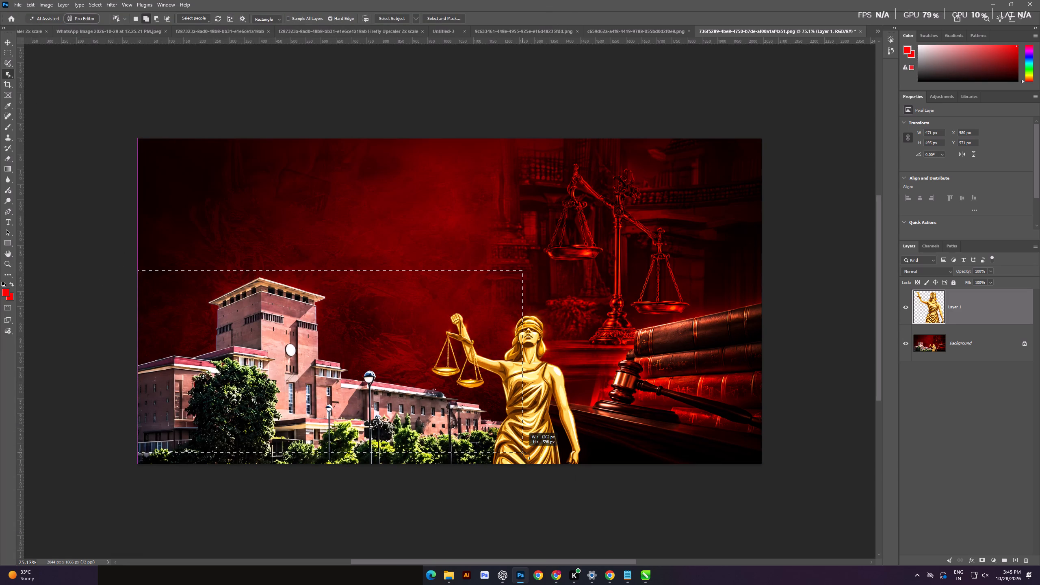
{"action": "left_click", "coordinate": [528, 214]}
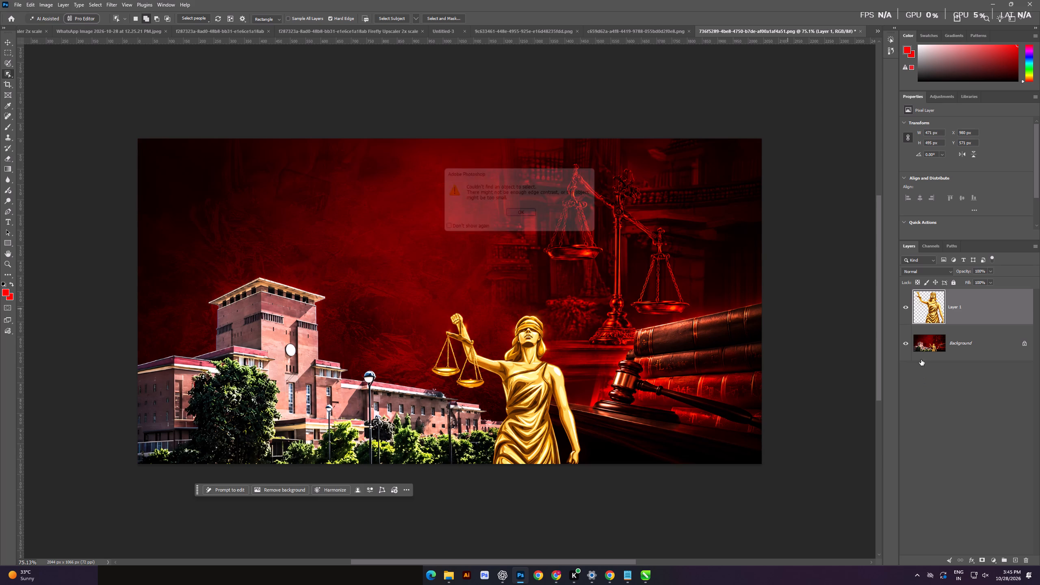
{"action": "left_click", "coordinate": [930, 351]}
{"action": "left_click_drag", "start_coordinate": [91, 260], "coordinate": [509, 447]}
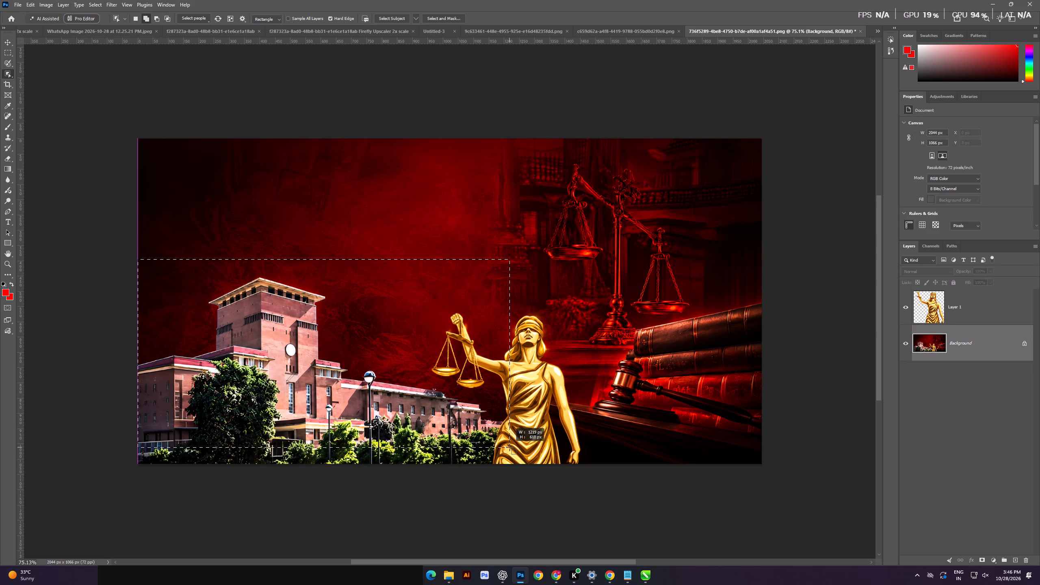
{"action": "left_click_drag", "start_coordinate": [509, 447], "coordinate": [510, 448]}
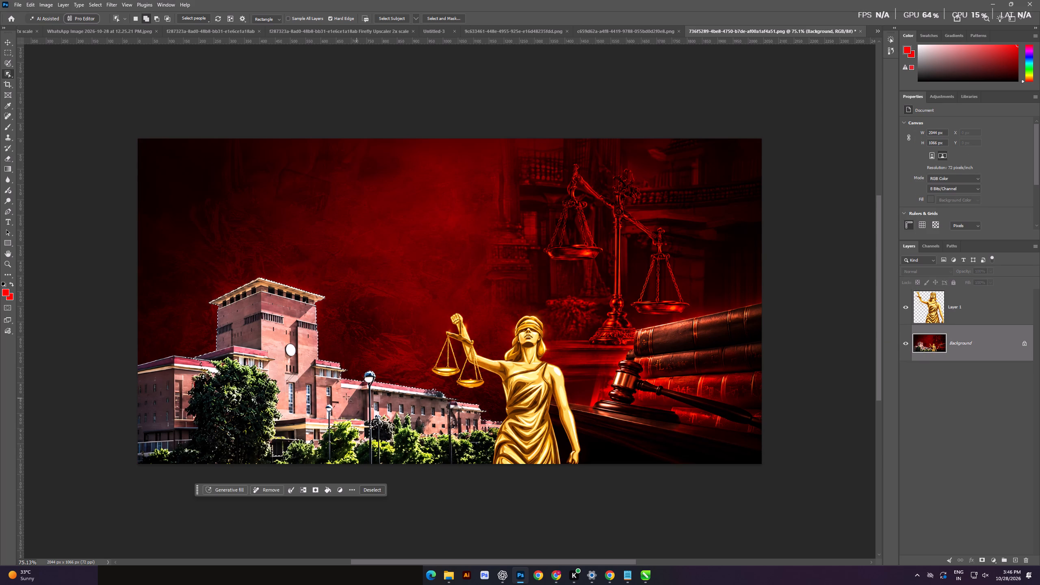
{"action": "right_click", "coordinate": [320, 393]}
{"action": "left_click", "coordinate": [341, 451]}
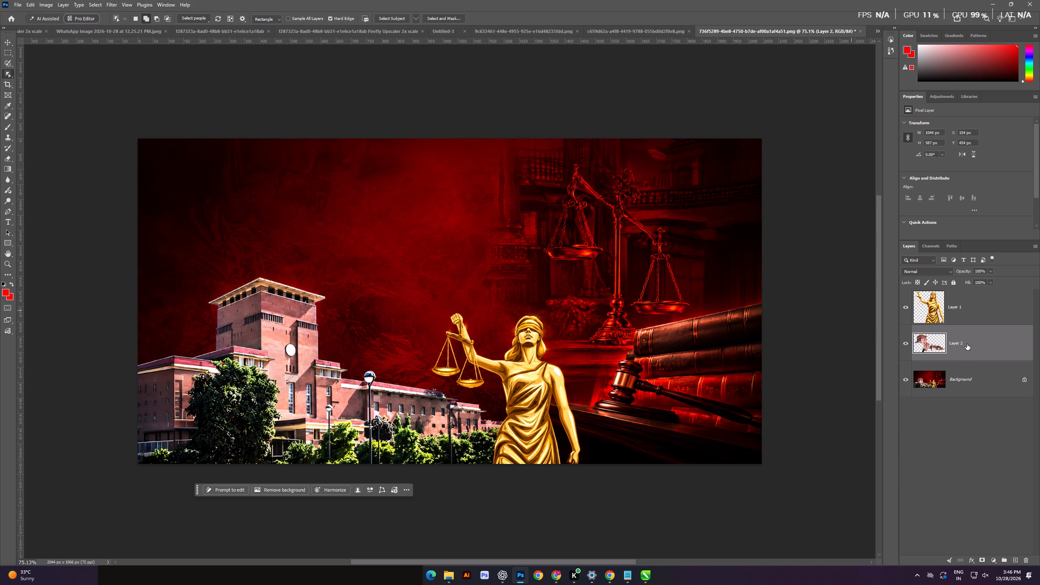
Quick-export the building layer as a PNG to Downloads with dsfds in the file name, and return to CorelDRAW.
{"action": "right_click", "coordinate": [967, 344]}
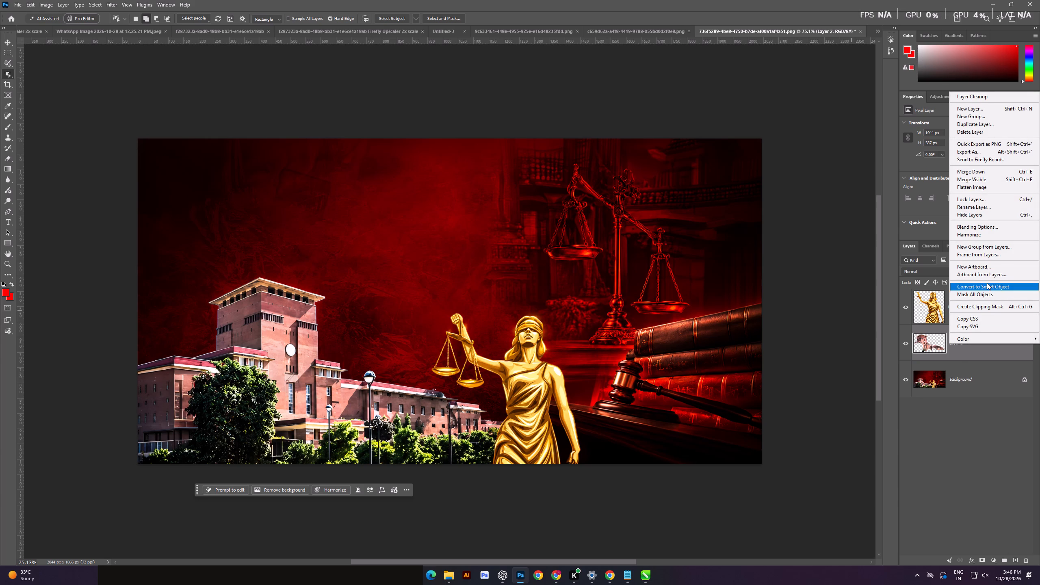
{"action": "left_click", "coordinate": [985, 145]}
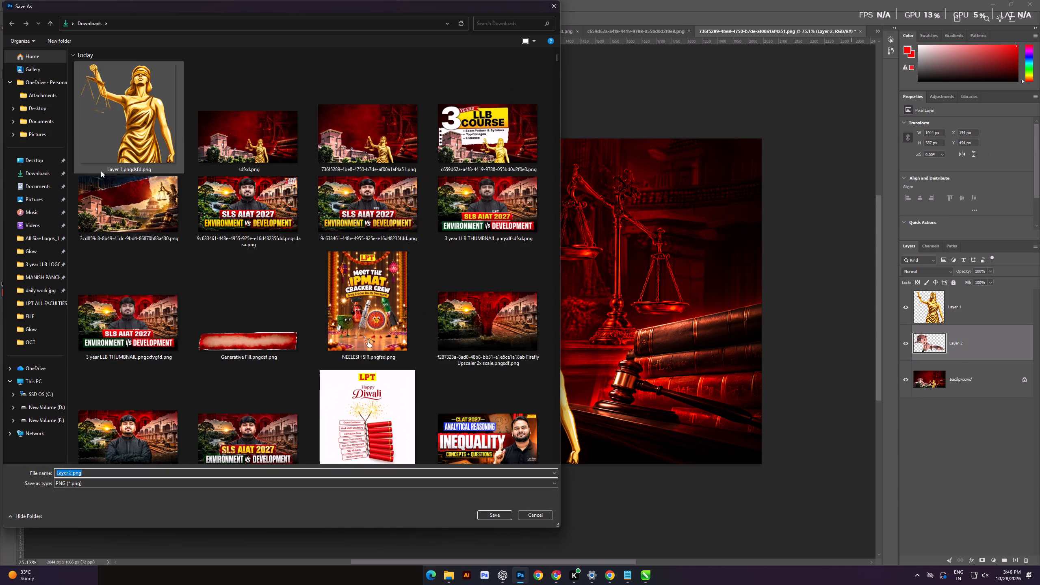
{"action": "left_click", "coordinate": [39, 173]}
{"action": "left_click", "coordinate": [130, 474]}
{"action": "left_click", "coordinate": [145, 476]}
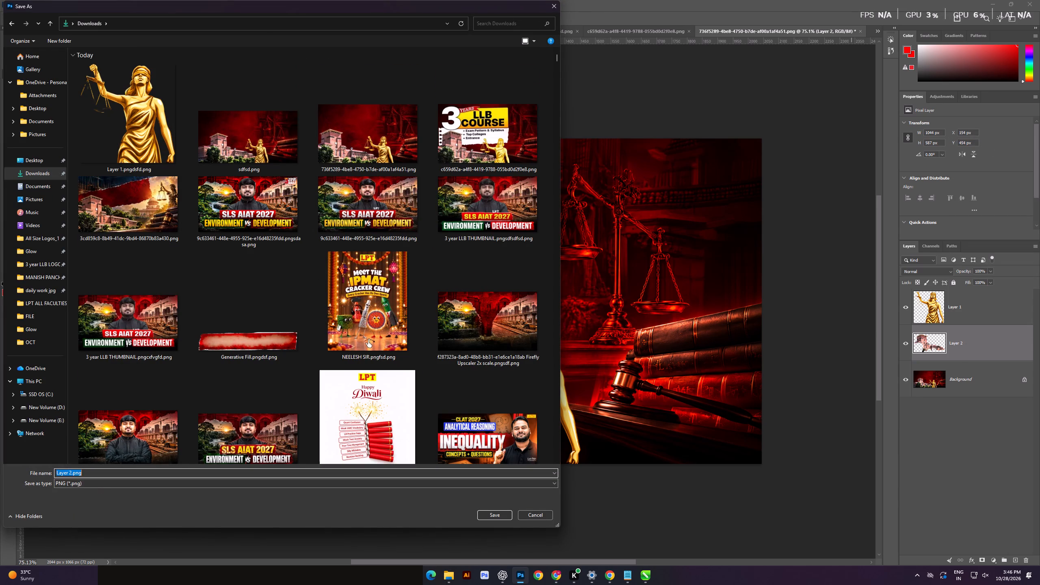
{"action": "type", "text": "dsfds"}
{"action": "key", "text": "Return"}
{"action": "key", "text": "Return"}
{"action": "key", "text": "alt+Tab"}
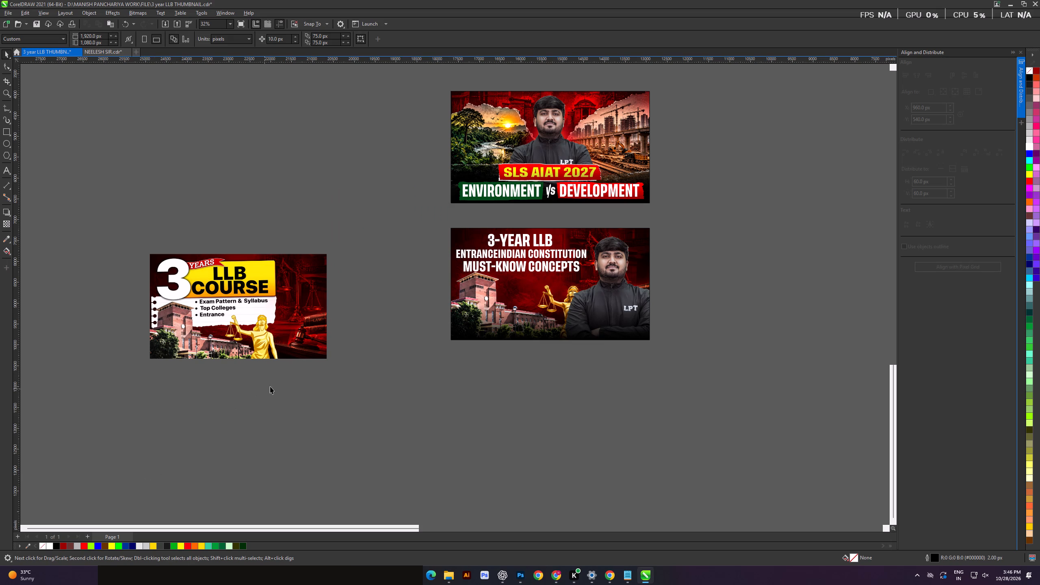
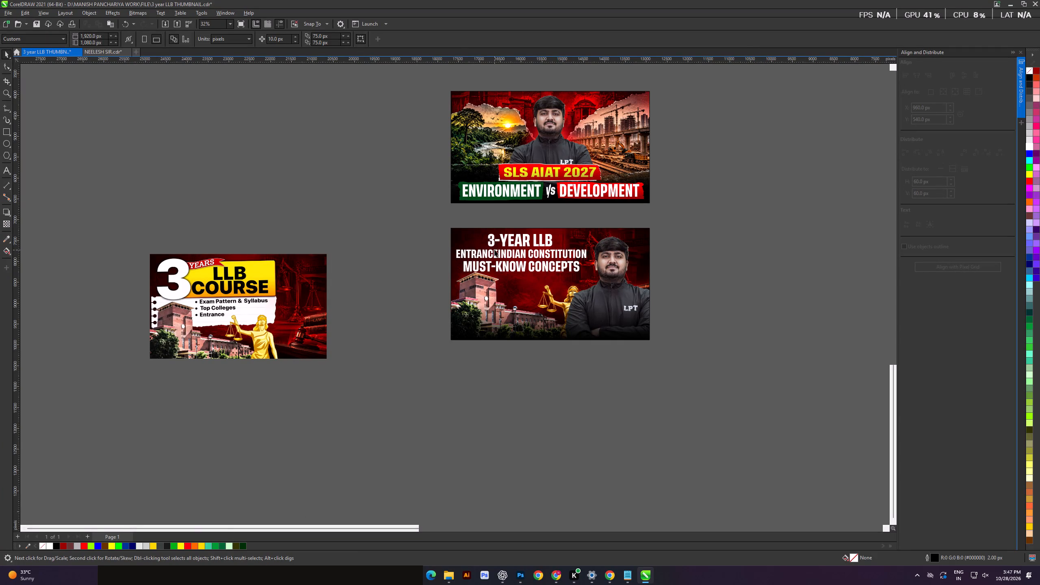
Import Layer 2.pngdsfds.png and Layer 1.pngdsfd.png from Downloads, placing the building and Lady Justice cut-outs beside the 3-Year LLB thumbnail.
{"action": "scroll", "coordinate": [494, 249], "scroll_direction": "up", "scroll_amount": 3}
{"action": "scroll", "coordinate": [494, 249], "scroll_direction": "down", "scroll_amount": 5}
{"action": "scroll", "coordinate": [452, 313], "scroll_direction": "up", "scroll_amount": 3}
{"action": "scroll", "coordinate": [492, 286], "scroll_direction": "up", "scroll_amount": 3}
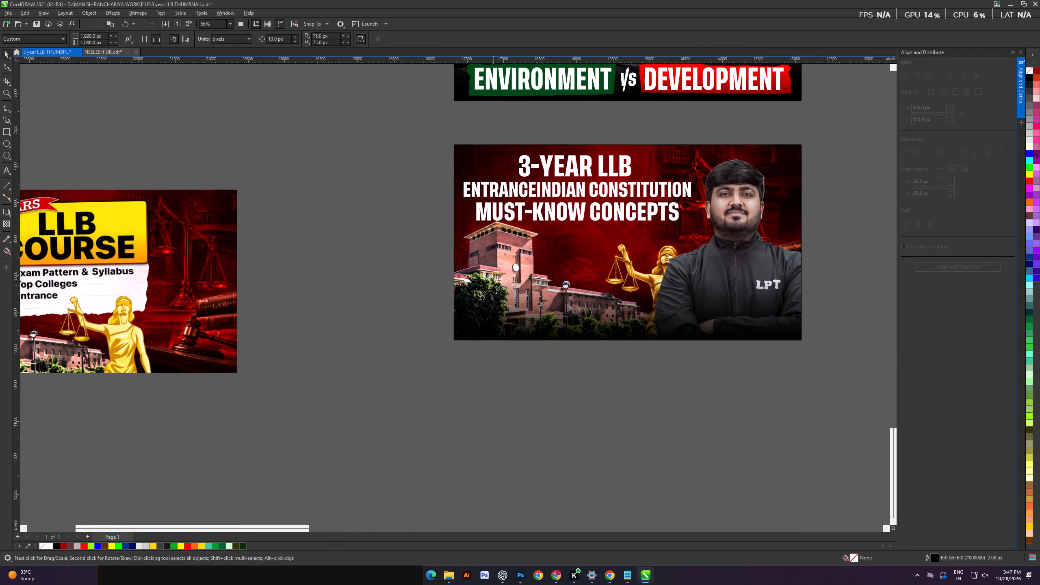
{"action": "key", "text": "ctrl+i"}
{"action": "left_click", "coordinate": [326, 288]}
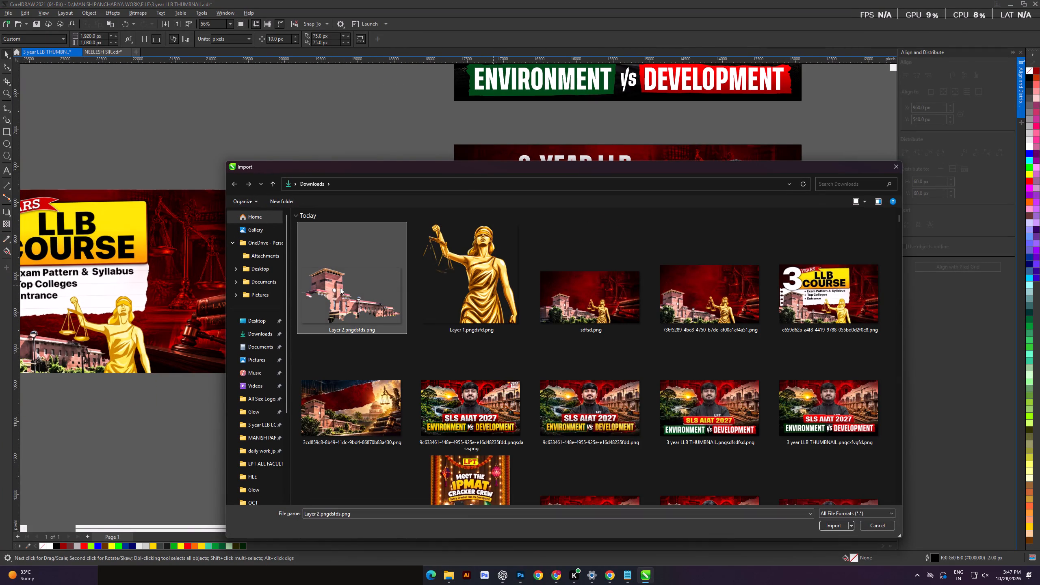
{"action": "left_click", "coordinate": [466, 287], "text": "ctrl"}
{"action": "key", "text": "Return"}
{"action": "left_click_drag", "start_coordinate": [279, 314], "coordinate": [397, 439]}
{"action": "left_click_drag", "start_coordinate": [379, 309], "coordinate": [499, 408]}
{"action": "left_click", "coordinate": [556, 423]}
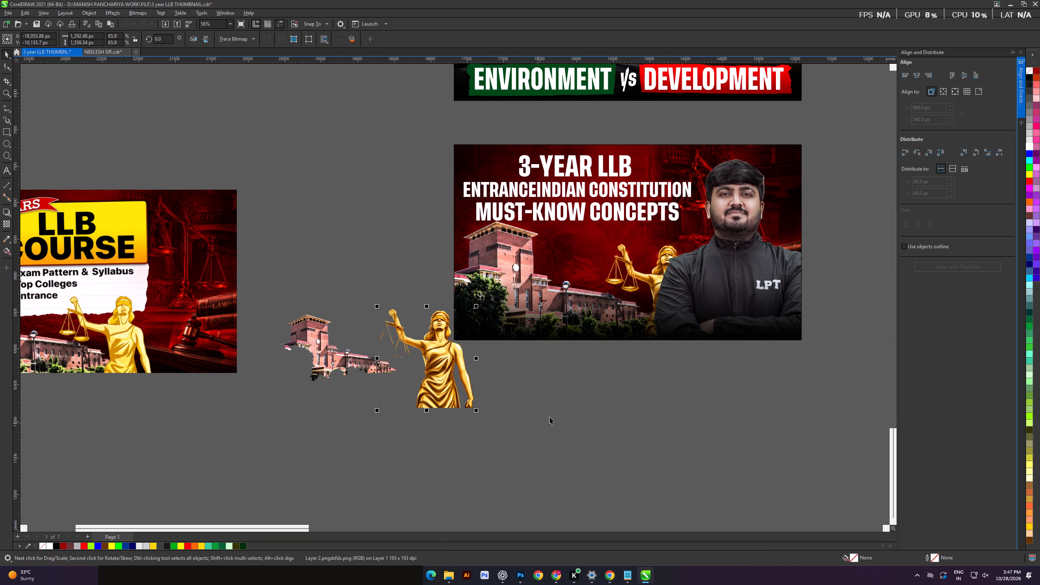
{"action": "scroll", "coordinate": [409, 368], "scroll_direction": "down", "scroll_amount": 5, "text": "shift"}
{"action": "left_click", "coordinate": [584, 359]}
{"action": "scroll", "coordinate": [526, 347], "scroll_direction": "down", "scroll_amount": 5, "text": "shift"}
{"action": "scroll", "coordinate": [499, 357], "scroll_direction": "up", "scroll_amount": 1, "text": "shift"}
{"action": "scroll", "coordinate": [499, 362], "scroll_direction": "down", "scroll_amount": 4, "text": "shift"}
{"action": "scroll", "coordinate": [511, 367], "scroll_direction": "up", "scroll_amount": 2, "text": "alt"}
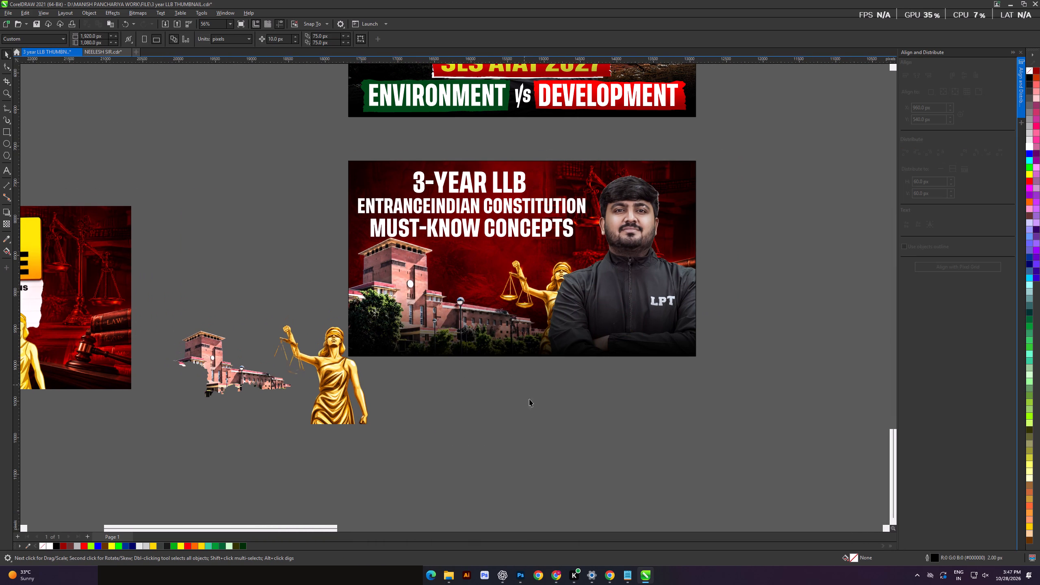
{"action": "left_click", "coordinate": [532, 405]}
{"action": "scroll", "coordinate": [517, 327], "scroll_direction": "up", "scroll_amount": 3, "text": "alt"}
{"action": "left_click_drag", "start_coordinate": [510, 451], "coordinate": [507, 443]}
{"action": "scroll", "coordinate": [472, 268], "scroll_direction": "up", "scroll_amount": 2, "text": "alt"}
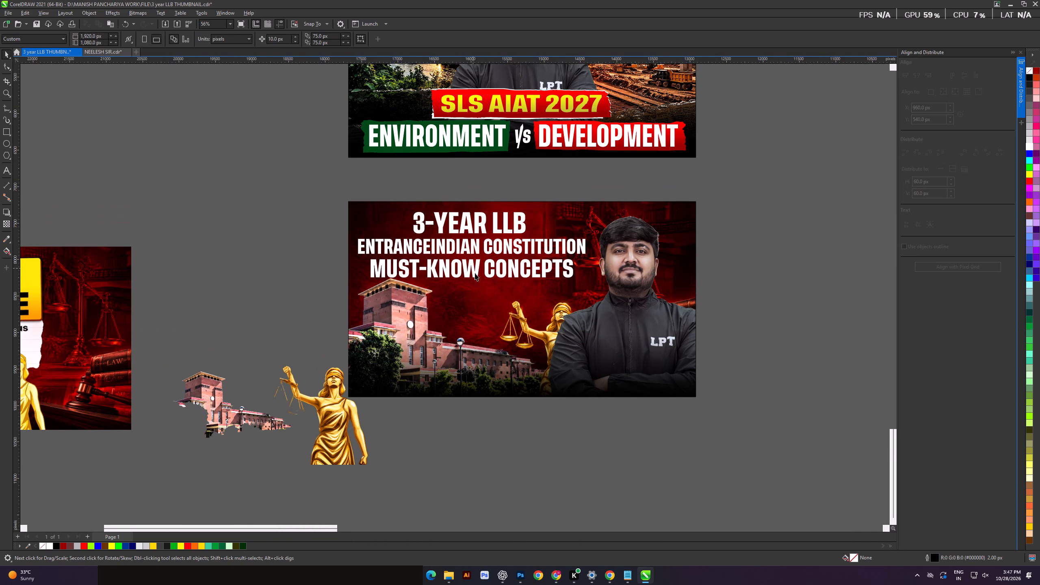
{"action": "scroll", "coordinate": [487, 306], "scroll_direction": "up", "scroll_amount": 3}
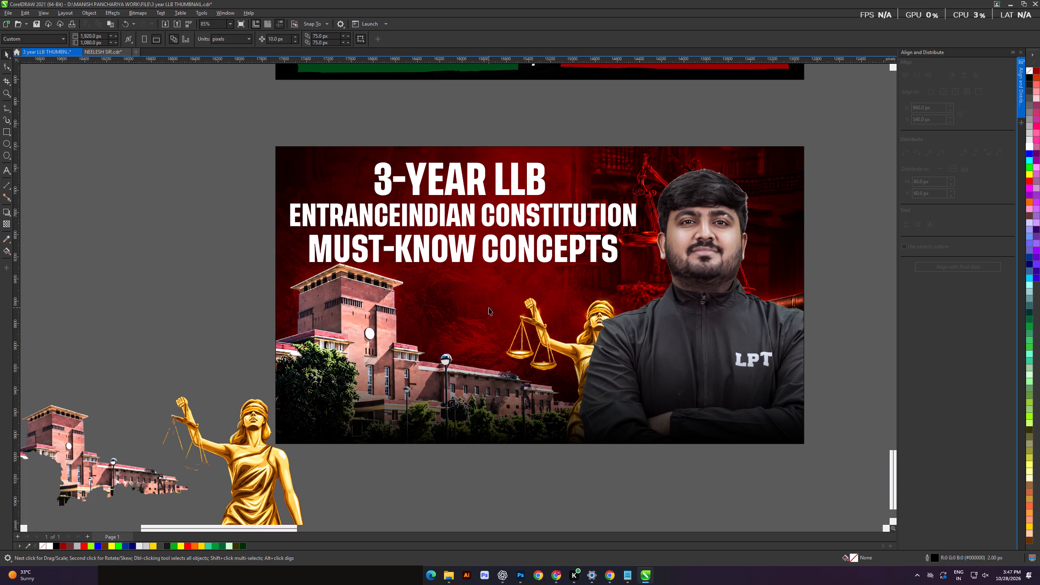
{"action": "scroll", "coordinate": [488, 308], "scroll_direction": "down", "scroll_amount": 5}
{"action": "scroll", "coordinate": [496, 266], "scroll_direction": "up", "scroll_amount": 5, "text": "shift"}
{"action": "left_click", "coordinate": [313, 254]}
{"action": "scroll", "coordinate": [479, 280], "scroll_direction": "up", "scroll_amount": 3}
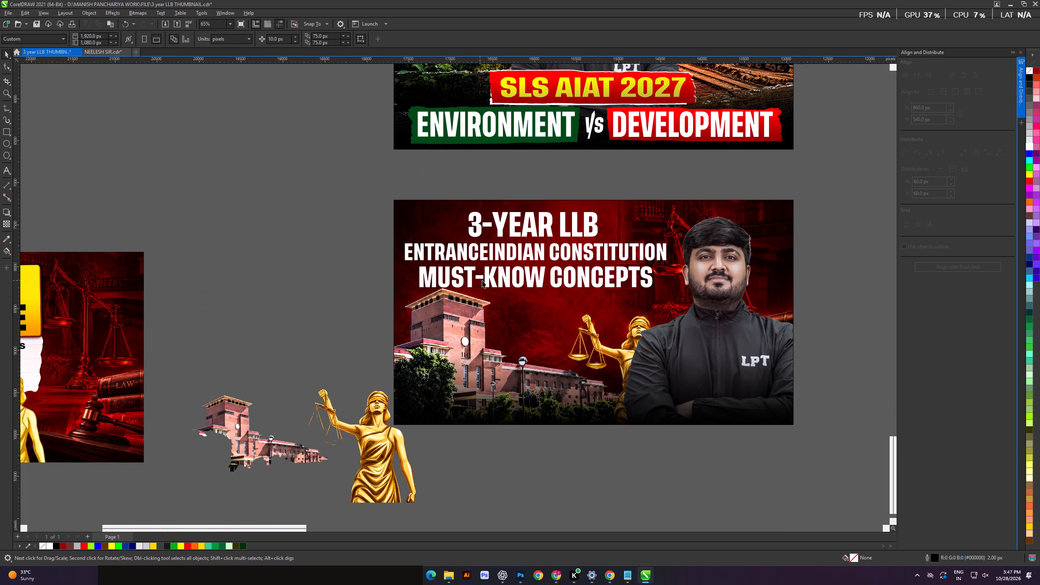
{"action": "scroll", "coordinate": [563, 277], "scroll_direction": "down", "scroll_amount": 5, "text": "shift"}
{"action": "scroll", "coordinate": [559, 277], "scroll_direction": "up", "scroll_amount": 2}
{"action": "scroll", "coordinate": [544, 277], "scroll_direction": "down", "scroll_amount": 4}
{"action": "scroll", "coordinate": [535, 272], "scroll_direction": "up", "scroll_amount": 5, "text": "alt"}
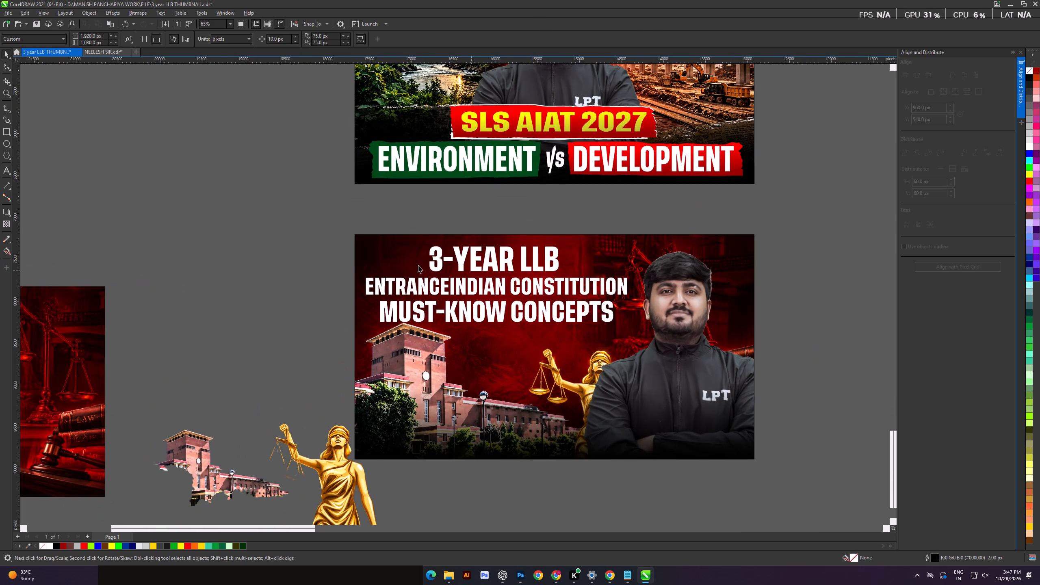
Nudge the "3-YEAR LLB" and "ENTRANCEINDIAN CONSTITUTION" title lines up by one nudge increment.
{"action": "left_click_drag", "start_coordinate": [304, 227], "coordinate": [678, 312]}
{"action": "key", "text": "Up"}
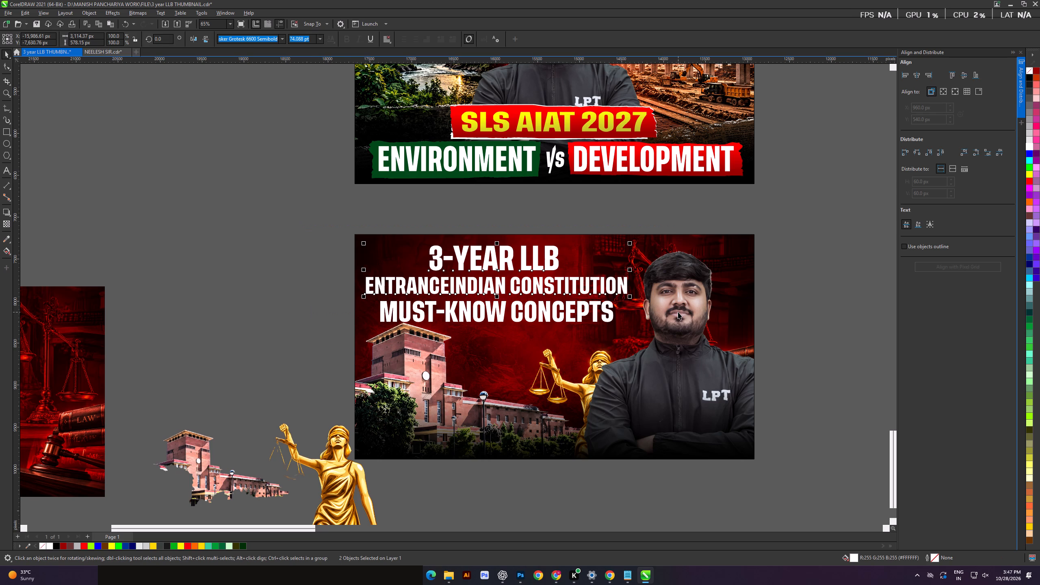
{"action": "left_click", "coordinate": [301, 152]}
Set the "3-YEAR LLB" line in F37 Grotesc ExtraBold and shift it and the line below slightly upward.
{"action": "scroll", "coordinate": [471, 262], "scroll_direction": "up", "scroll_amount": 4}
{"action": "left_click", "coordinate": [532, 260]}
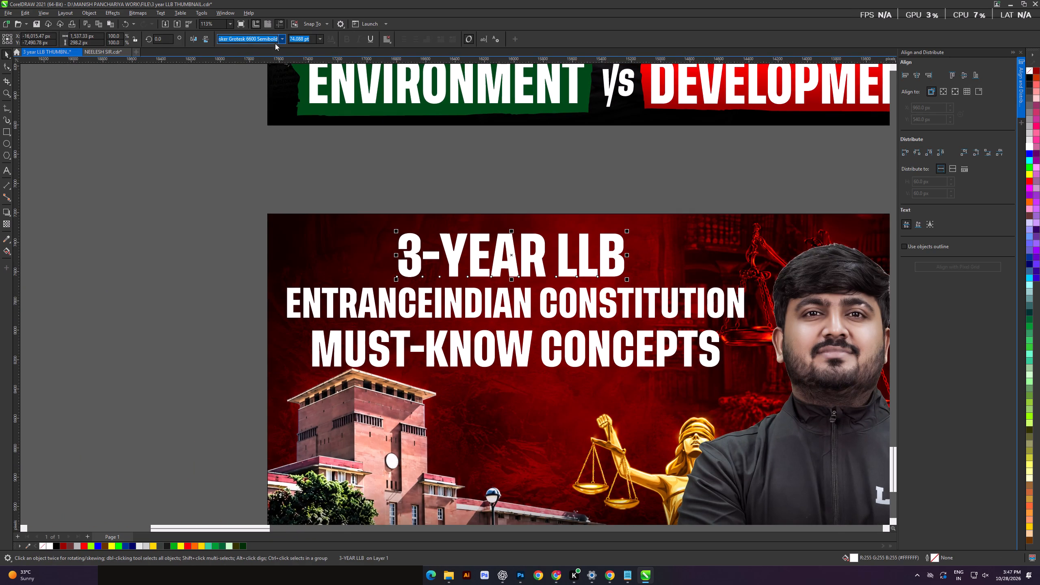
{"action": "left_click", "coordinate": [278, 37]}
{"action": "left_click", "coordinate": [284, 38]}
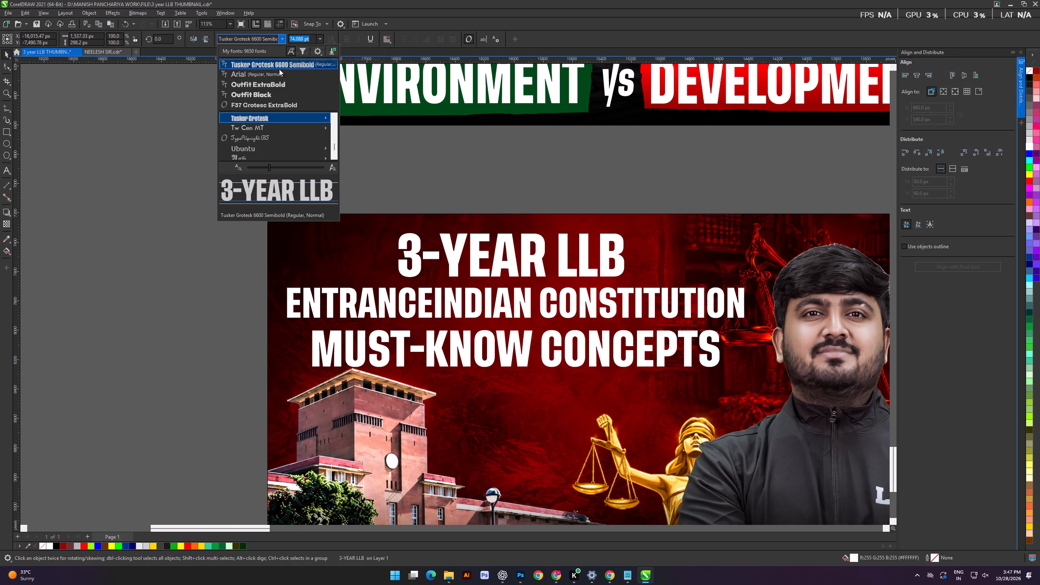
{"action": "left_click", "coordinate": [286, 104]}
{"action": "left_click", "coordinate": [245, 146]}
{"action": "left_click_drag", "start_coordinate": [550, 261], "coordinate": [549, 255]}
{"action": "left_click_drag", "start_coordinate": [560, 296], "coordinate": [562, 290]}
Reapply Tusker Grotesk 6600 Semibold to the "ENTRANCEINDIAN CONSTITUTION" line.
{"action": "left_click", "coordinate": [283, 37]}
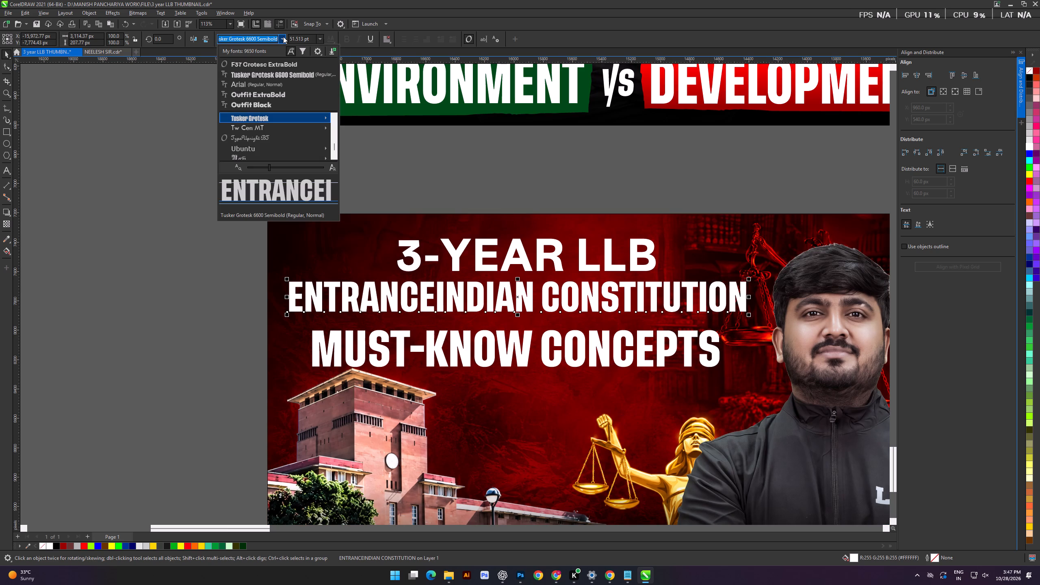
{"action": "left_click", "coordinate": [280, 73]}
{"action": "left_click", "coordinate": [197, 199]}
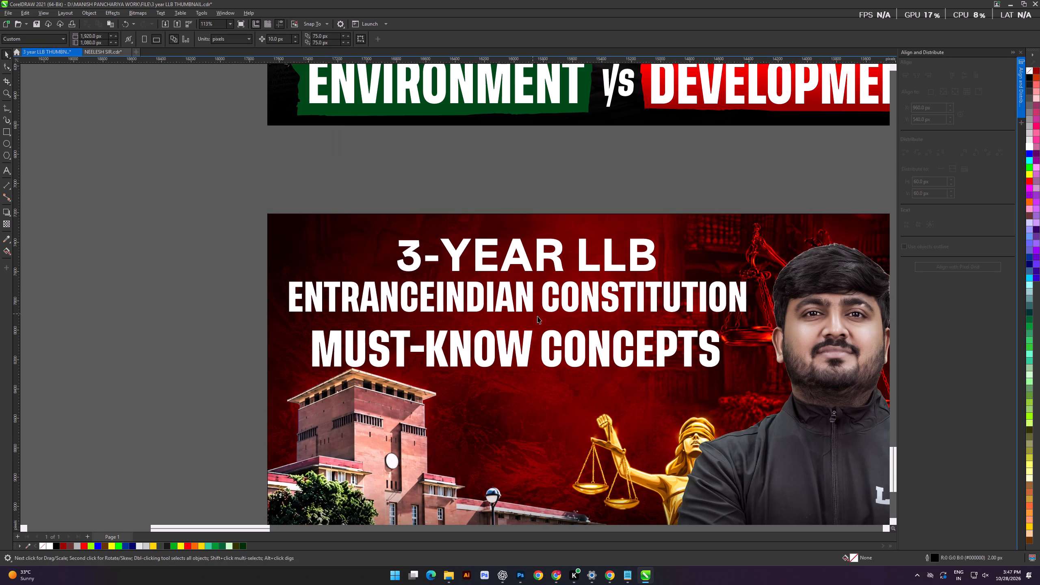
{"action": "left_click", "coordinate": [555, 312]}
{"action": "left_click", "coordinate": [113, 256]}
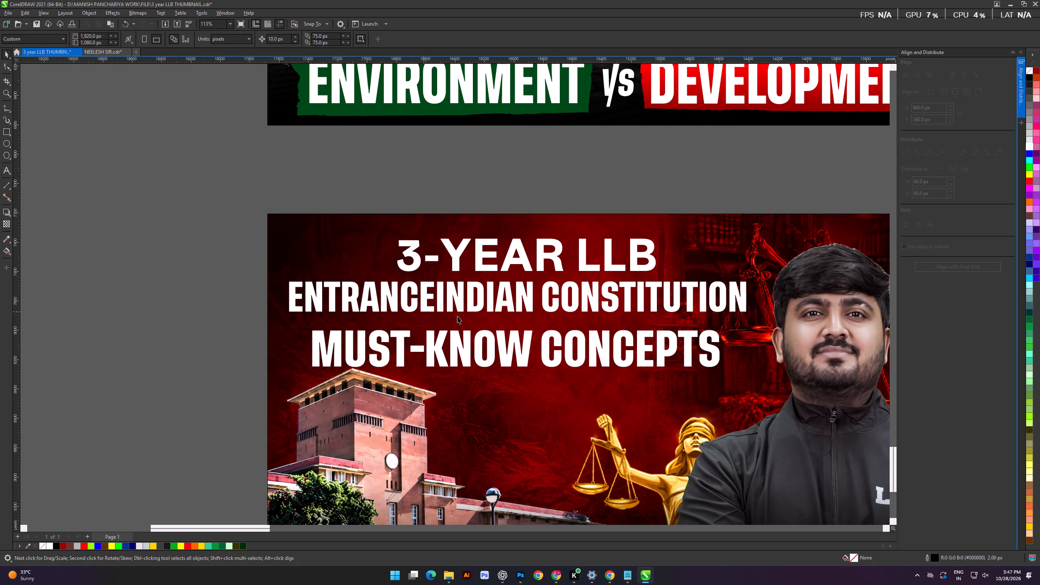
Move the "MUST-KNOW CONCEPTS" line off the thumbnail onto the empty area above the LLB Course reference.
{"action": "scroll", "coordinate": [506, 337], "scroll_direction": "down", "scroll_amount": 2}
{"action": "left_click", "coordinate": [518, 347]}
{"action": "scroll", "coordinate": [518, 347], "scroll_direction": "down", "scroll_amount": 3}
{"action": "left_click_drag", "start_coordinate": [522, 348], "coordinate": [180, 230]}
Insert a line break before "CONSTITUTION" in the "ENTRANCEINDIAN CONSTITUTION" text.
{"action": "scroll", "coordinate": [519, 312], "scroll_direction": "up", "scroll_amount": 3}
{"action": "double_click", "coordinate": [535, 321]}
{"action": "key", "text": "Return"}
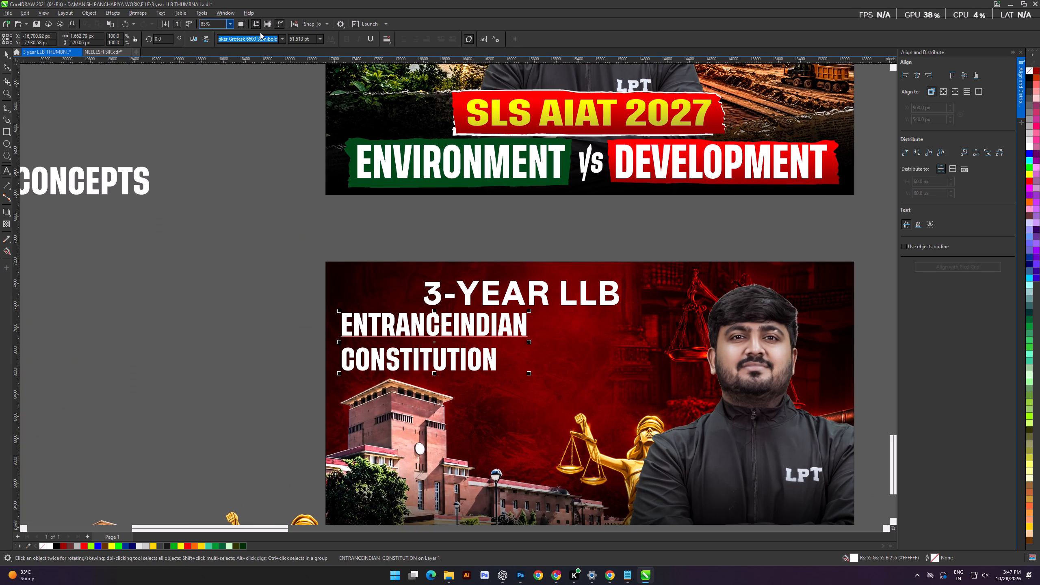
Set the two-line "ENTRANCEINDIAN CONSTITUTION" text in F37 Grotesc ExtraBold and shift it slightly toward "3-YEAR LLB".
{"action": "left_click", "coordinate": [279, 39]}
{"action": "left_click", "coordinate": [285, 76]}
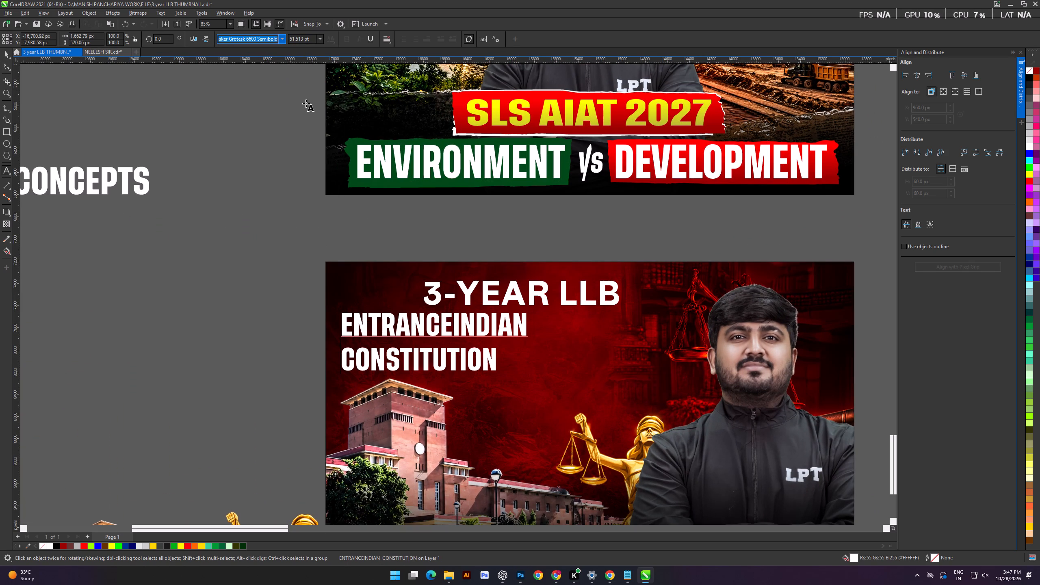
{"action": "triple_click", "coordinate": [413, 330]}
{"action": "left_click", "coordinate": [285, 41]}
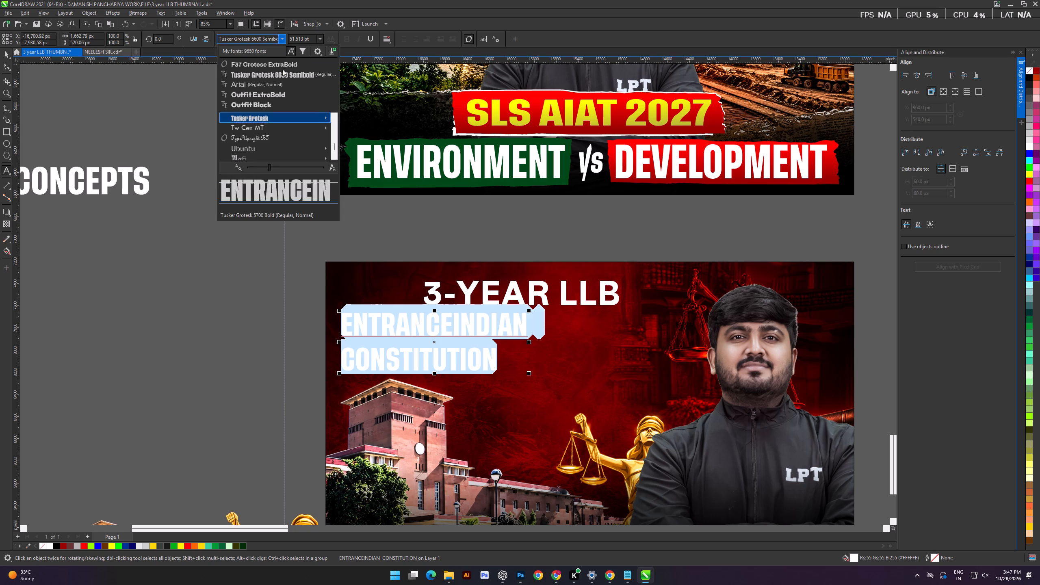
{"action": "left_click", "coordinate": [277, 64]}
{"action": "left_click", "coordinate": [1, 50]}
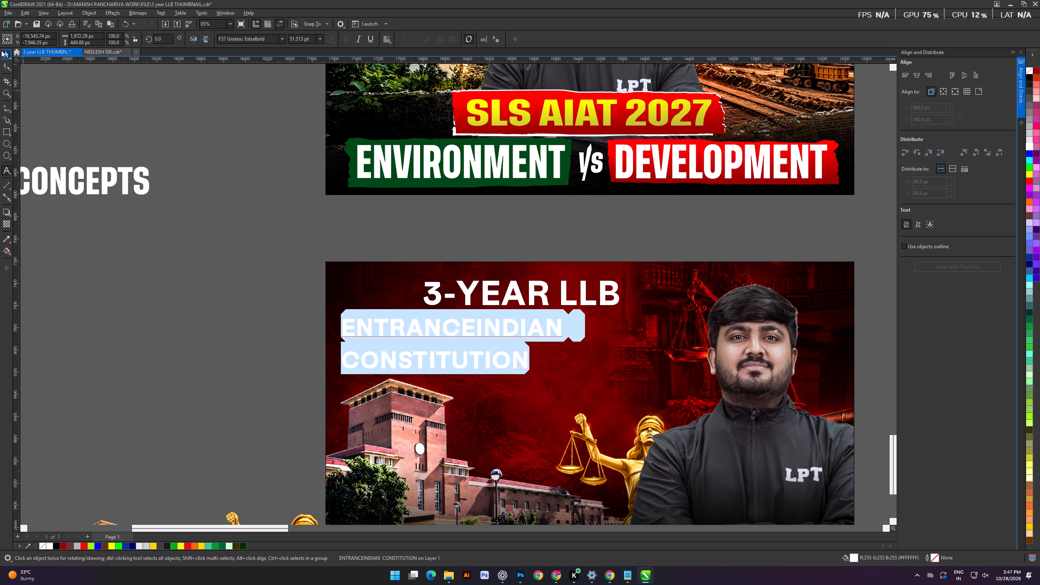
{"action": "left_click", "coordinate": [171, 194]}
{"action": "left_click_drag", "start_coordinate": [462, 331], "coordinate": [467, 333]}
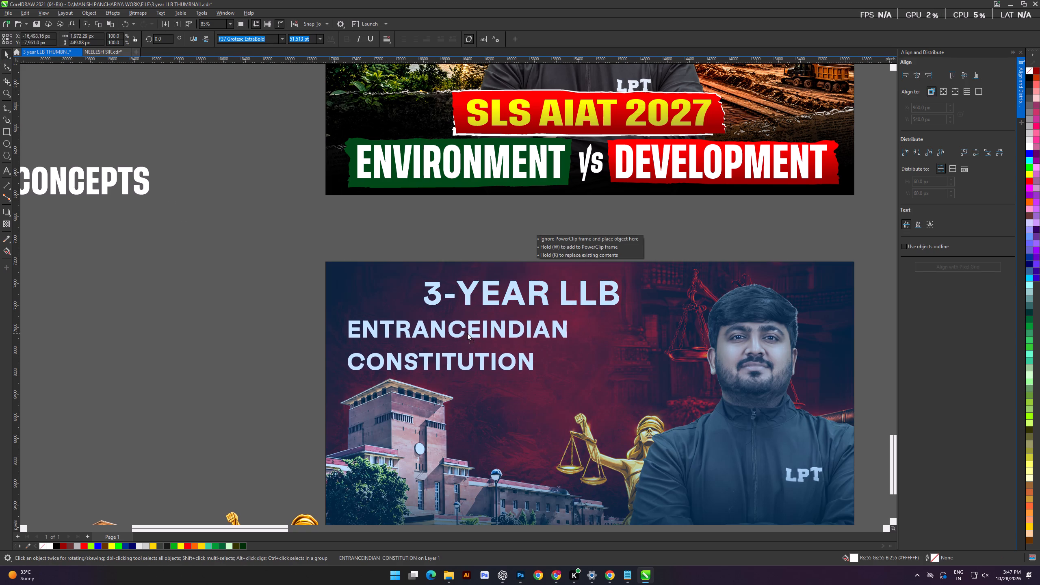
{"action": "left_click_drag", "start_coordinate": [467, 333], "coordinate": [468, 331]}
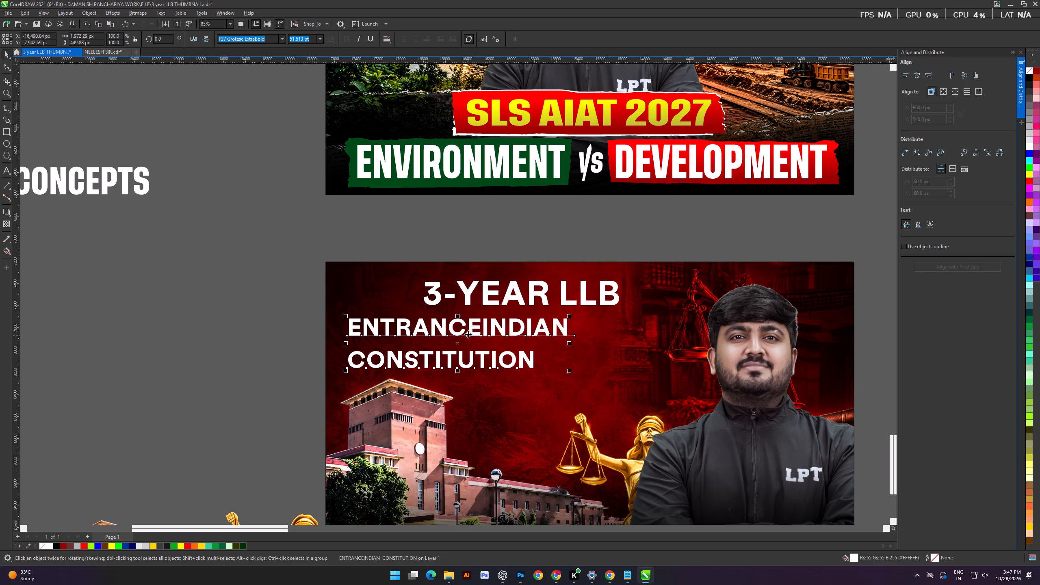
Break the "ENTRANCEINDIAN CONSTITUTION" text apart into separate line objects.
{"action": "key", "text": "ctrl+k"}
{"action": "left_click_drag", "start_coordinate": [203, 296], "coordinate": [216, 297]}
Enlarge the "ENTRANCEINDIAN" line to about 78.5 pt.
{"action": "scroll", "coordinate": [513, 315], "scroll_direction": "up", "scroll_amount": 2}
{"action": "left_click", "coordinate": [575, 334]}
{"action": "left_click_drag", "start_coordinate": [587, 345], "coordinate": [680, 362]}
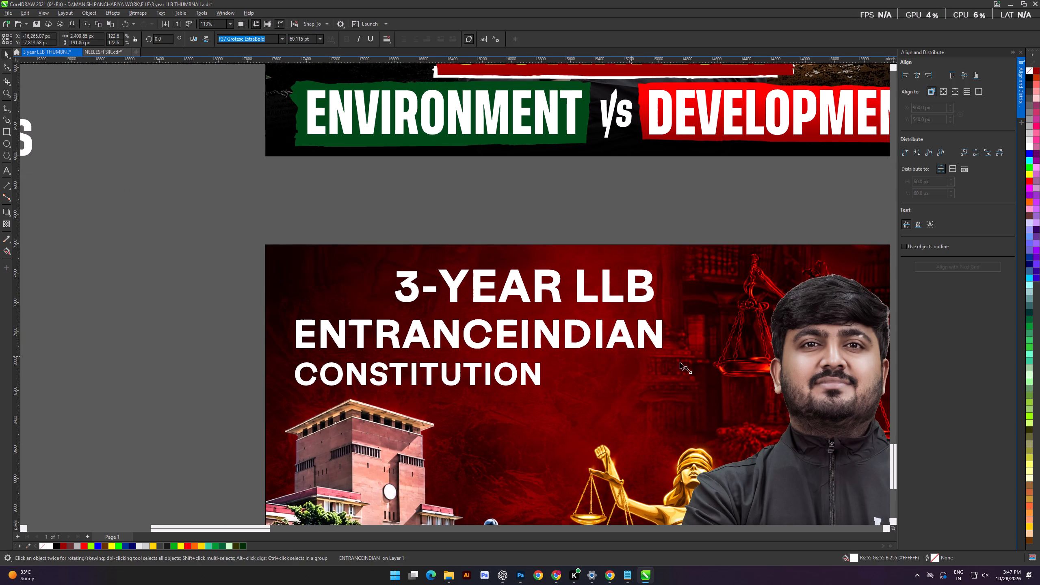
{"action": "left_click_drag", "start_coordinate": [680, 362], "coordinate": [738, 370]}
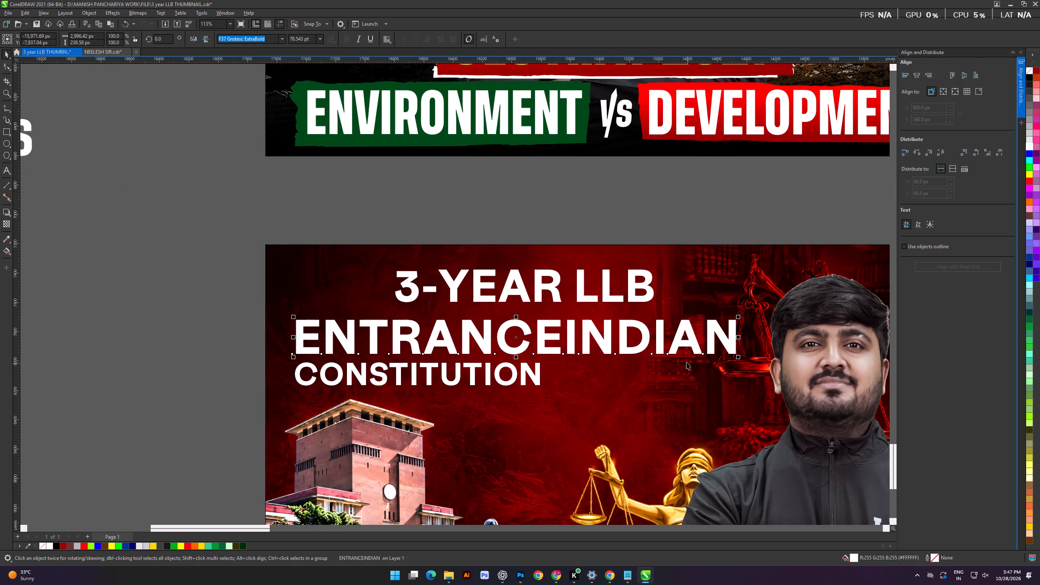
Reposition "ENTRANCEINDIAN" under "3-YEAR LLB" and move "CONSTITUTION" roughly to the middle beneath it.
{"action": "scroll", "coordinate": [644, 349], "scroll_direction": "up", "scroll_amount": 3}
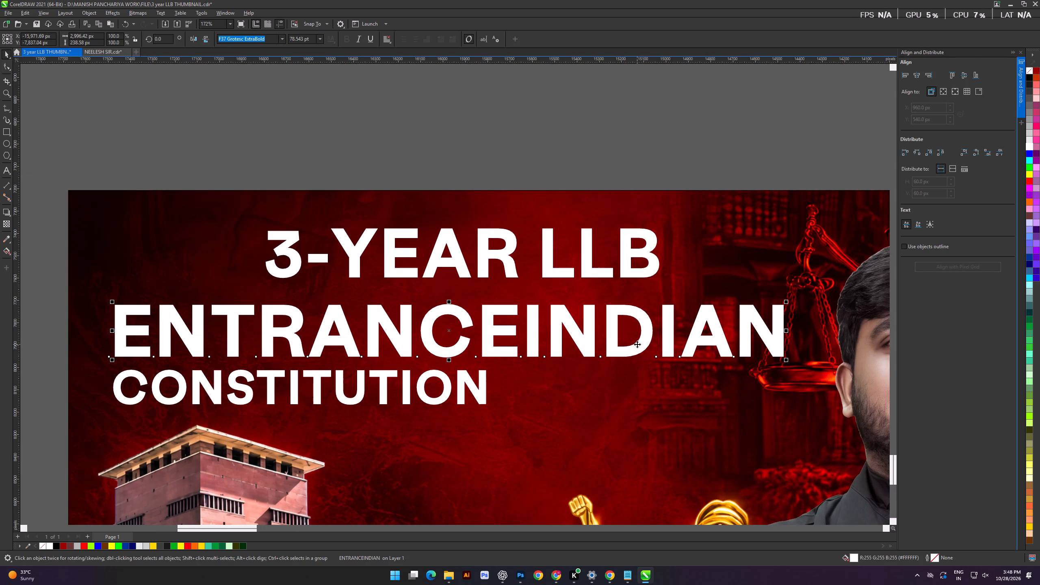
{"action": "left_click_drag", "start_coordinate": [586, 337], "coordinate": [603, 335]}
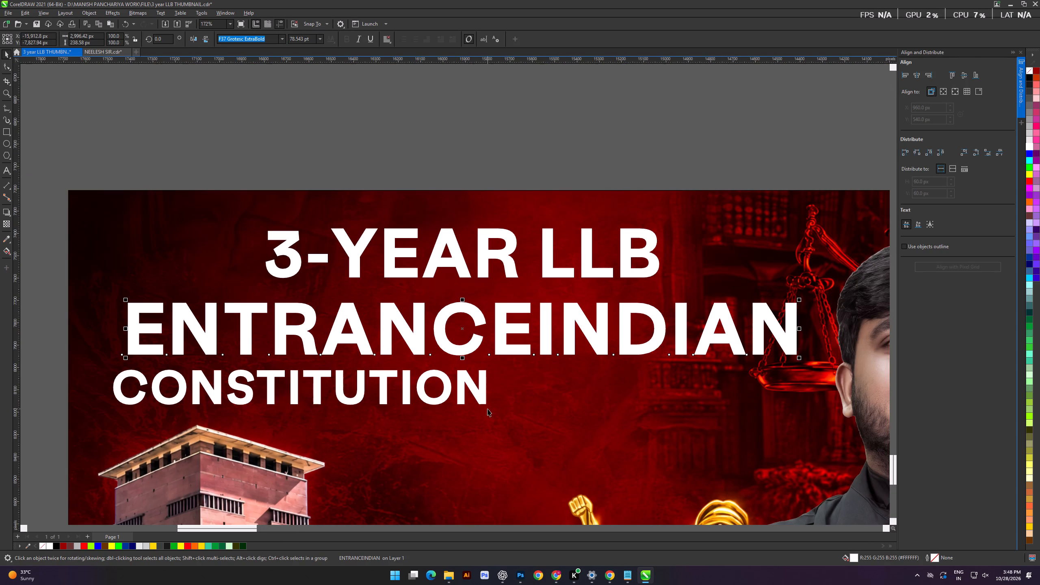
{"action": "left_click_drag", "start_coordinate": [475, 386], "coordinate": [621, 394]}
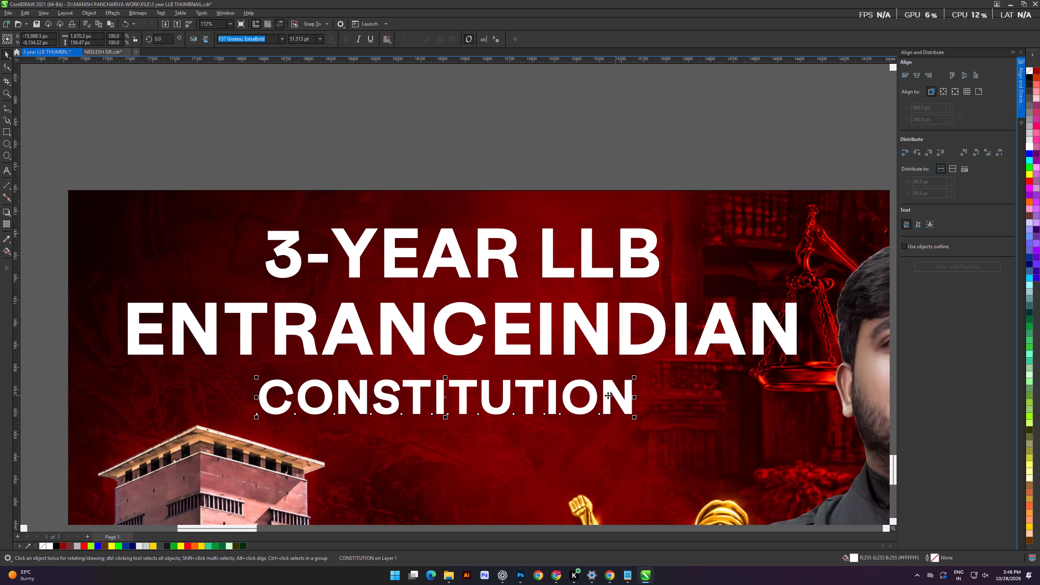
Change the font of all three title lines on the thumbnail to F37 Grotesc Text ExtraBold.
{"action": "scroll", "coordinate": [602, 395], "scroll_direction": "down", "scroll_amount": 4}
{"action": "scroll", "coordinate": [429, 335], "scroll_direction": "down", "scroll_amount": 5, "text": "alt"}
{"action": "left_click", "coordinate": [175, 269]}
{"action": "scroll", "coordinate": [459, 290], "scroll_direction": "down", "scroll_amount": 2}
{"action": "left_click_drag", "start_coordinate": [274, 227], "coordinate": [269, 223]}
{"action": "left_click_drag", "start_coordinate": [230, 206], "coordinate": [641, 349]}
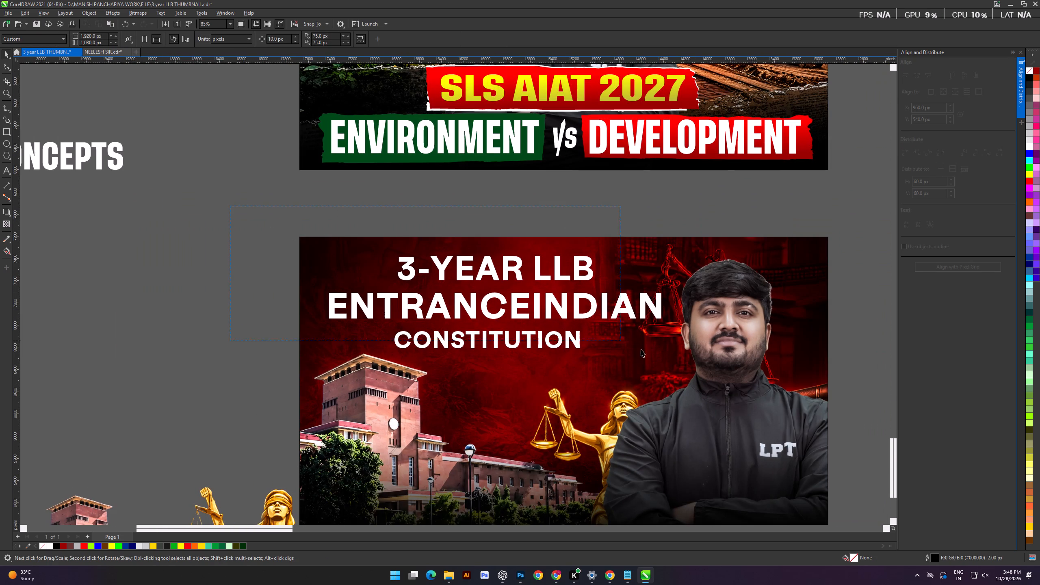
{"action": "left_click_drag", "start_coordinate": [641, 349], "coordinate": [684, 374]}
{"action": "left_click", "coordinate": [285, 38]}
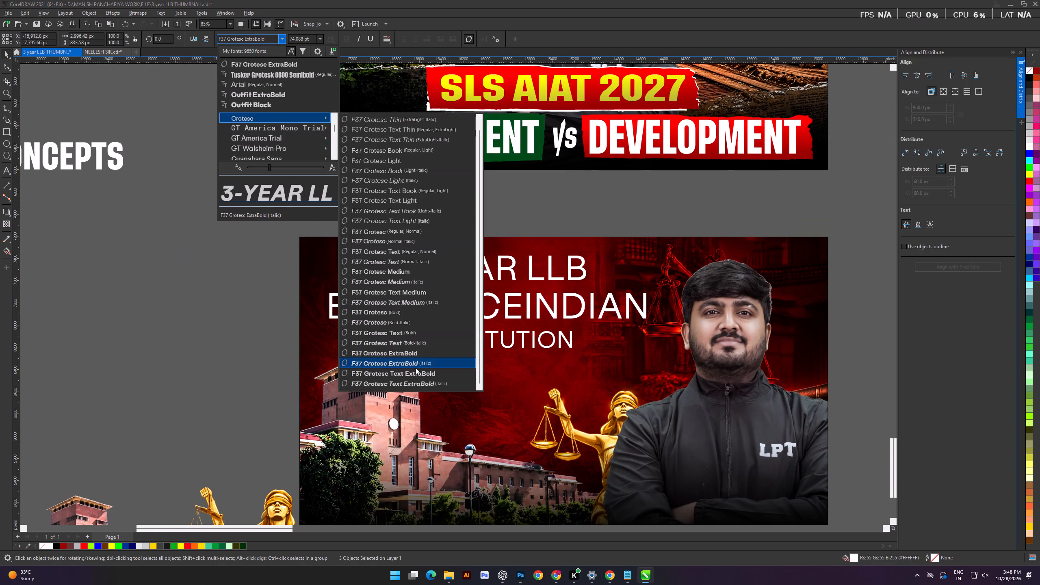
{"action": "scroll", "coordinate": [416, 370], "scroll_direction": "down", "scroll_amount": 1}
{"action": "left_click", "coordinate": [420, 374]}
{"action": "left_click_drag", "start_coordinate": [171, 258], "coordinate": [178, 260]}
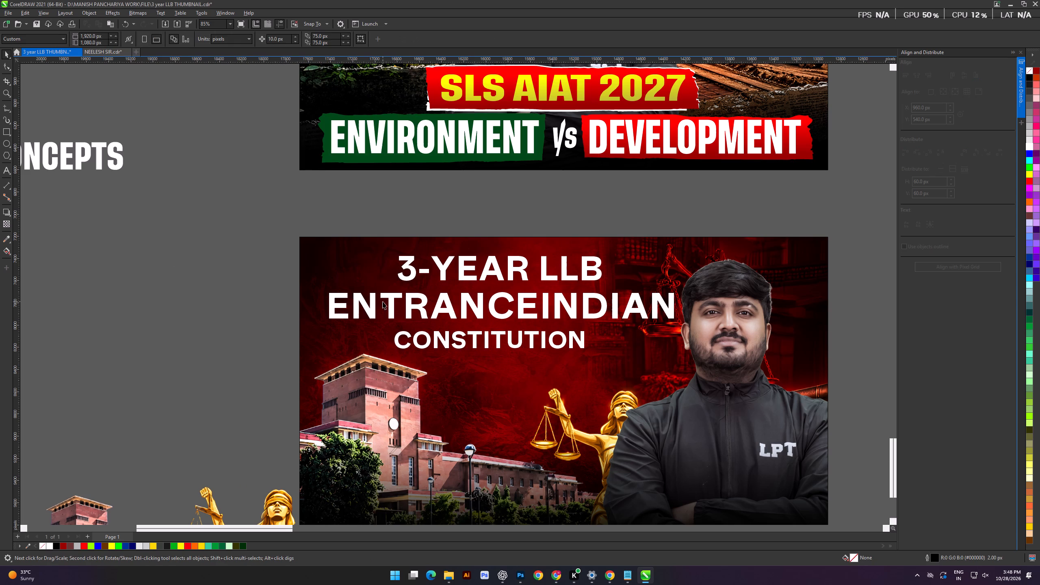
Align the three title lines with each other on their horizontal centres.
{"action": "left_click", "coordinate": [227, 242]}
{"action": "left_click_drag", "start_coordinate": [204, 225], "coordinate": [697, 361]}
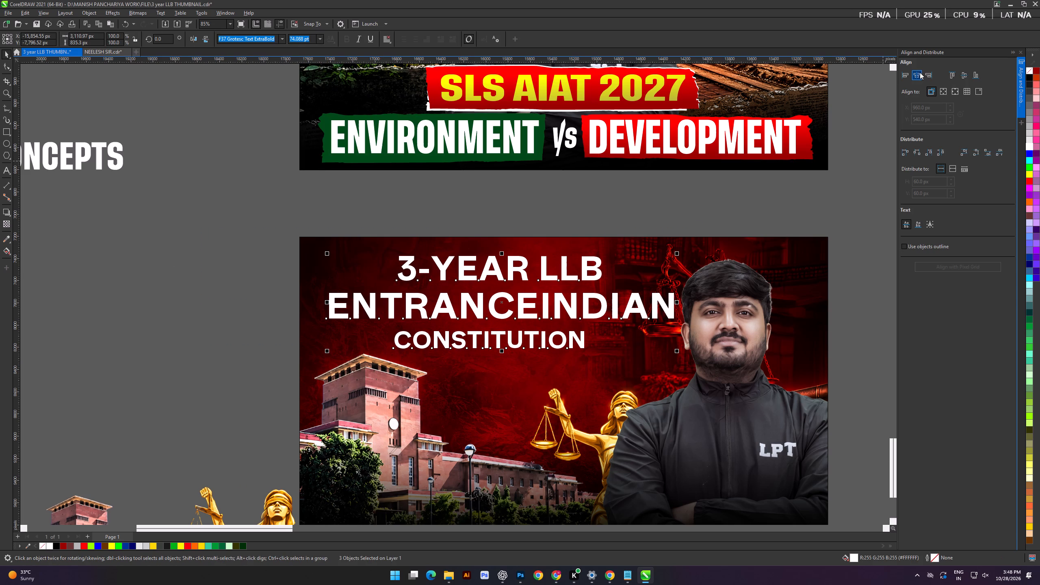
{"action": "left_click", "coordinate": [919, 73]}
{"action": "left_click", "coordinate": [269, 220]}
Shift the three title lines together slightly away from the faculty cut-out, about 60 px to the left.
{"action": "scroll", "coordinate": [394, 256], "scroll_direction": "up", "scroll_amount": 1}
{"action": "left_click_drag", "start_coordinate": [115, 208], "coordinate": [771, 383]}
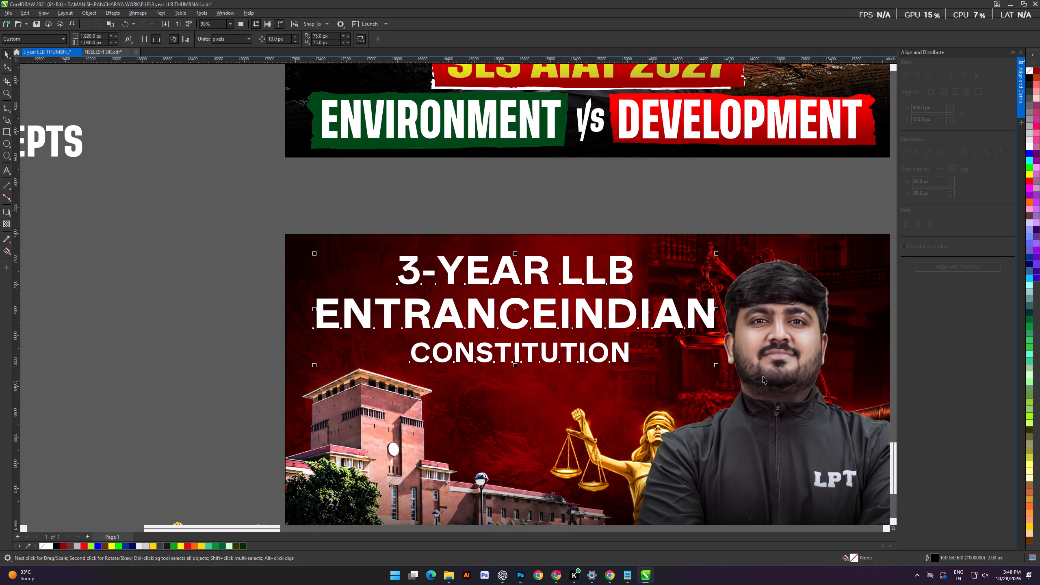
{"action": "scroll", "coordinate": [607, 333], "scroll_direction": "up", "scroll_amount": 2}
{"action": "left_click_drag", "start_coordinate": [521, 307], "coordinate": [514, 308]}
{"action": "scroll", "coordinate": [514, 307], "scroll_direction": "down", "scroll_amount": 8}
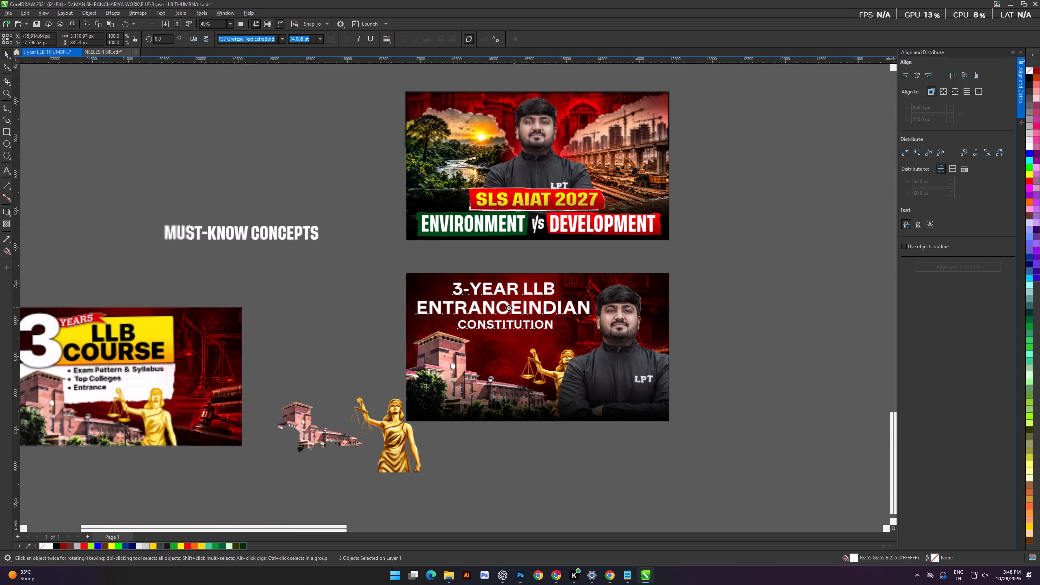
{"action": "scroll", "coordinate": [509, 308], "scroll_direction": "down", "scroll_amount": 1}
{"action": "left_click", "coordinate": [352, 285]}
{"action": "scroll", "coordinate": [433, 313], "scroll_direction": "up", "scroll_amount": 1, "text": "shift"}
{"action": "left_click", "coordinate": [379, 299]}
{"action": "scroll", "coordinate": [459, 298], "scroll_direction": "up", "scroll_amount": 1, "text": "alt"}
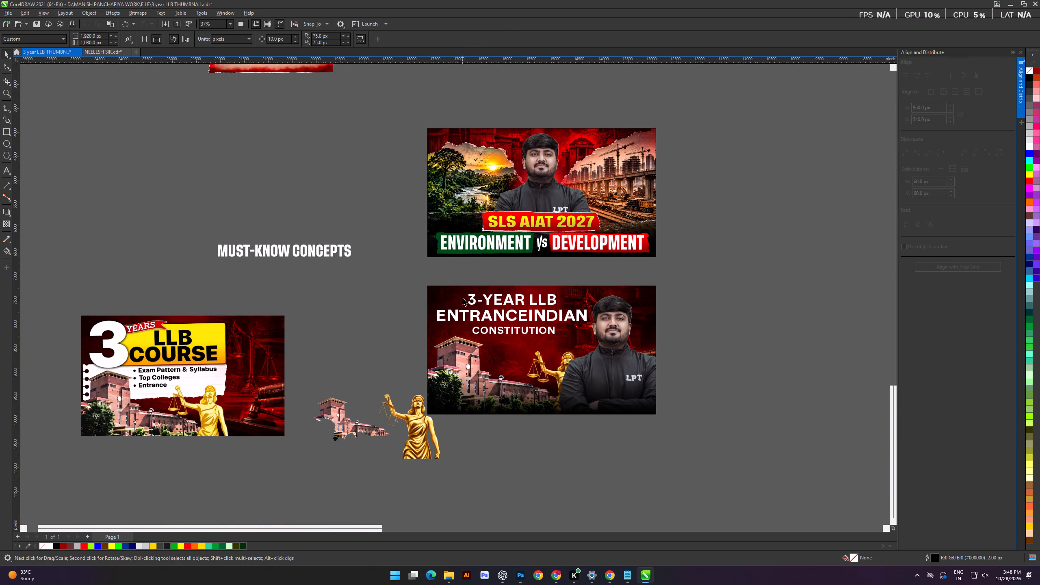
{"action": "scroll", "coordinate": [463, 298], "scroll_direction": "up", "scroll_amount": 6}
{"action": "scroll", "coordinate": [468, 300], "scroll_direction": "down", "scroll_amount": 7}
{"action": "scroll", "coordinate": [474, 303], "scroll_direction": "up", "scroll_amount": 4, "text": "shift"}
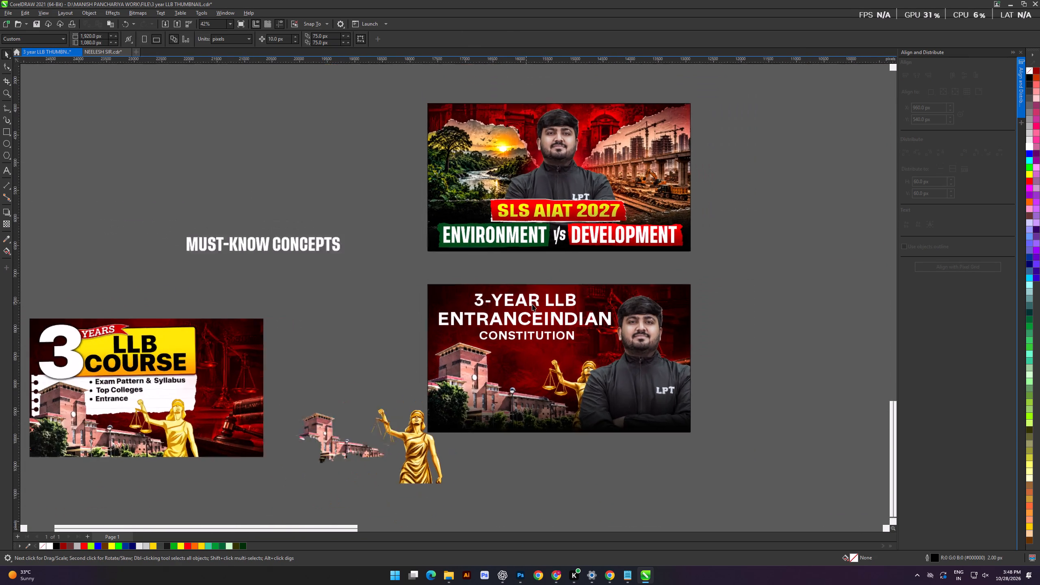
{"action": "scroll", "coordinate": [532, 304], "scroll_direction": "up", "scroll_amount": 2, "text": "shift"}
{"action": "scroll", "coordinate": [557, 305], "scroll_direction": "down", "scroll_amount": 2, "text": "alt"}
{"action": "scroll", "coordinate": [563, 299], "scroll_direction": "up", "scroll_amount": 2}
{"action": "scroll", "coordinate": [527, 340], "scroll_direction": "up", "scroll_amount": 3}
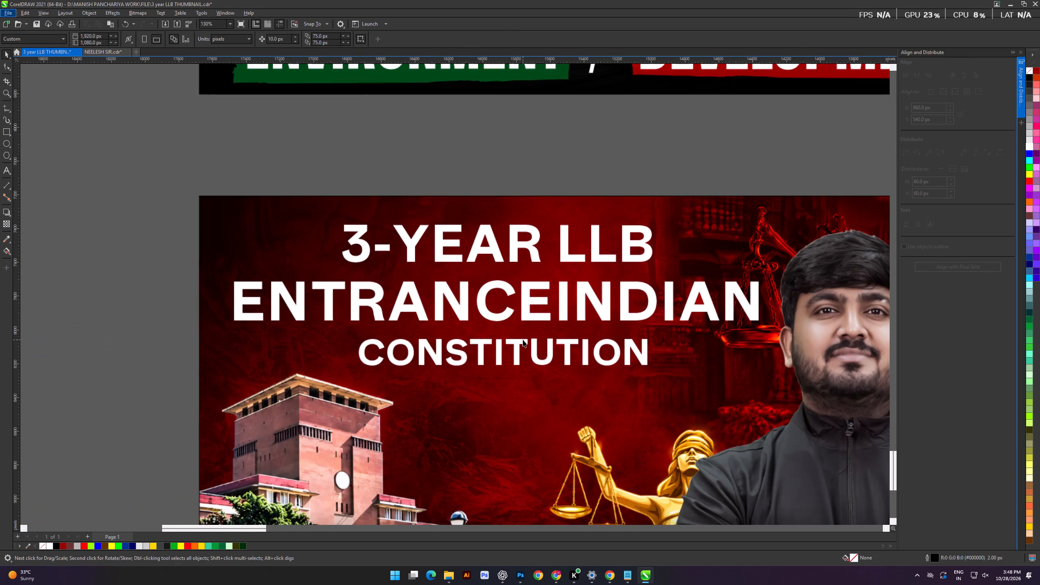
Draw a rectangle about 3,379 by 977 px around the three title lines on the new thumbnail.
{"action": "left_click_drag", "start_coordinate": [523, 342], "coordinate": [524, 338]}
{"action": "left_click", "coordinate": [529, 301]}
{"action": "scroll", "coordinate": [529, 299], "scroll_direction": "down", "scroll_amount": 4}
{"action": "scroll", "coordinate": [458, 280], "scroll_direction": "down", "scroll_amount": 3, "text": "shift"}
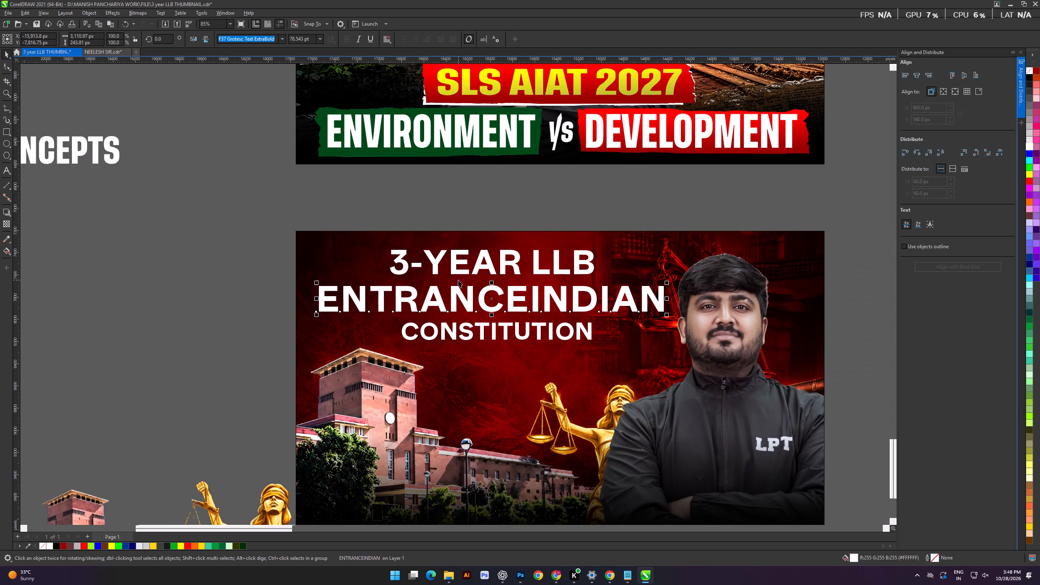
{"action": "left_click", "coordinate": [6, 130]}
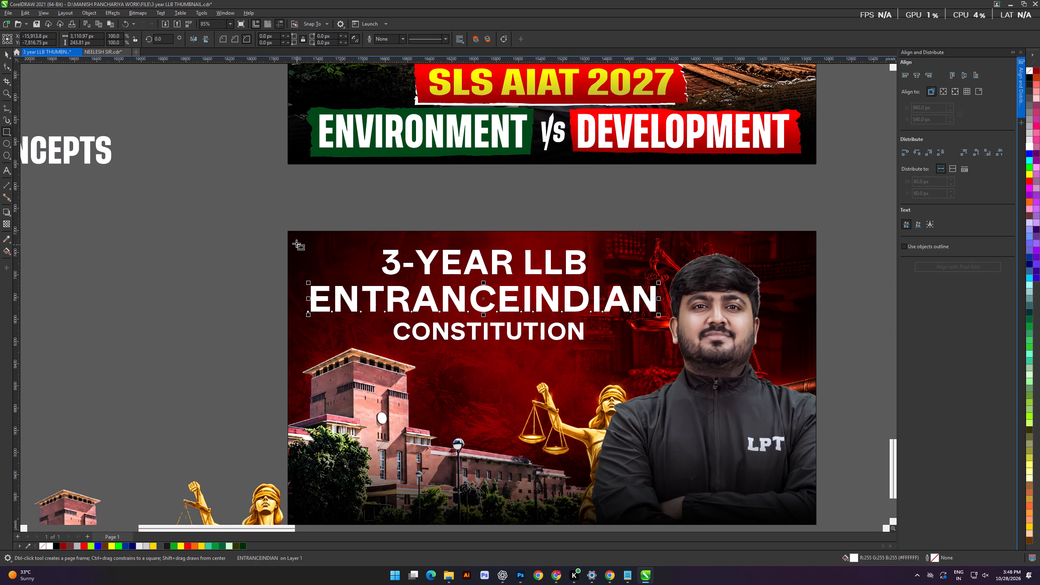
{"action": "left_click_drag", "start_coordinate": [296, 241], "coordinate": [672, 351]}
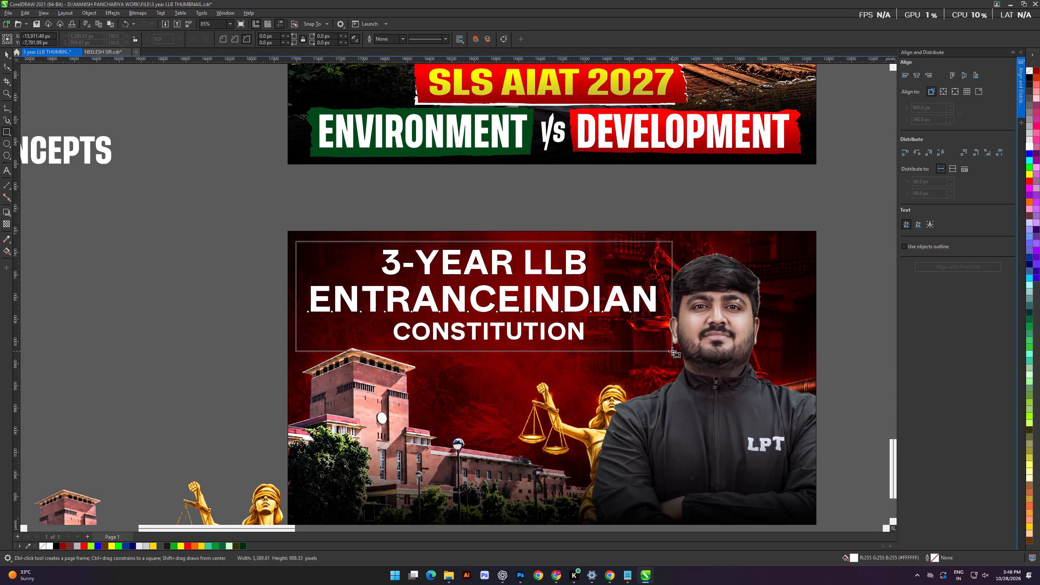
{"action": "left_click_drag", "start_coordinate": [672, 351], "coordinate": [671, 350]}
{"action": "scroll", "coordinate": [665, 340], "scroll_direction": "down", "scroll_amount": 5}
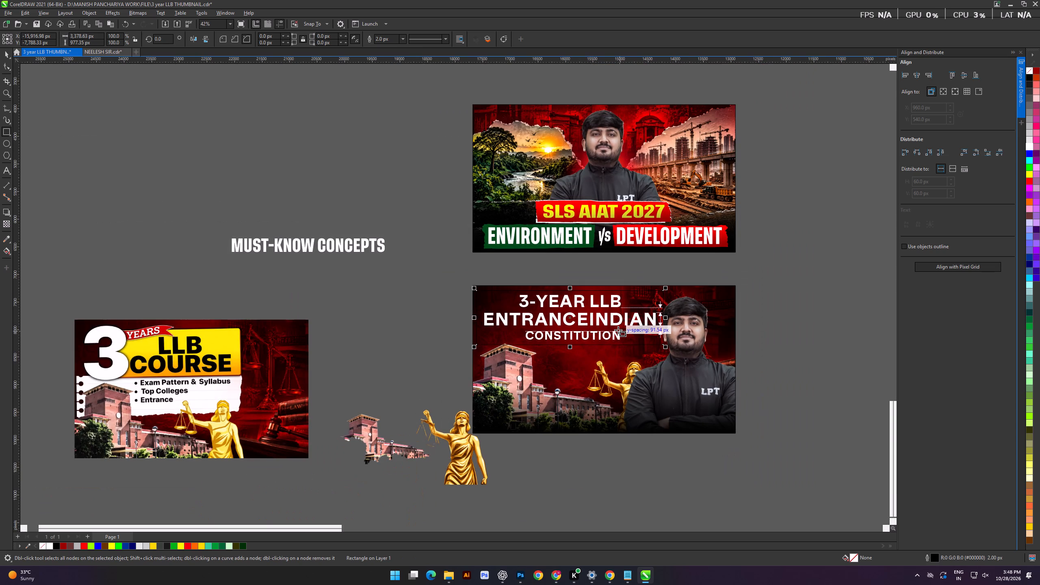
{"action": "scroll", "coordinate": [618, 330], "scroll_direction": "up", "scroll_amount": 3}
Fill the rectangle over the title lines with yellow (#FFFF00).
{"action": "left_click", "coordinate": [9, 53]}
{"action": "left_click", "coordinate": [237, 191]}
{"action": "scroll", "coordinate": [447, 320], "scroll_direction": "up", "scroll_amount": 2}
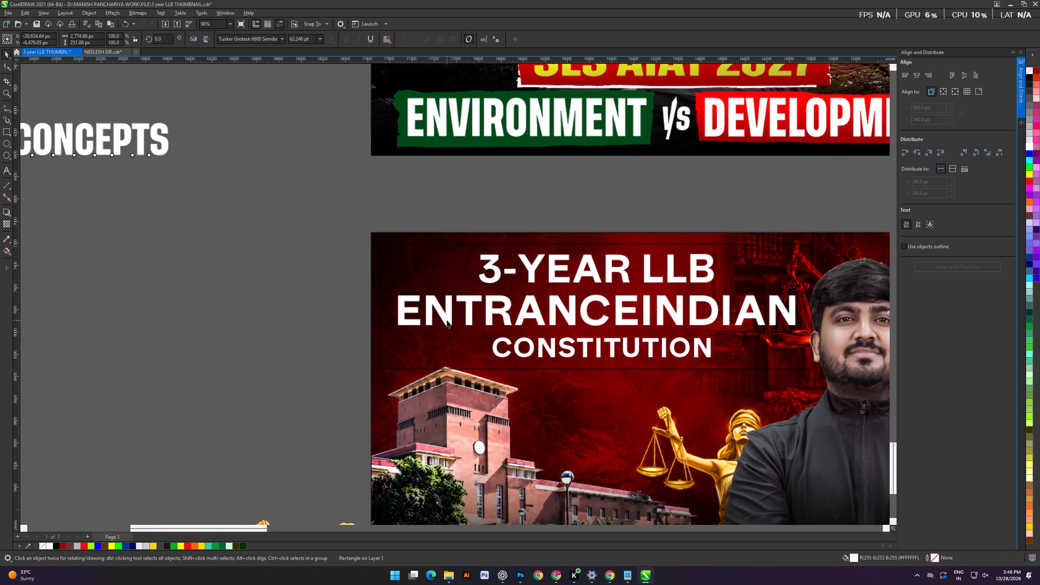
{"action": "scroll", "coordinate": [447, 320], "scroll_direction": "up", "scroll_amount": 1}
{"action": "left_click", "coordinate": [433, 272]}
{"action": "left_click", "coordinate": [1029, 175]}
{"action": "scroll", "coordinate": [708, 271], "scroll_direction": "up", "scroll_amount": 2}
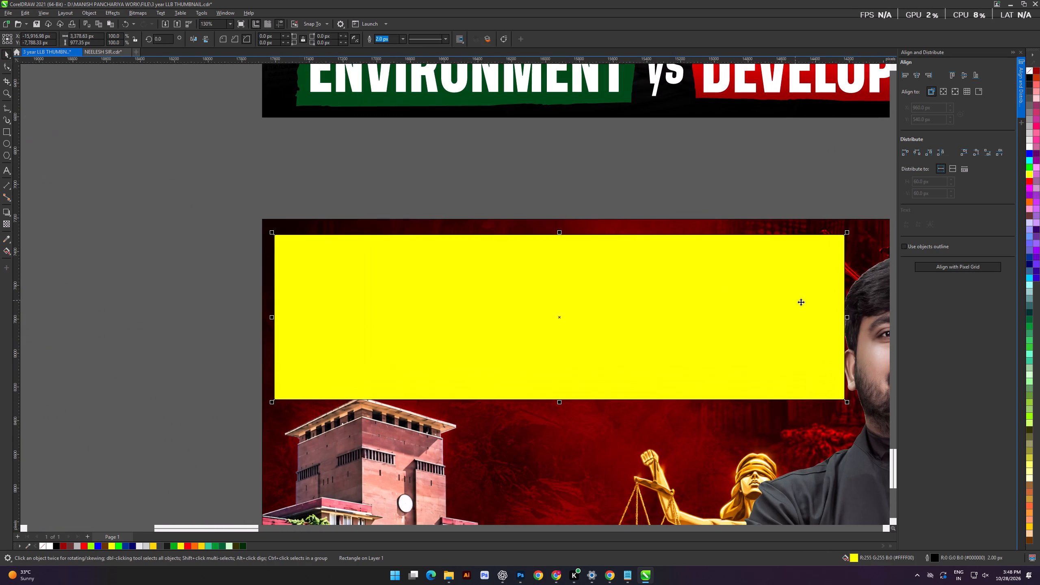
Narrow the yellow rectangle evenly from both sides to about 3,117 px wide.
{"action": "left_click_drag", "start_coordinate": [848, 315], "coordinate": [816, 318], "text": "shift"}
{"action": "left_click_drag", "start_coordinate": [653, 299], "coordinate": [649, 299]}
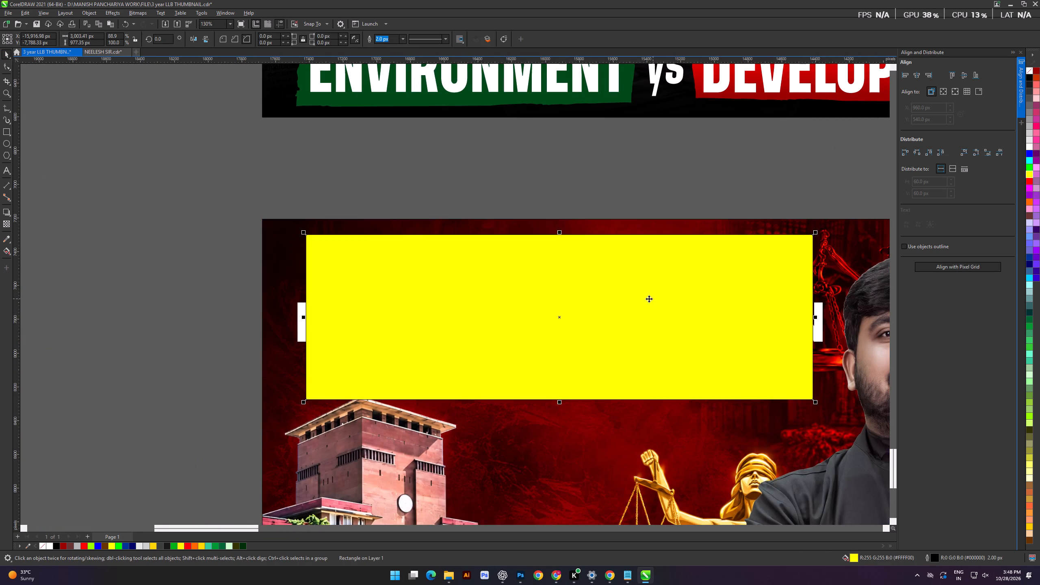
{"action": "scroll", "coordinate": [688, 306], "scroll_direction": "down", "scroll_amount": 2}
{"action": "left_click_drag", "start_coordinate": [791, 316], "coordinate": [799, 316], "text": "shift"}
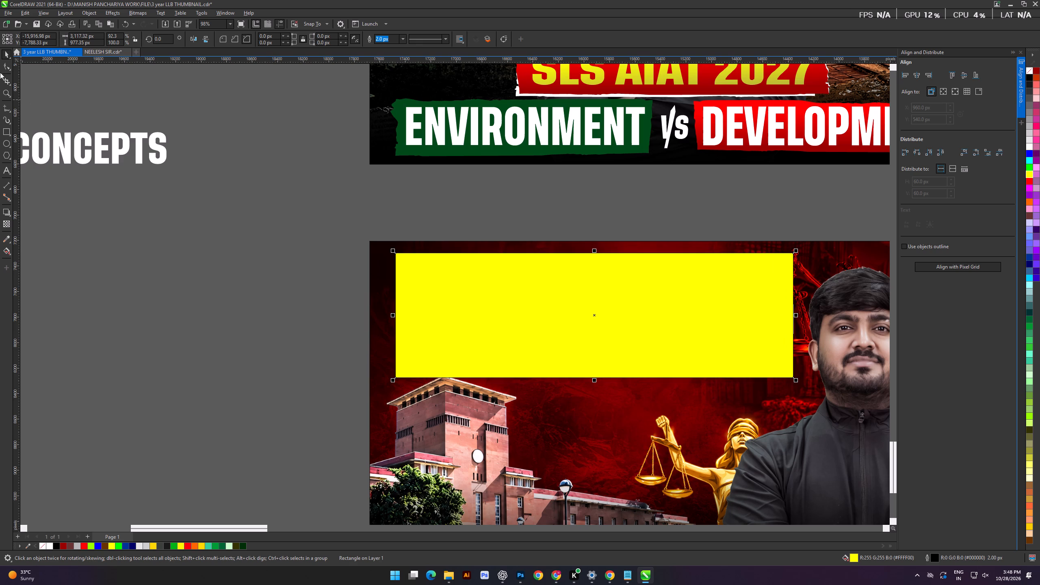
Round all four corners of the yellow rectangle to a radius of about 85 px.
{"action": "left_click_drag", "start_coordinate": [6, 67], "coordinate": [14, 71]}
{"action": "left_click", "coordinate": [41, 68]}
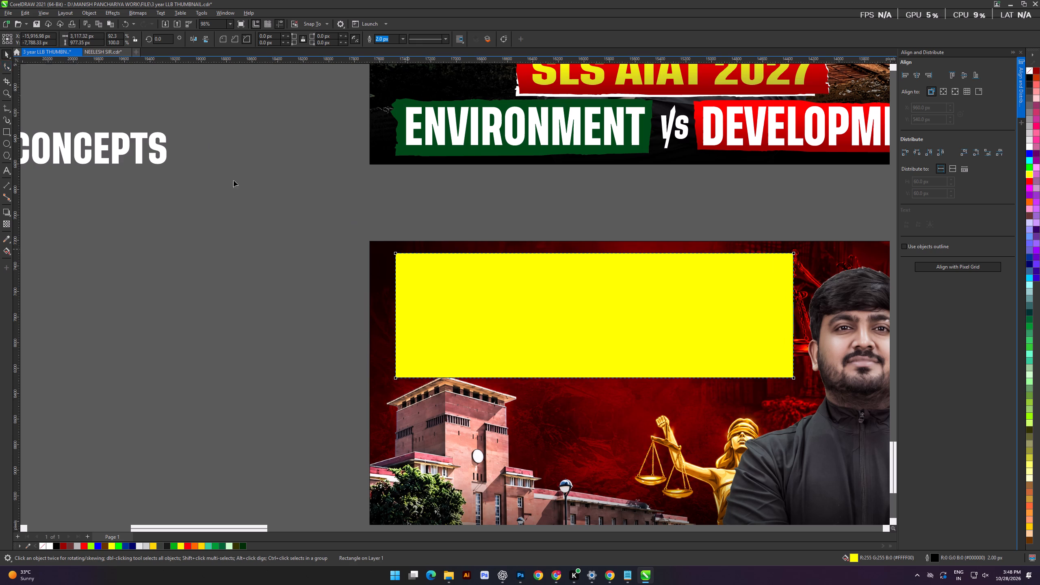
{"action": "left_click_drag", "start_coordinate": [396, 253], "coordinate": [406, 256]}
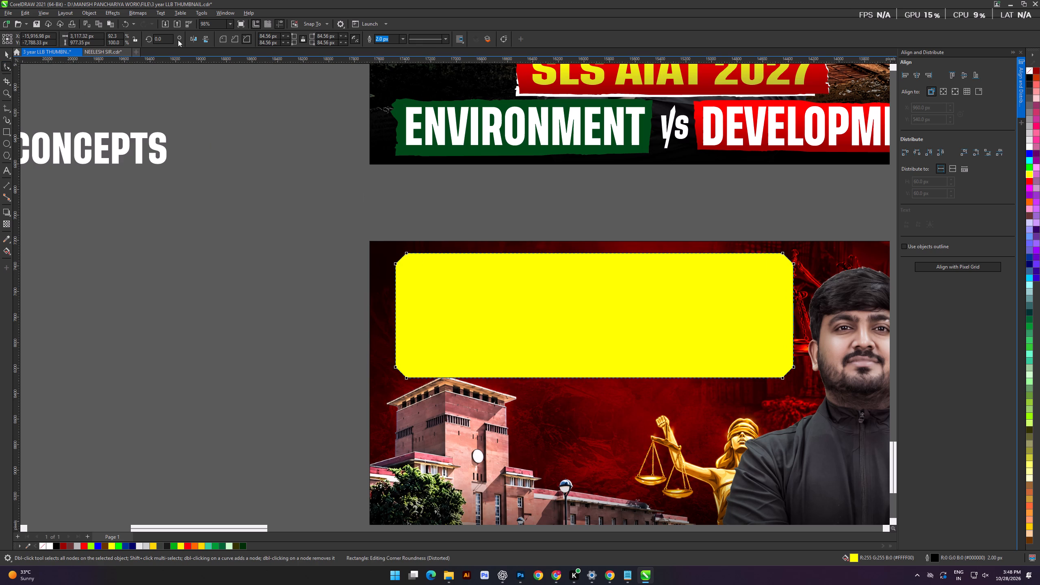
{"action": "left_click", "coordinate": [224, 38]}
{"action": "left_click", "coordinate": [9, 51]}
{"action": "left_click", "coordinate": [161, 286]}
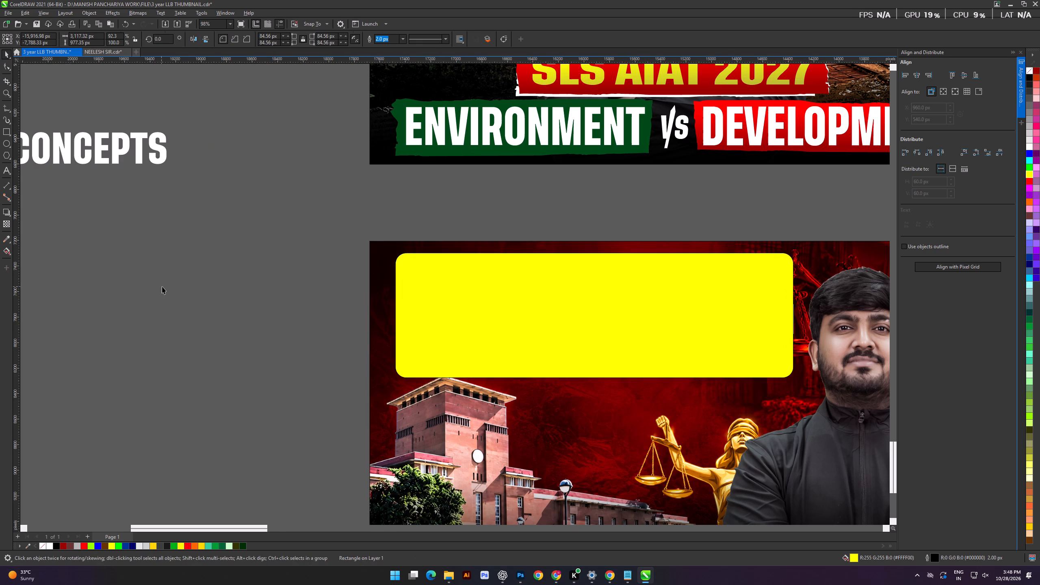
Send the yellow rectangle backward in the stacking order until it sits behind all three title lines.
{"action": "scroll", "coordinate": [429, 259], "scroll_direction": "down", "scroll_amount": 4}
{"action": "left_click", "coordinate": [495, 278]}
{"action": "key", "text": "ctrl+Page_Down"}
{"action": "key", "text": "ctrl+Page_Down"}
{"action": "key", "text": "ctrl+Page_Down"}
{"action": "key", "text": "ctrl+Page_Down"}
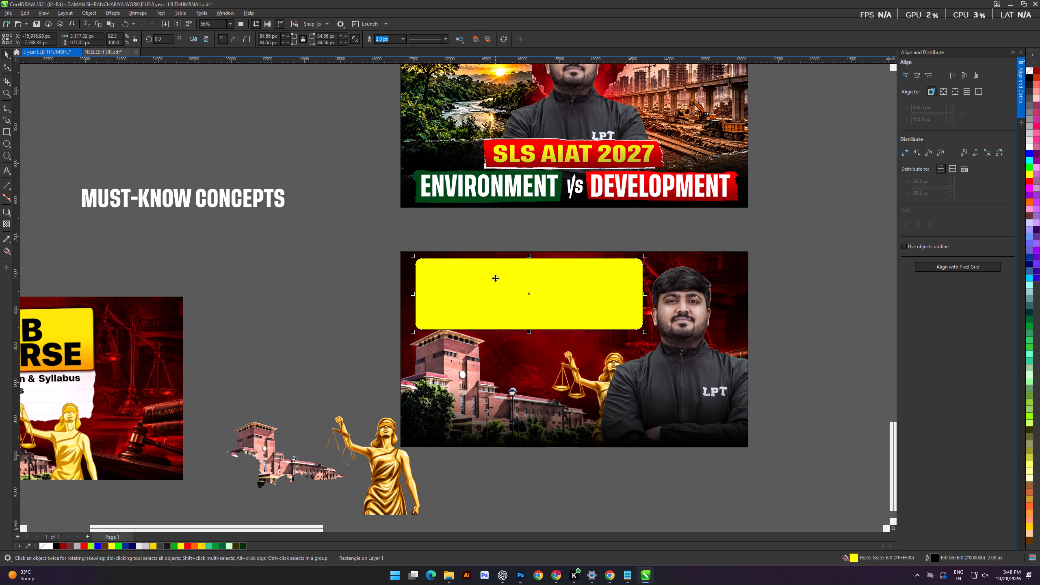
{"action": "key", "text": "ctrl+Page_Down"}
{"action": "key", "text": "ctrl+Page_Down"}
{"action": "key", "text": "ctrl+Page_Down"}
{"action": "scroll", "coordinate": [521, 271], "scroll_direction": "down", "scroll_amount": 4}
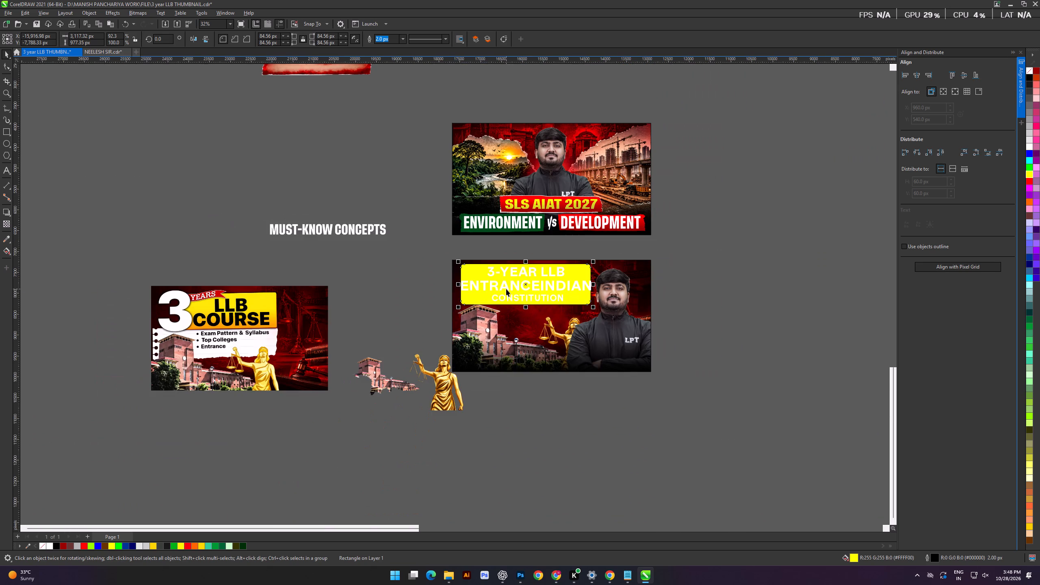
Scale "ENTRANCEINDIAN" down about its centre to roughly 2,872 px wide so it fits inside the yellow box.
{"action": "scroll", "coordinate": [506, 289], "scroll_direction": "up", "scroll_amount": 11}
{"action": "scroll", "coordinate": [571, 243], "scroll_direction": "down", "scroll_amount": 5}
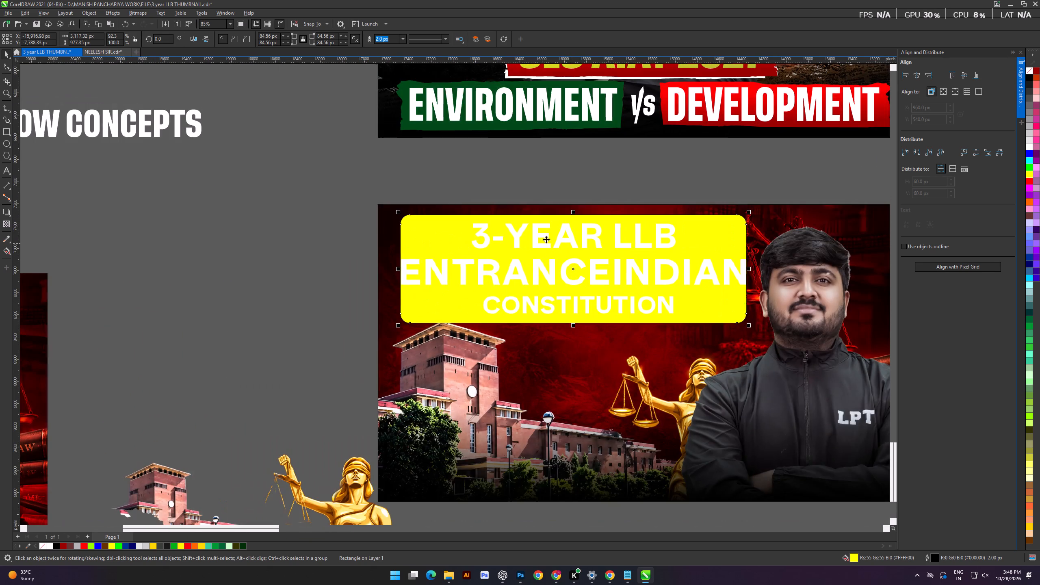
{"action": "left_click", "coordinate": [180, 204]}
{"action": "scroll", "coordinate": [556, 234], "scroll_direction": "up", "scroll_amount": 4}
{"action": "left_click", "coordinate": [596, 284]}
{"action": "scroll", "coordinate": [583, 265], "scroll_direction": "down", "scroll_amount": 4}
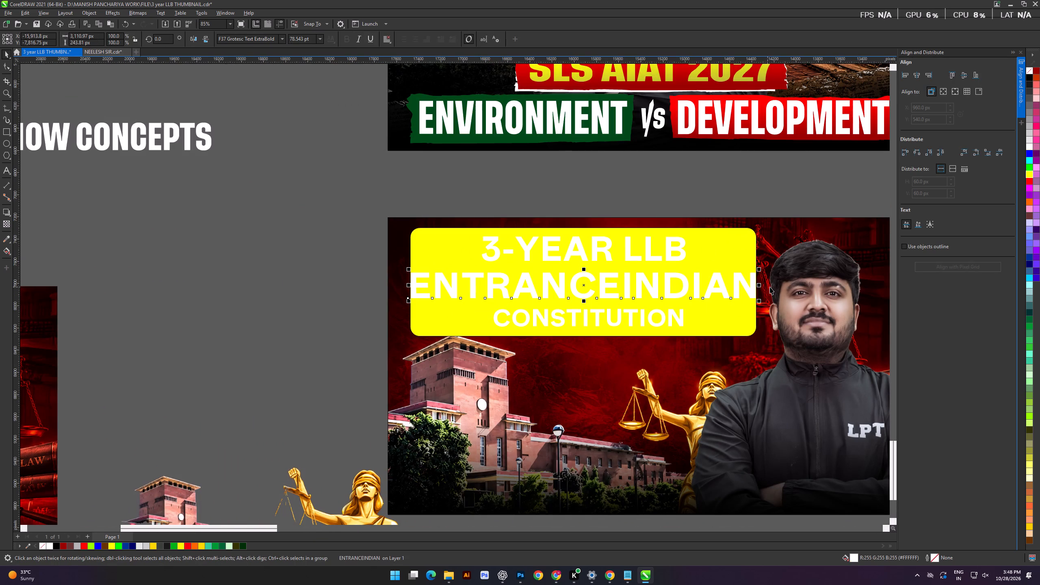
{"action": "left_click_drag", "start_coordinate": [759, 301], "coordinate": [745, 306], "text": "shift"}
{"action": "scroll", "coordinate": [646, 292], "scroll_direction": "up", "scroll_amount": 3}
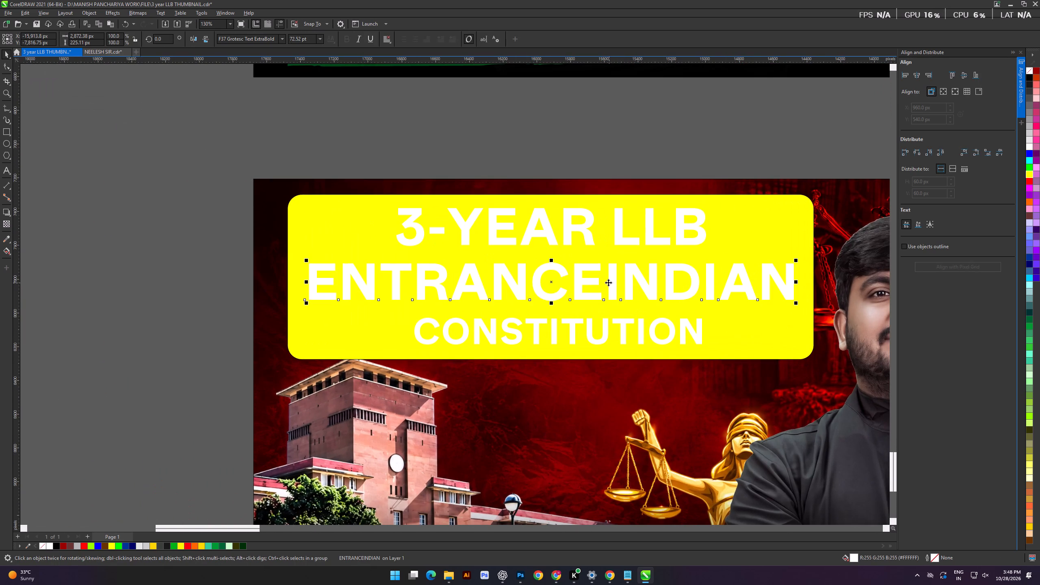
Move "ENTRANCEINDIAN" and "CONSTITUTION" slightly up to tighten the spacing between the title lines.
{"action": "left_click_drag", "start_coordinate": [608, 282], "coordinate": [608, 278]}
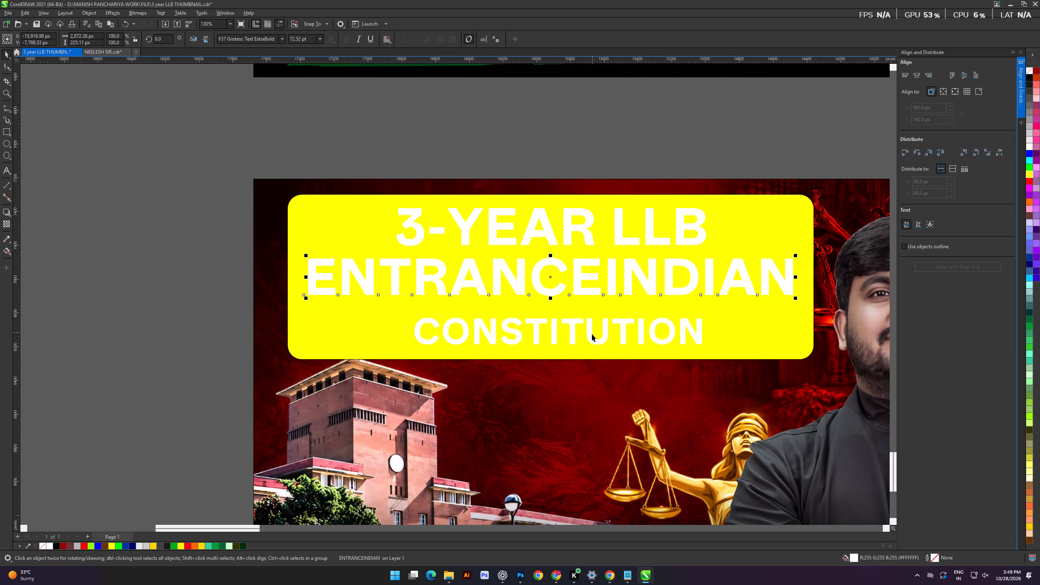
{"action": "left_click_drag", "start_coordinate": [590, 330], "coordinate": [590, 321]}
Raise the bottom edge of the yellow box to make it about 887 px high.
{"action": "left_click", "coordinate": [576, 357]}
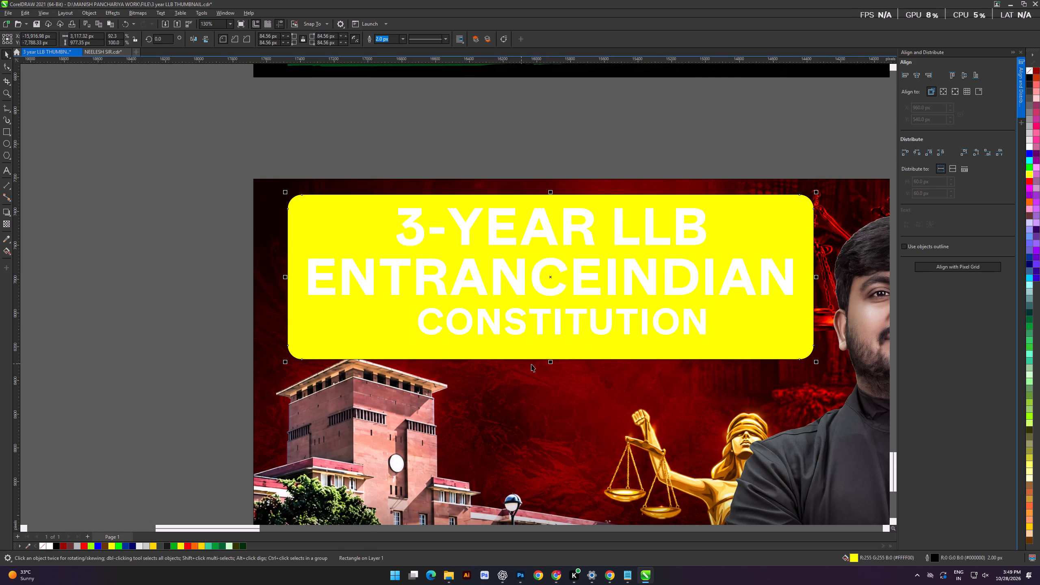
{"action": "left_click_drag", "start_coordinate": [551, 362], "coordinate": [550, 347]}
{"action": "scroll", "coordinate": [568, 244], "scroll_direction": "down", "scroll_amount": 2}
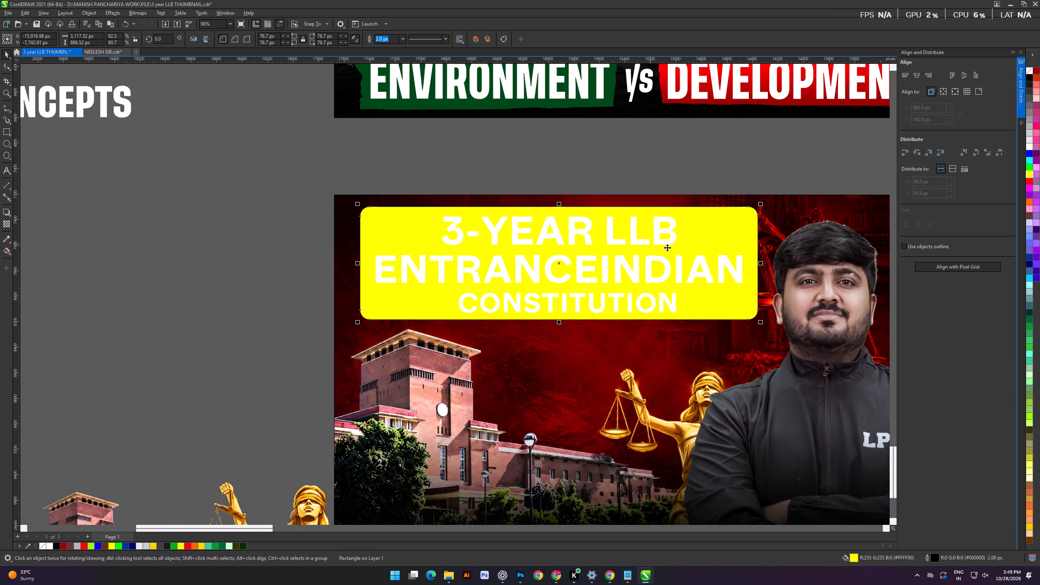
{"action": "scroll", "coordinate": [756, 263], "scroll_direction": "up", "scroll_amount": 1}
{"action": "scroll", "coordinate": [674, 265], "scroll_direction": "down", "scroll_amount": 4}
Recolour all three title lines on the yellow box black.
{"action": "left_click_drag", "start_coordinate": [330, 242], "coordinate": [334, 242]}
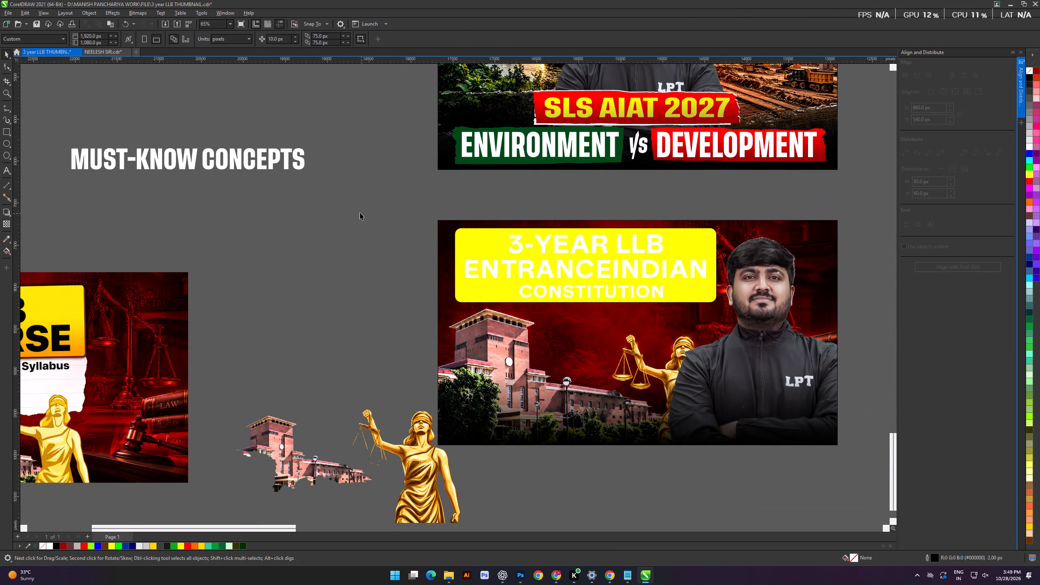
{"action": "left_click_drag", "start_coordinate": [362, 220], "coordinate": [712, 311]}
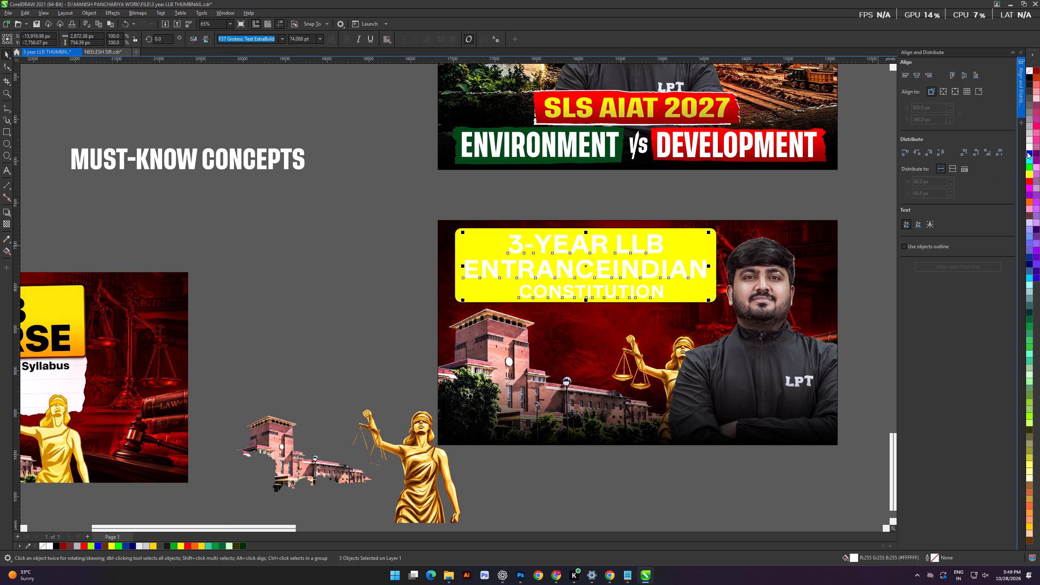
{"action": "left_click", "coordinate": [1027, 76]}
{"action": "left_click", "coordinate": [425, 272]}
Examine the black title and yellow box against the rest of the thumbnail at several magnifications.
{"action": "scroll", "coordinate": [485, 255], "scroll_direction": "down", "scroll_amount": 3, "text": "shift"}
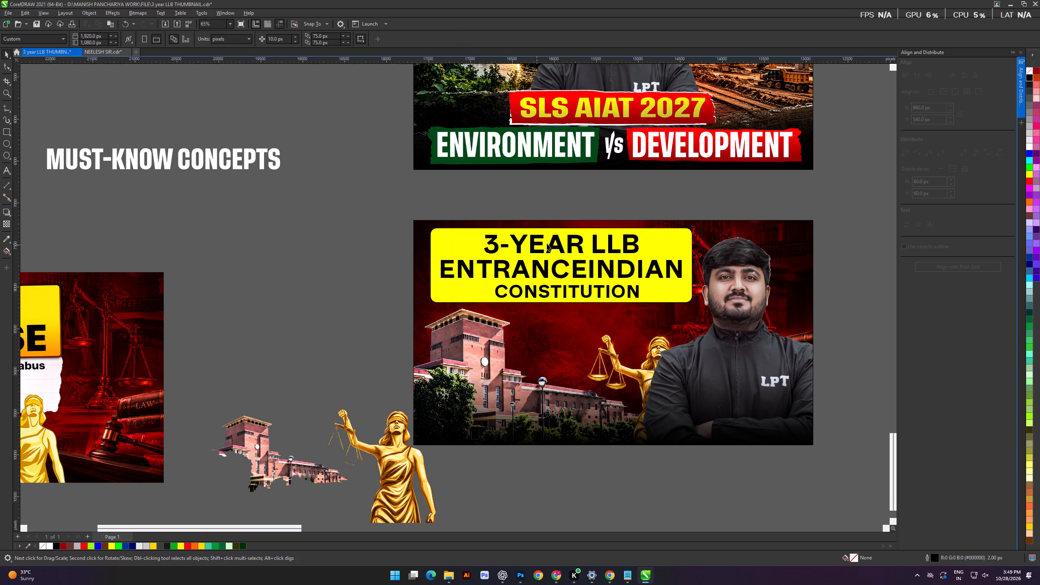
{"action": "scroll", "coordinate": [574, 239], "scroll_direction": "up", "scroll_amount": 6}
{"action": "scroll", "coordinate": [574, 239], "scroll_direction": "down", "scroll_amount": 10}
{"action": "left_click", "coordinate": [283, 257]}
{"action": "scroll", "coordinate": [393, 274], "scroll_direction": "up", "scroll_amount": 4, "text": "alt"}
{"action": "scroll", "coordinate": [377, 276], "scroll_direction": "down", "scroll_amount": 3, "text": "shift"}
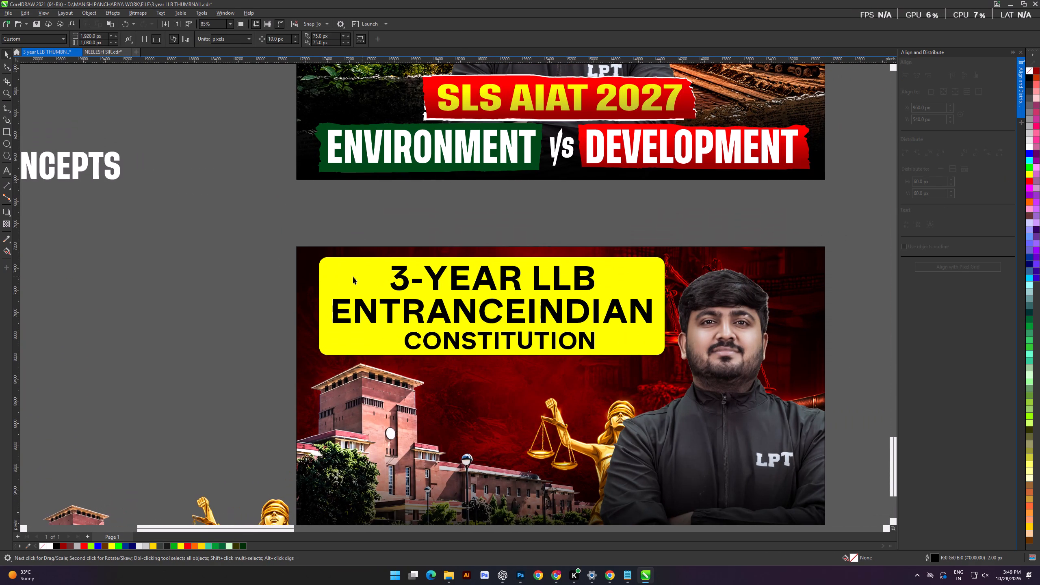
{"action": "left_click", "coordinate": [293, 276]}
{"action": "scroll", "coordinate": [407, 324], "scroll_direction": "up", "scroll_amount": 4, "text": "shift"}
{"action": "scroll", "coordinate": [423, 300], "scroll_direction": "down", "scroll_amount": 7, "text": "alt"}
{"action": "scroll", "coordinate": [425, 299], "scroll_direction": "up", "scroll_amount": 1, "text": "shift"}
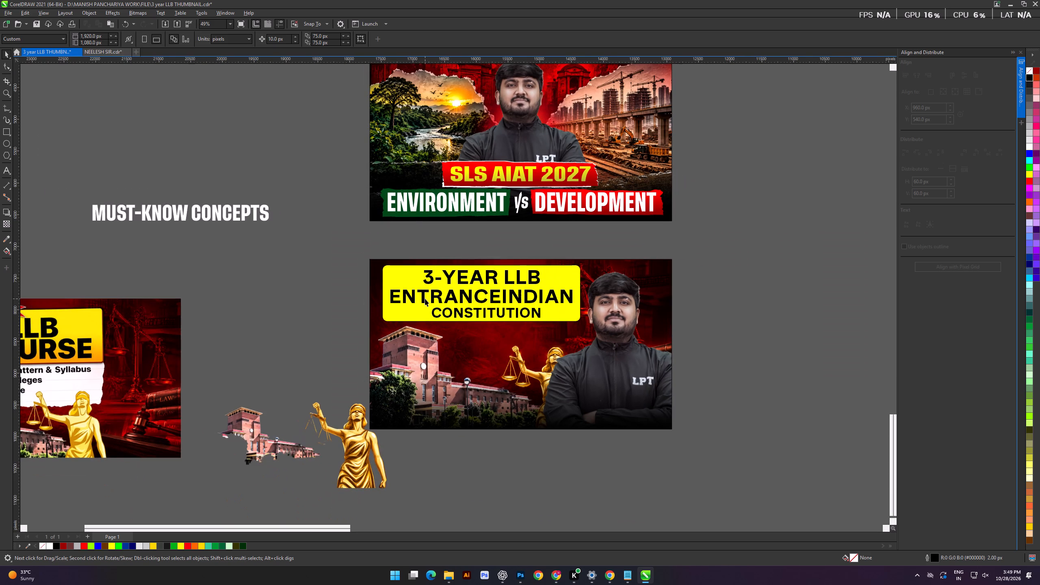
{"action": "scroll", "coordinate": [425, 299], "scroll_direction": "up", "scroll_amount": 1, "text": "shift"}
{"action": "scroll", "coordinate": [425, 297], "scroll_direction": "down", "scroll_amount": 2}
{"action": "scroll", "coordinate": [422, 294], "scroll_direction": "up", "scroll_amount": 5, "text": "shift"}
{"action": "left_click", "coordinate": [338, 244]}
{"action": "scroll", "coordinate": [495, 284], "scroll_direction": "up", "scroll_amount": 3}
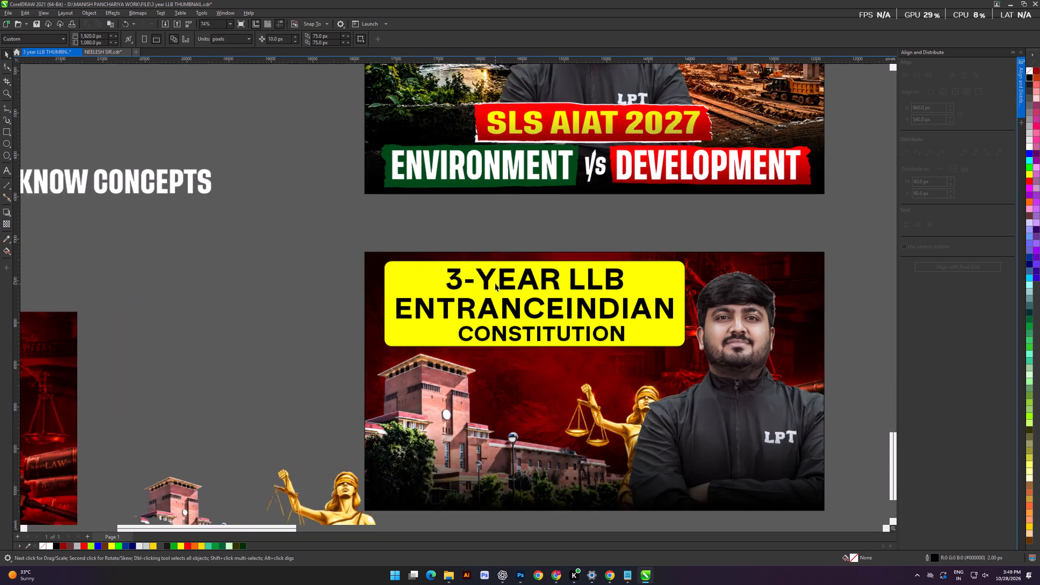
Change the font of the three title lines to Tusker Grotesk 6600 Semibold.
{"action": "left_click_drag", "start_coordinate": [288, 252], "coordinate": [710, 367]}
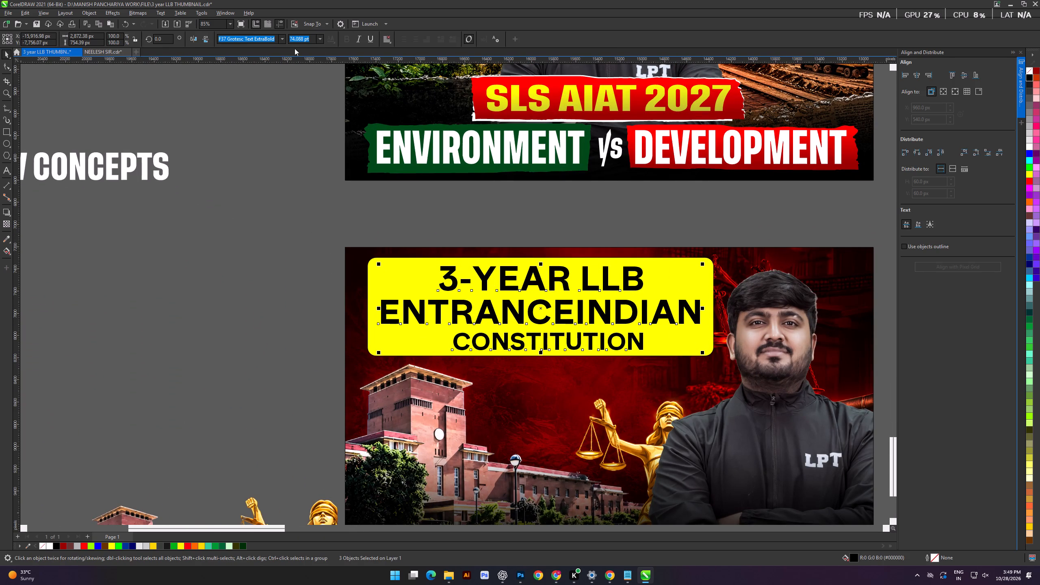
{"action": "left_click", "coordinate": [281, 41]}
{"action": "left_click", "coordinate": [298, 84]}
{"action": "left_click", "coordinate": [292, 279]}
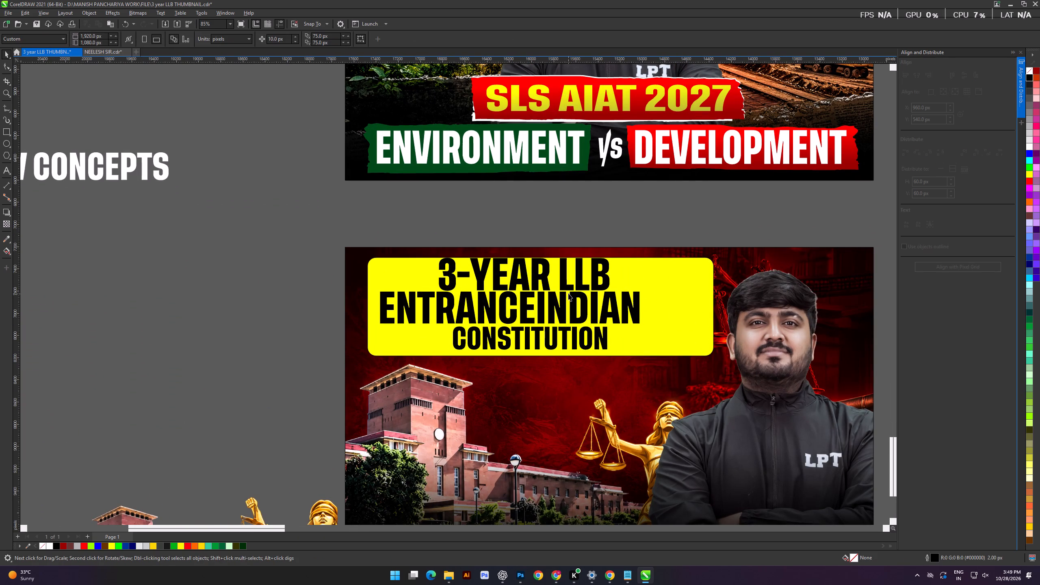
Enlarge the three title lines together to about 2,885 px wide and slightly compress their overall height.
{"action": "left_click_drag", "start_coordinate": [276, 241], "coordinate": [662, 371]}
{"action": "left_click_drag", "start_coordinate": [643, 353], "coordinate": [702, 382]}
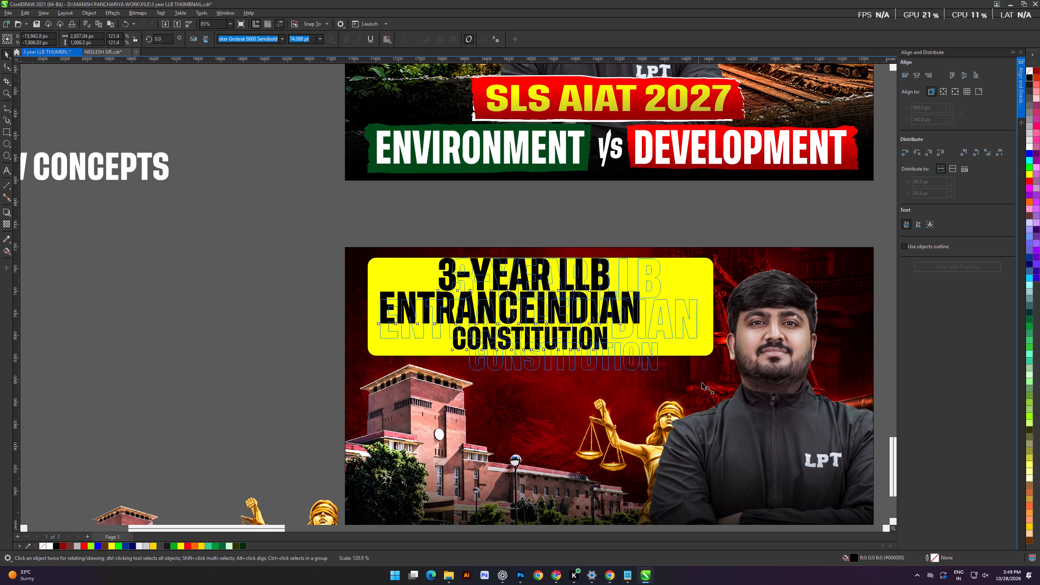
{"action": "left_click_drag", "start_coordinate": [702, 382], "coordinate": [704, 383]}
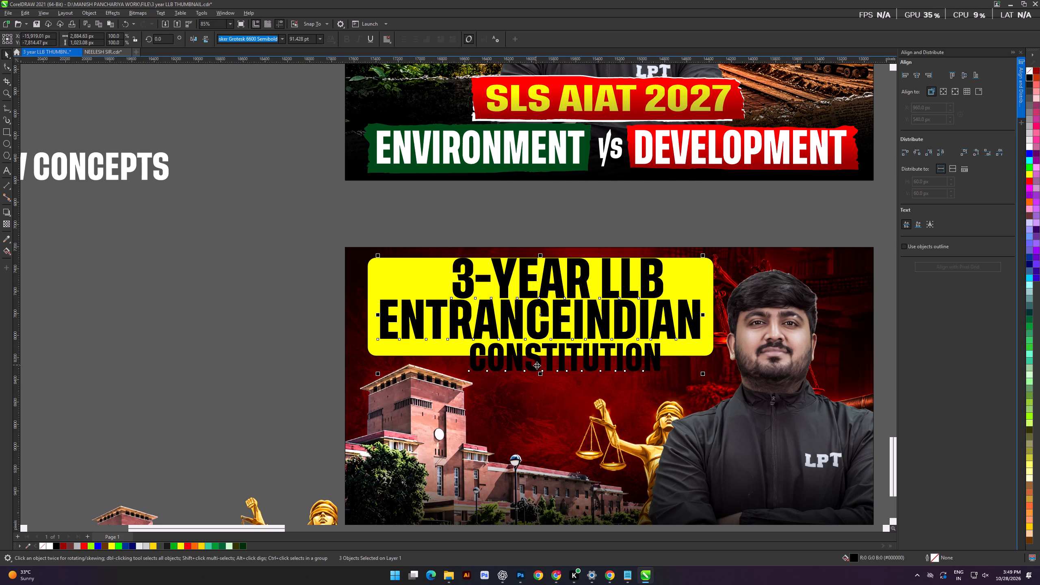
{"action": "left_click_drag", "start_coordinate": [541, 374], "coordinate": [539, 368], "text": "shift"}
{"action": "left_click", "coordinate": [353, 294]}
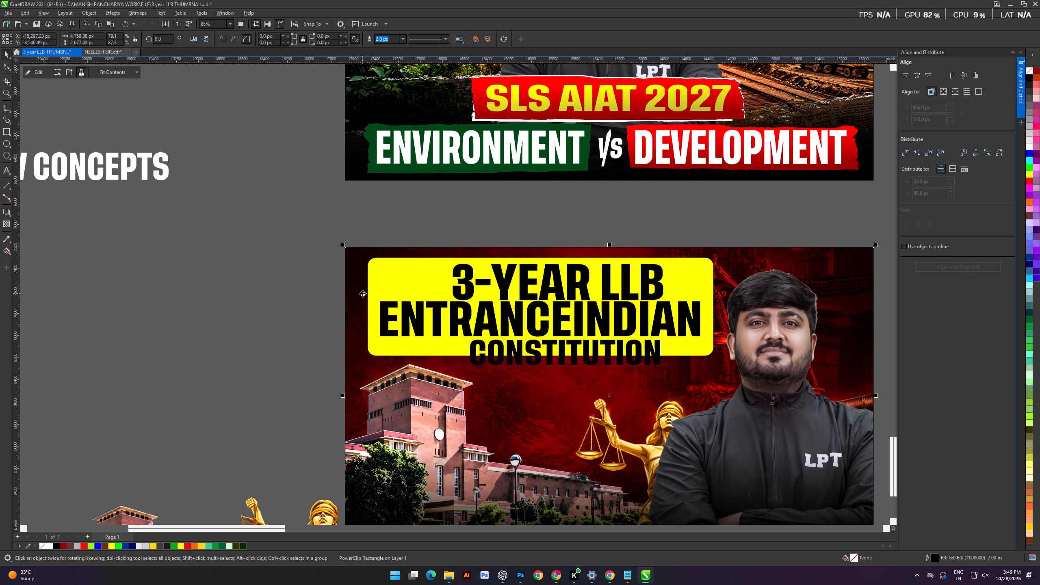
{"action": "left_click", "coordinate": [249, 266]}
{"action": "left_click_drag", "start_coordinate": [177, 270], "coordinate": [182, 270]}
Scale "3-YEAR LLB" down to about 1,322 px wide and shift it slightly towards the box's centre.
{"action": "left_click", "coordinate": [376, 273]}
{"action": "scroll", "coordinate": [638, 291], "scroll_direction": "up", "scroll_amount": 3}
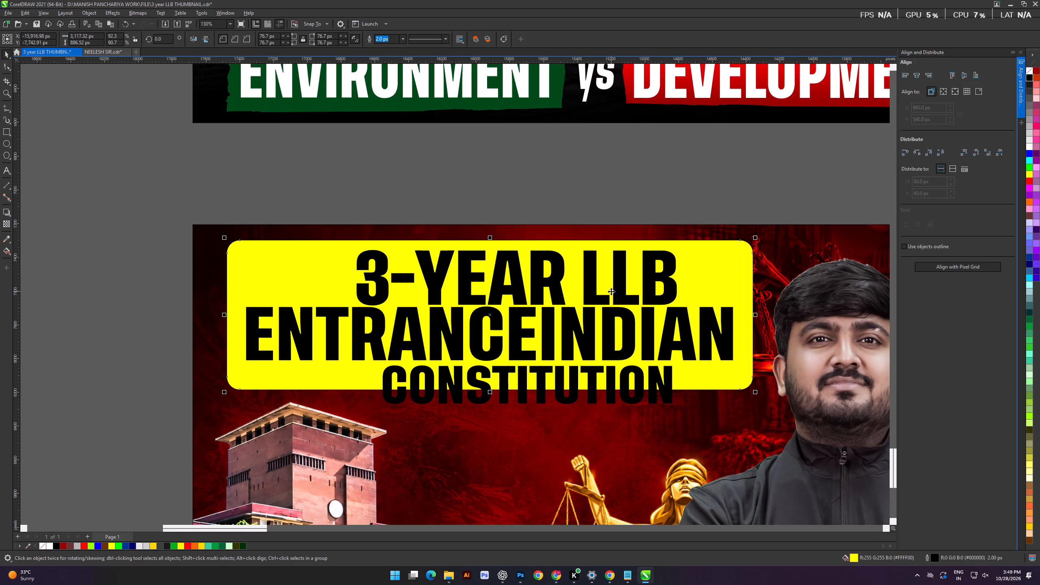
{"action": "left_click", "coordinate": [624, 292]}
{"action": "left_click_drag", "start_coordinate": [678, 308], "coordinate": [581, 305]}
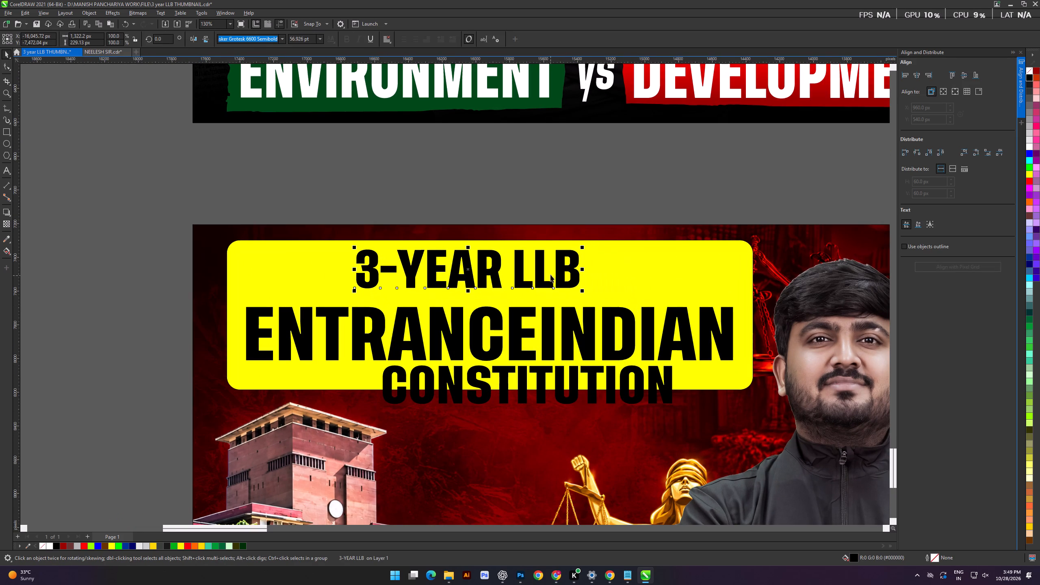
{"action": "left_click_drag", "start_coordinate": [559, 269], "coordinate": [565, 269]}
Move "ENTRANCEINDIAN" slightly up and centre "CONSTITUTION" horizontally beneath it.
{"action": "left_click", "coordinate": [577, 327]}
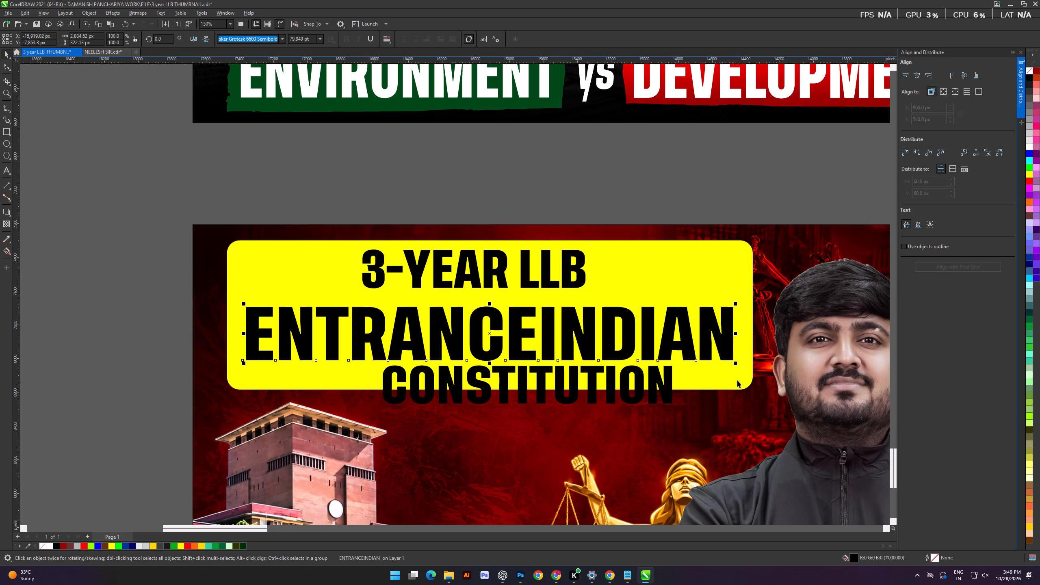
{"action": "left_click_drag", "start_coordinate": [574, 329], "coordinate": [573, 321]}
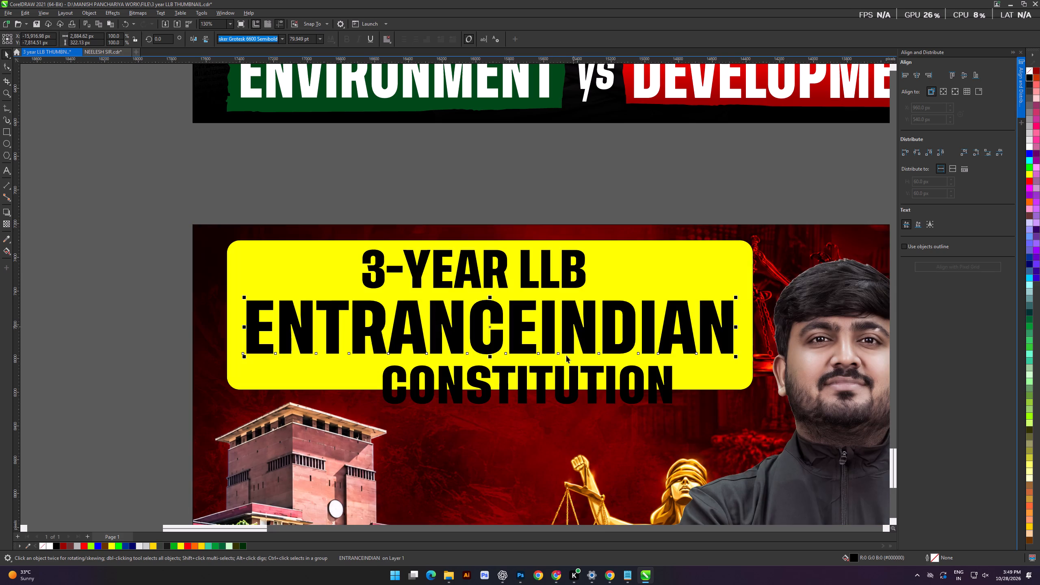
{"action": "left_click_drag", "start_coordinate": [559, 376], "coordinate": [521, 378]}
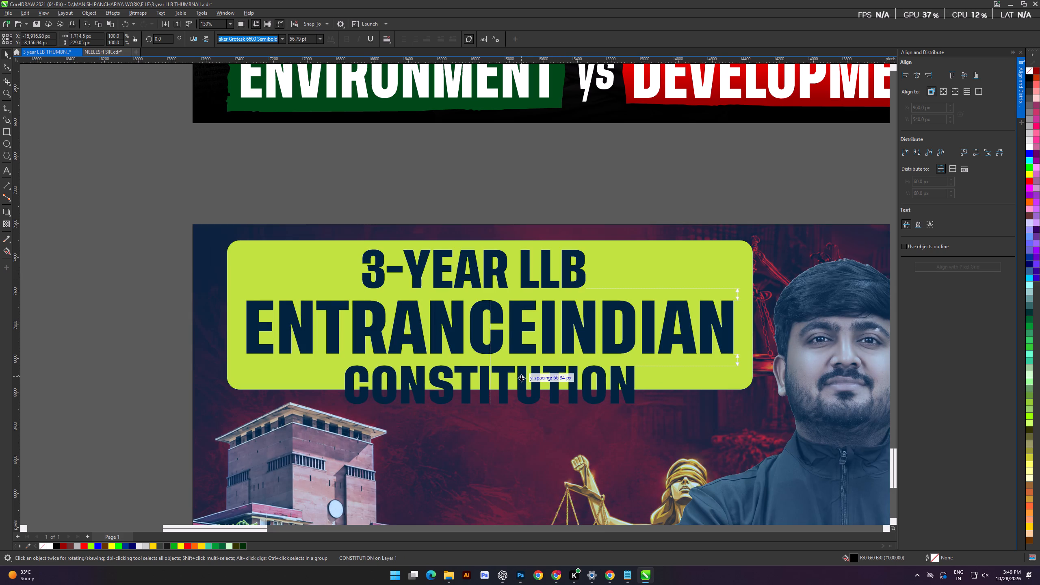
Extend the yellow title box downward to about 1,066 px tall so that it encloses "CONSTITUTION".
{"action": "left_click", "coordinate": [701, 378]}
{"action": "left_click_drag", "start_coordinate": [489, 390], "coordinate": [492, 424]}
{"action": "key", "text": "ctrl+z"}
{"action": "left_click_drag", "start_coordinate": [489, 393], "coordinate": [490, 423]}
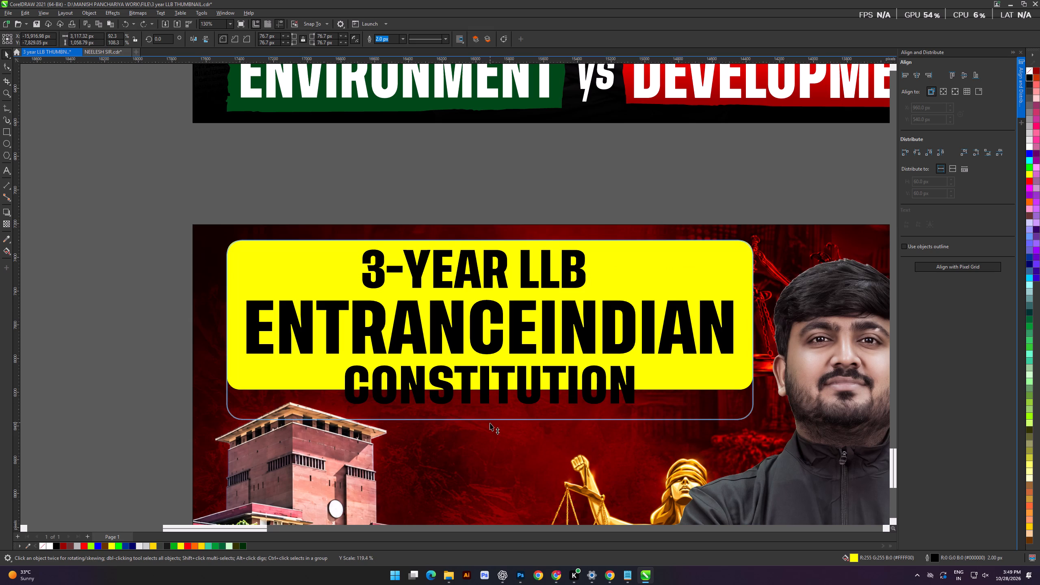
{"action": "left_click_drag", "start_coordinate": [490, 423], "coordinate": [490, 424]}
{"action": "scroll", "coordinate": [517, 414], "scroll_direction": "down", "scroll_amount": 3}
{"action": "left_click", "coordinate": [219, 362]}
{"action": "scroll", "coordinate": [409, 381], "scroll_direction": "up", "scroll_amount": 5, "text": "shift"}
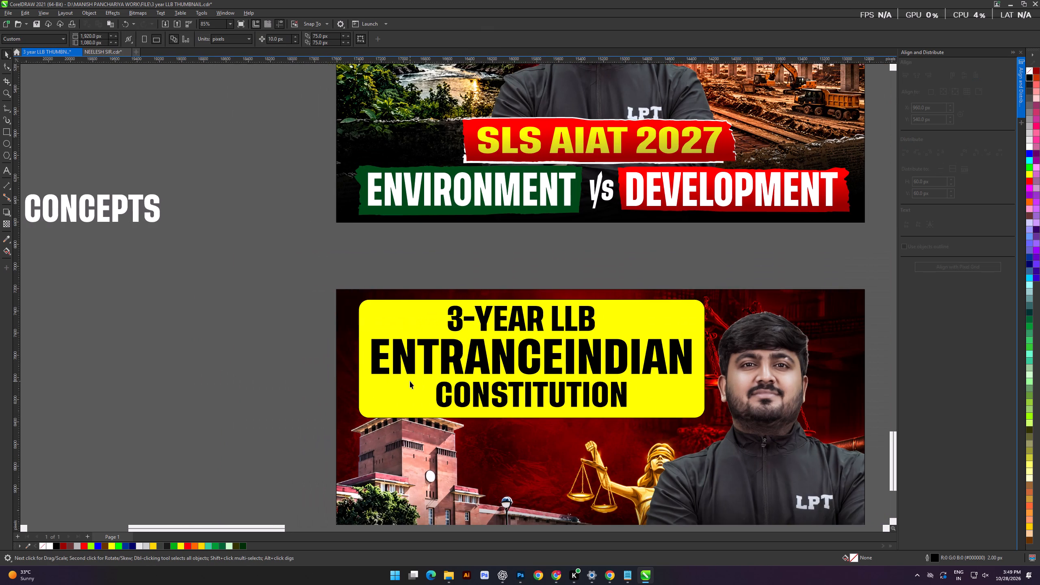
Centre the three title lines together vertically within the taller yellow box.
{"action": "left_click", "coordinate": [279, 315]}
{"action": "left_click_drag", "start_coordinate": [267, 276], "coordinate": [709, 429]}
{"action": "scroll", "coordinate": [693, 365], "scroll_direction": "up", "scroll_amount": 3}
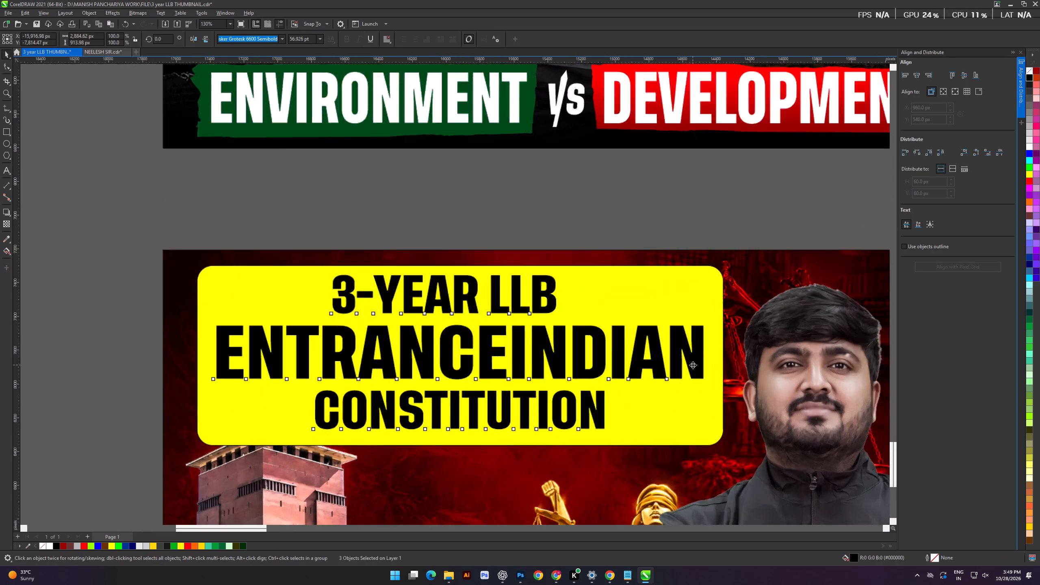
{"action": "scroll", "coordinate": [693, 365], "scroll_direction": "up", "scroll_amount": 2}
{"action": "left_click", "coordinate": [700, 360]}
{"action": "scroll", "coordinate": [664, 346], "scroll_direction": "down", "scroll_amount": 5}
{"action": "scroll", "coordinate": [559, 354], "scroll_direction": "up", "scroll_amount": 5, "text": "shift"}
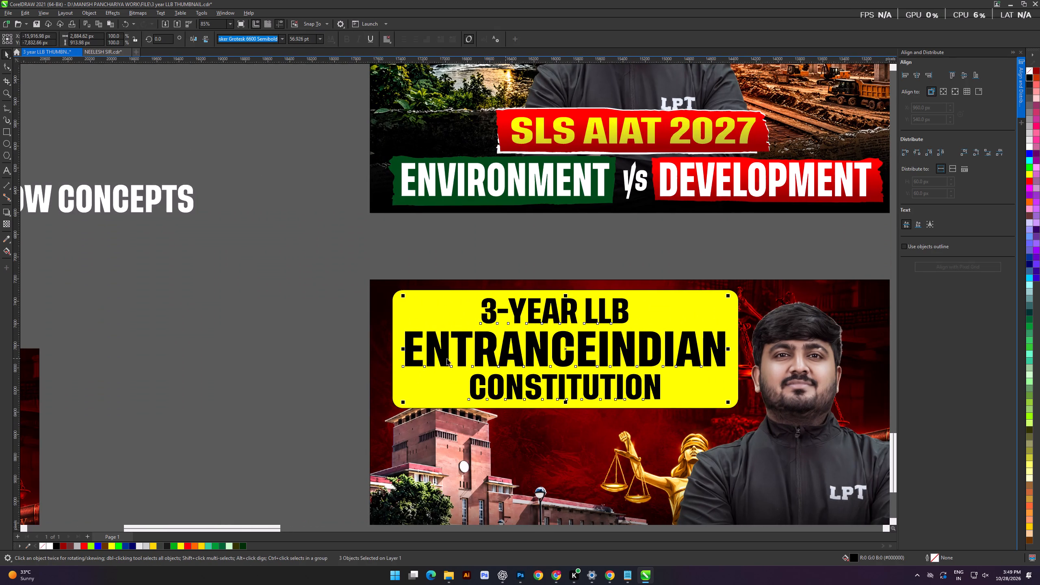
Move the spare building cut-out onto the 3-Year LLB thumbnail and enlarge it to about 2,975 px wide.
{"action": "left_click", "coordinate": [225, 362]}
{"action": "scroll", "coordinate": [383, 379], "scroll_direction": "down", "scroll_amount": 11, "text": "alt"}
{"action": "left_click_drag", "start_coordinate": [303, 457], "coordinate": [427, 400]}
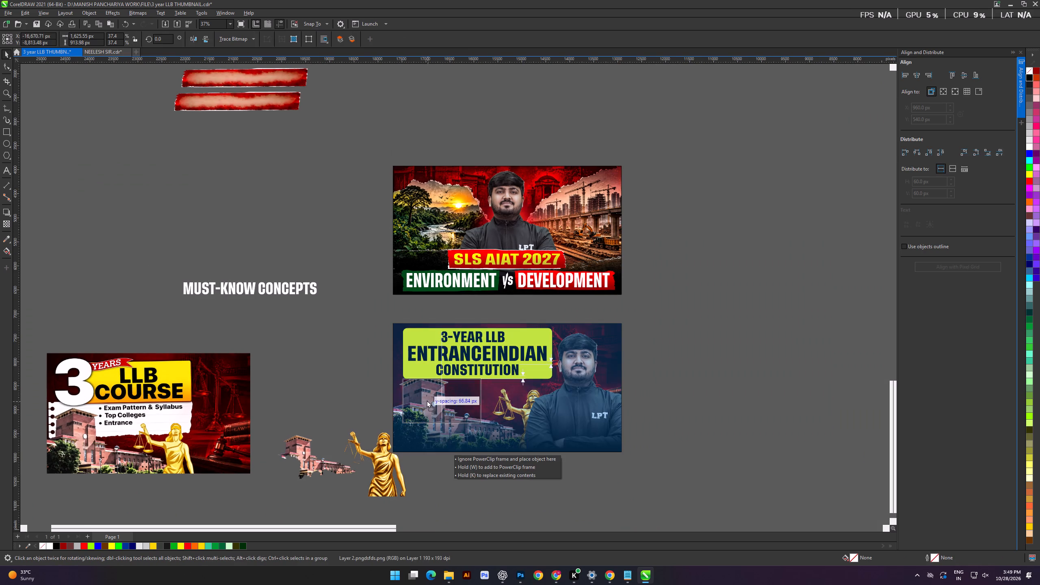
{"action": "left_click_drag", "start_coordinate": [427, 400], "coordinate": [433, 400]}
{"action": "scroll", "coordinate": [445, 414], "scroll_direction": "up", "scroll_amount": 5}
{"action": "left_click_drag", "start_coordinate": [529, 433], "coordinate": [598, 474], "text": "shift"}
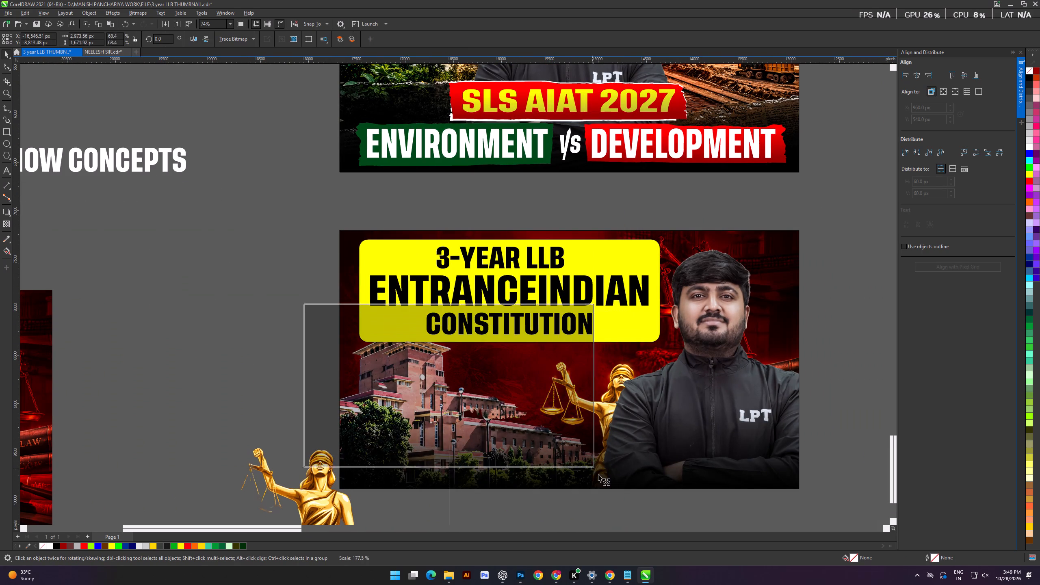
{"action": "left_click_drag", "start_coordinate": [598, 474], "coordinate": [599, 474], "text": "shift"}
{"action": "left_click_drag", "start_coordinate": [447, 401], "coordinate": [477, 419]}
{"action": "left_click_drag", "start_coordinate": [466, 412], "coordinate": [466, 418]}
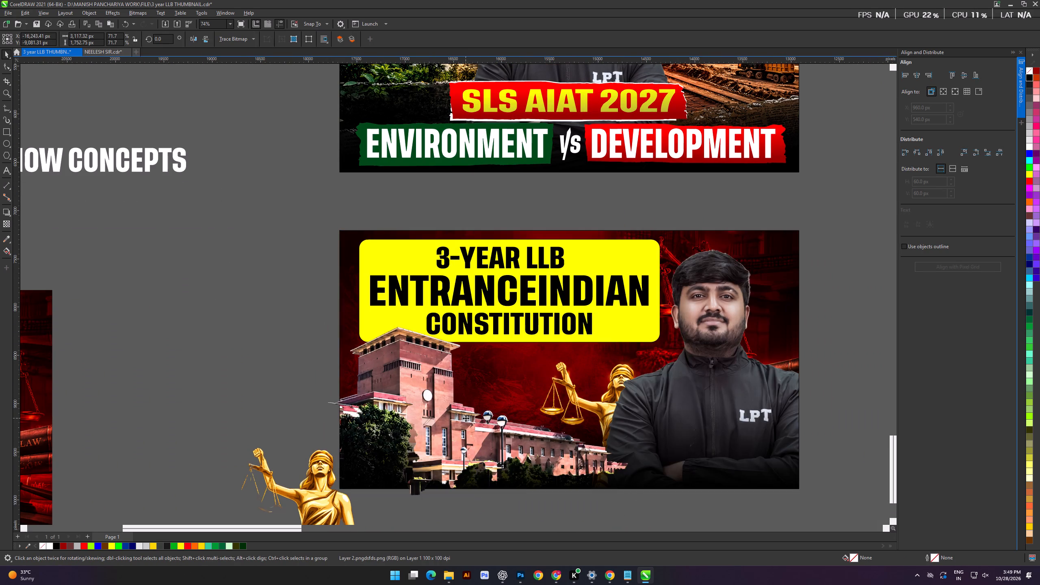
{"action": "left_click", "coordinate": [466, 418]}
{"action": "left_click_drag", "start_coordinate": [632, 500], "coordinate": [625, 502], "text": "shift"}
Fine-tune the building cut-out's position over the existing building so that its roof overlaps the yellow box's lower edge.
{"action": "scroll", "coordinate": [398, 374], "scroll_direction": "up", "scroll_amount": 8}
{"action": "left_click_drag", "start_coordinate": [412, 365], "coordinate": [405, 366]}
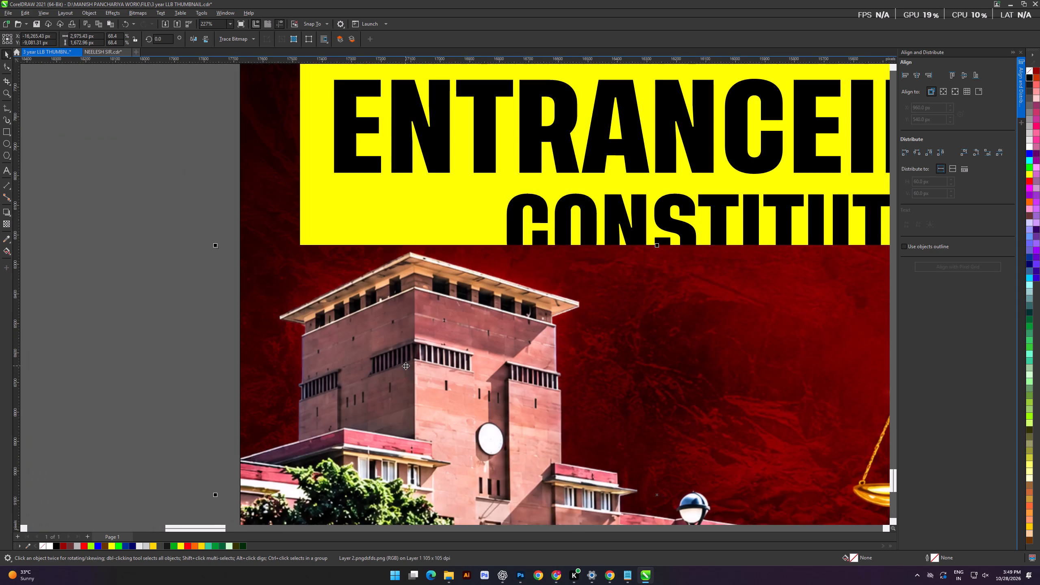
{"action": "left_click_drag", "start_coordinate": [405, 366], "coordinate": [397, 362]}
{"action": "left_click_drag", "start_coordinate": [397, 362], "coordinate": [401, 367]}
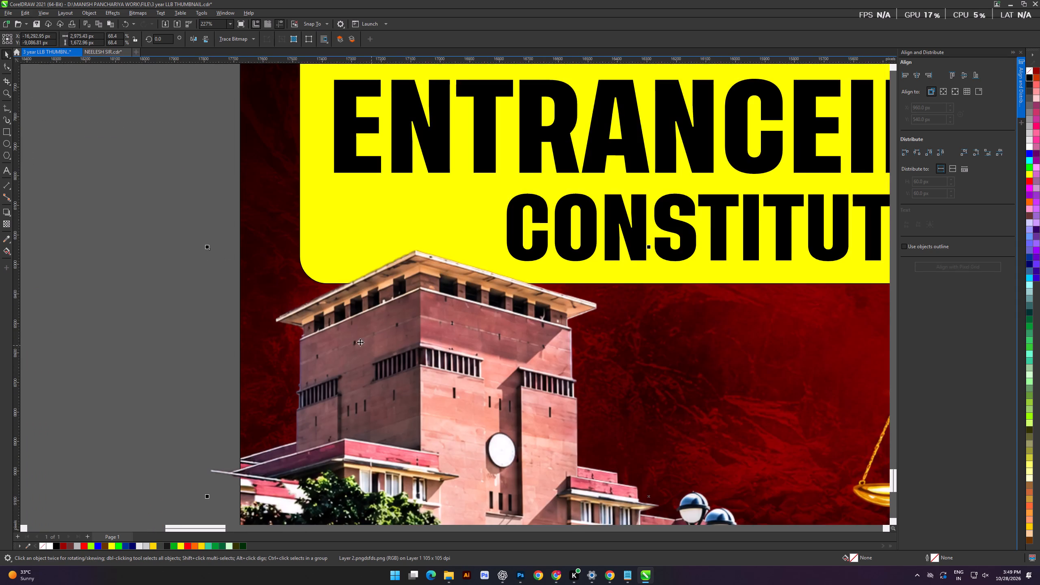
{"action": "scroll", "coordinate": [355, 341], "scroll_direction": "up", "scroll_amount": 5}
{"action": "left_click_drag", "start_coordinate": [318, 329], "coordinate": [324, 327]}
{"action": "left_click_drag", "start_coordinate": [324, 327], "coordinate": [323, 323]}
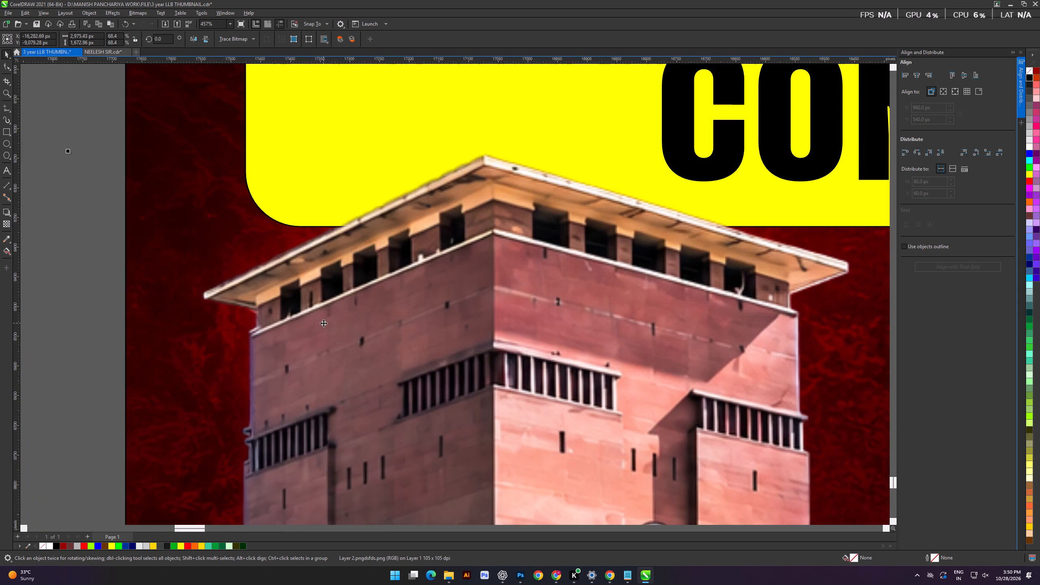
{"action": "scroll", "coordinate": [330, 332], "scroll_direction": "down", "scroll_amount": 12}
{"action": "left_click", "coordinate": [217, 325]}
{"action": "scroll", "coordinate": [439, 380], "scroll_direction": "down", "scroll_amount": 5}
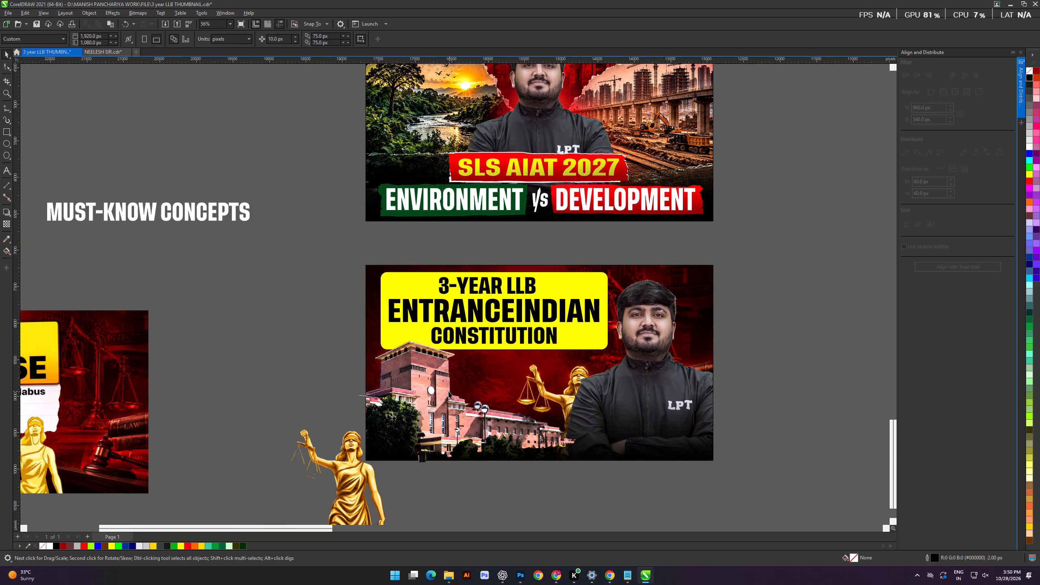
Give the yellow title box a 16 px outline in dark red #6C0202, sampled from the thumbnail background.
{"action": "scroll", "coordinate": [437, 389], "scroll_direction": "down", "scroll_amount": 3}
{"action": "left_click", "coordinate": [368, 361]}
{"action": "scroll", "coordinate": [429, 357], "scroll_direction": "up", "scroll_amount": 4, "text": "shift"}
{"action": "scroll", "coordinate": [435, 364], "scroll_direction": "up", "scroll_amount": 3}
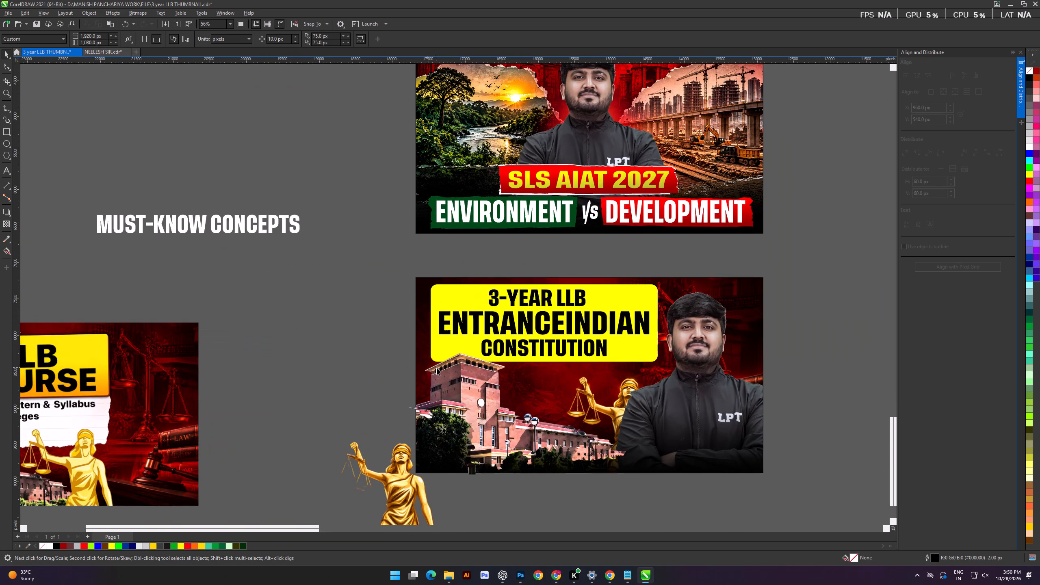
{"action": "scroll", "coordinate": [383, 344], "scroll_direction": "up", "scroll_amount": 4, "text": "shift"}
{"action": "left_click", "coordinate": [371, 289]}
{"action": "scroll", "coordinate": [495, 309], "scroll_direction": "up", "scroll_amount": 3}
{"action": "left_click", "coordinate": [482, 290]}
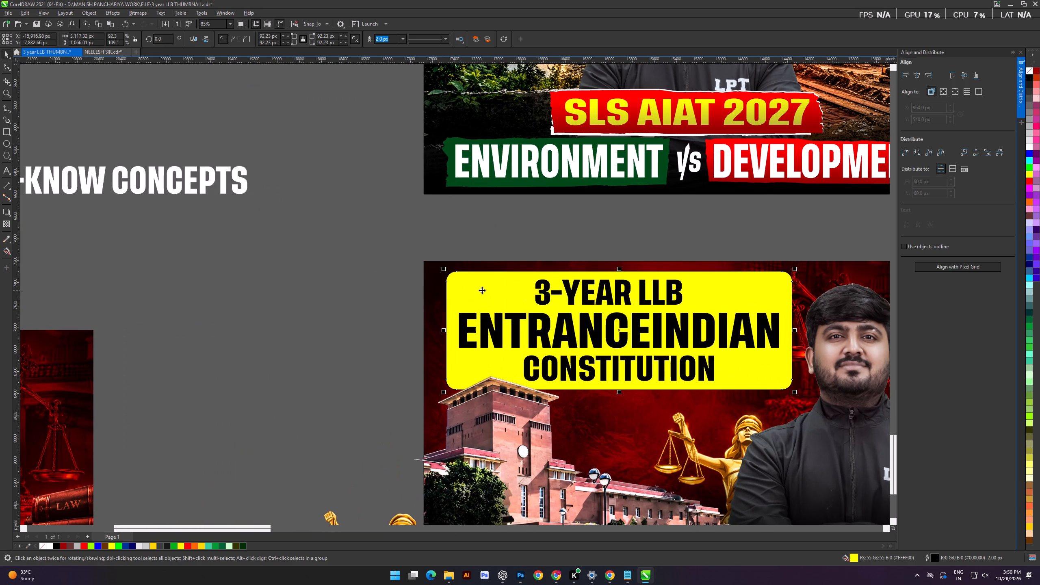
{"action": "key", "text": "F12"}
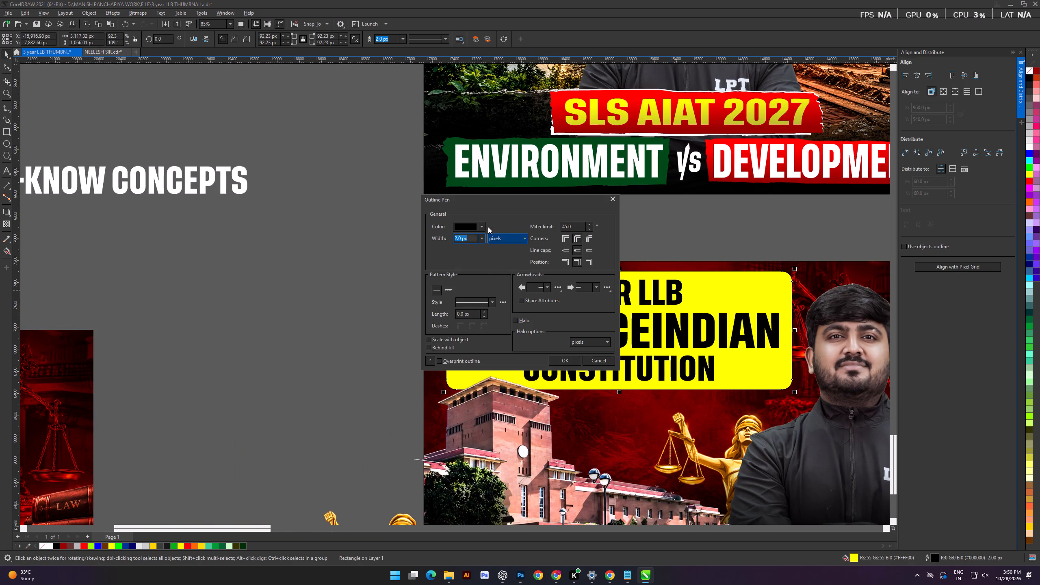
{"action": "left_click", "coordinate": [481, 225]}
{"action": "left_click", "coordinate": [534, 353]}
{"action": "left_click", "coordinate": [531, 348]}
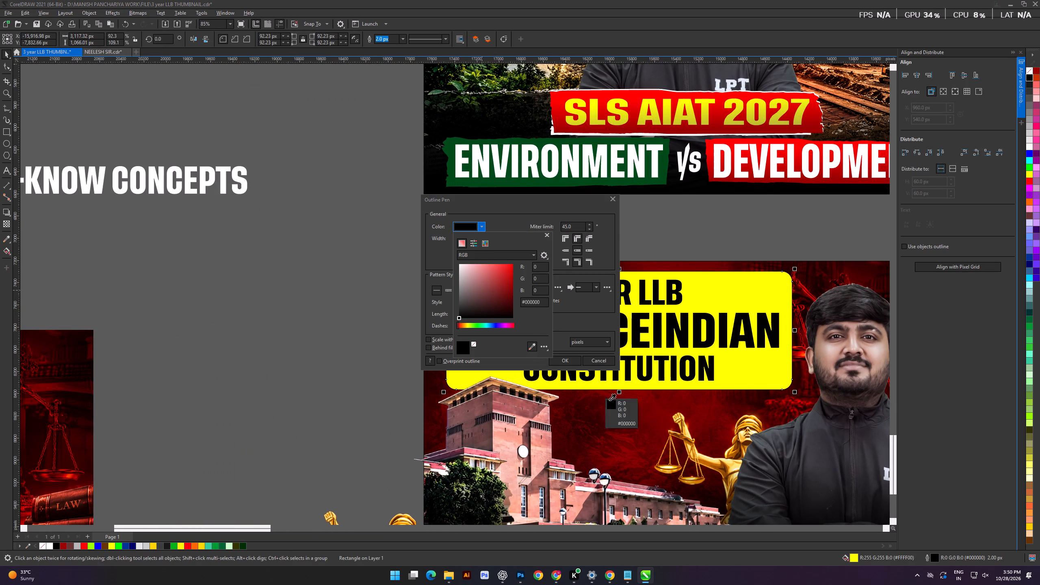
{"action": "left_click", "coordinate": [632, 422]}
{"action": "left_click", "coordinate": [486, 226]}
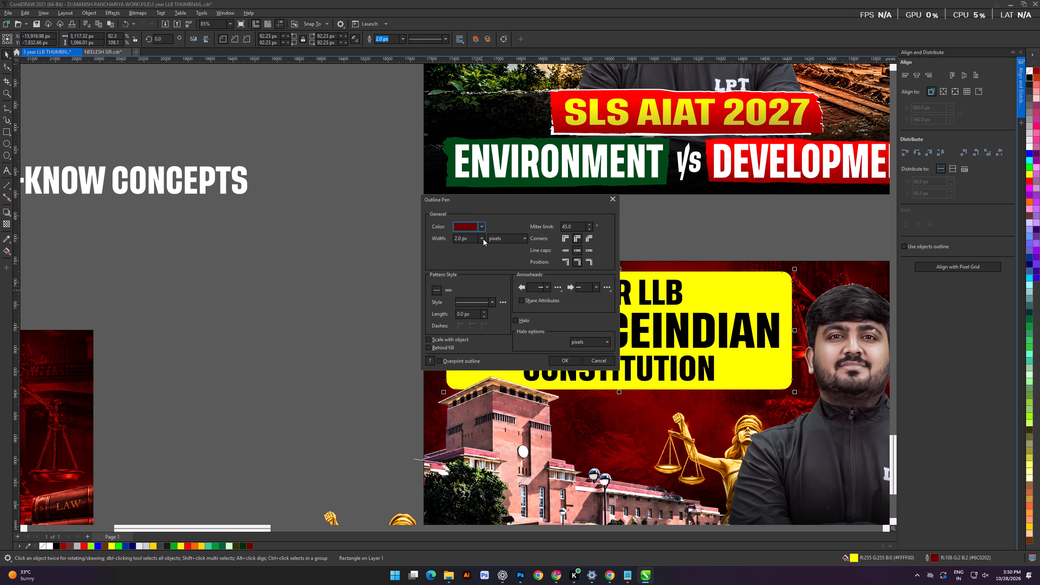
{"action": "left_click", "coordinate": [483, 239]}
{"action": "left_click", "coordinate": [467, 283]}
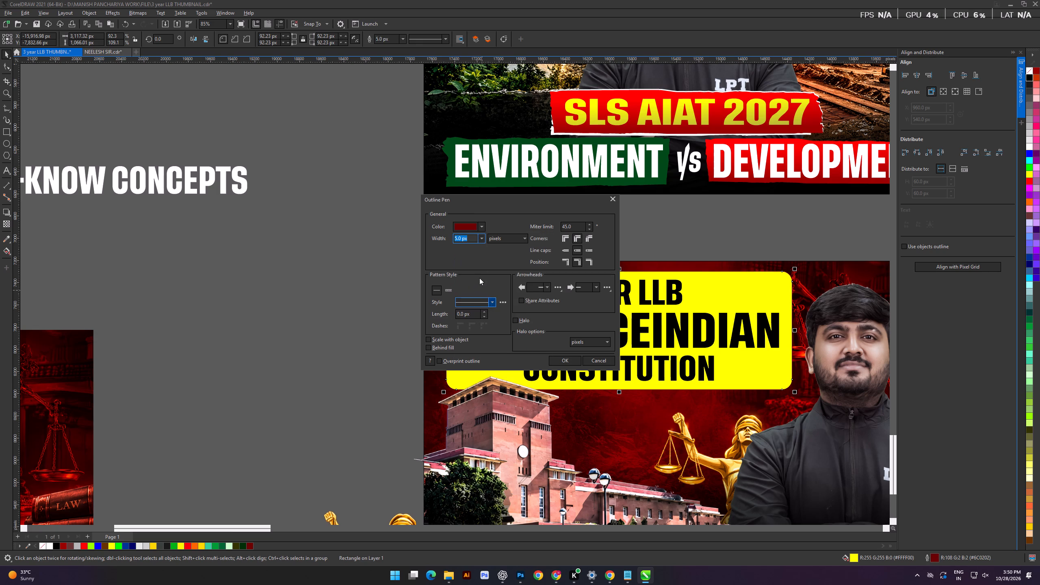
{"action": "left_click", "coordinate": [485, 240]}
{"action": "left_click", "coordinate": [475, 301]}
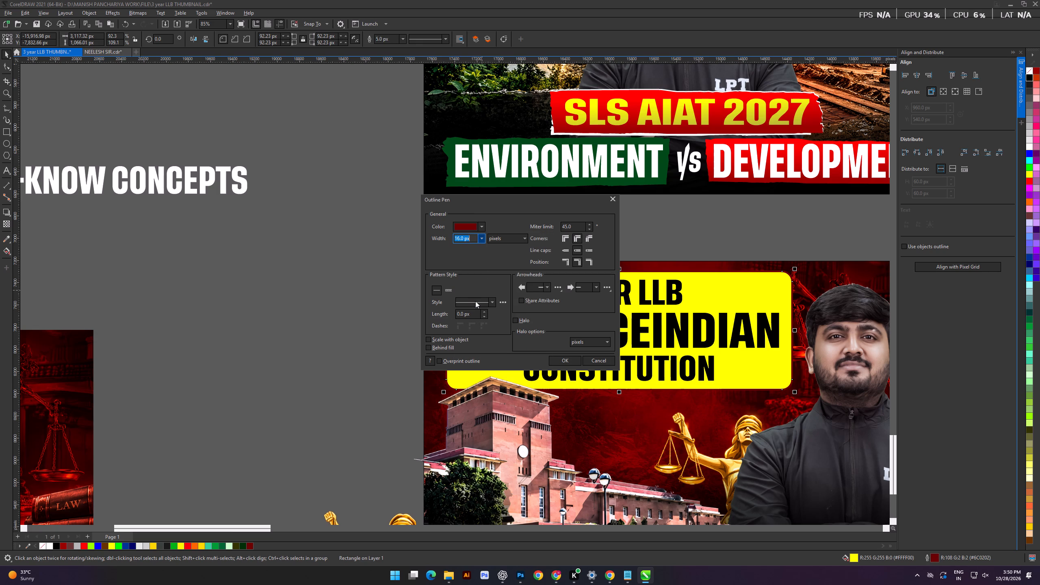
{"action": "left_click", "coordinate": [567, 359]}
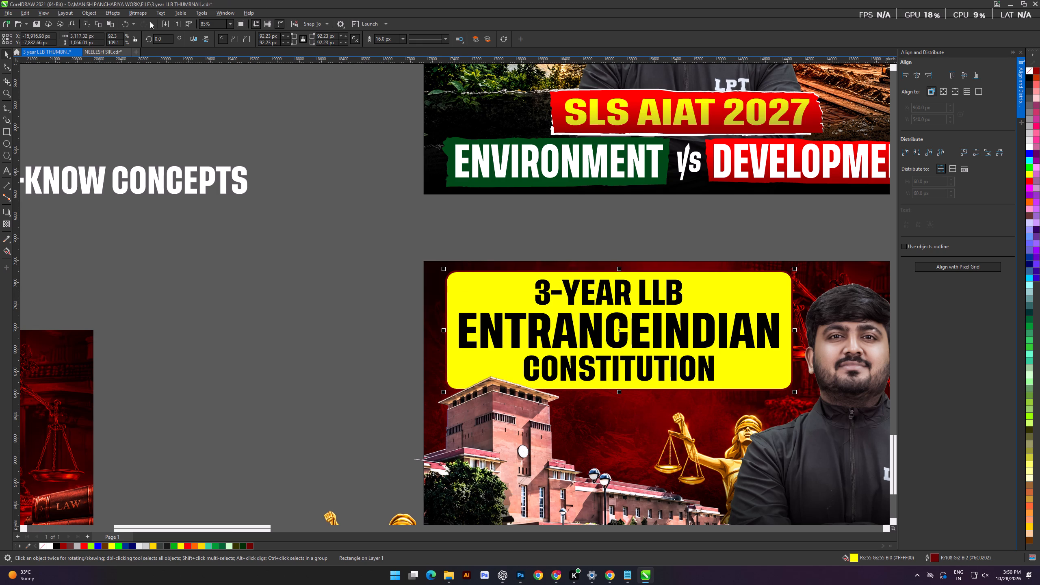
Apply the Plastic effect to the yellow title box with a raised highlight, depth 77 and smoothness 76.
{"action": "left_click", "coordinate": [137, 12]}
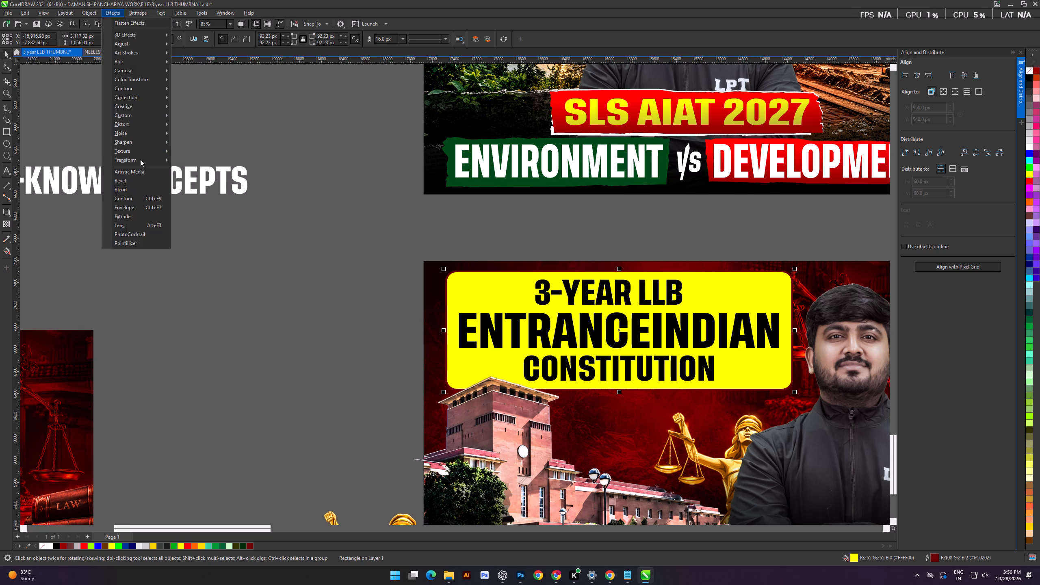
{"action": "left_click", "coordinate": [204, 180]}
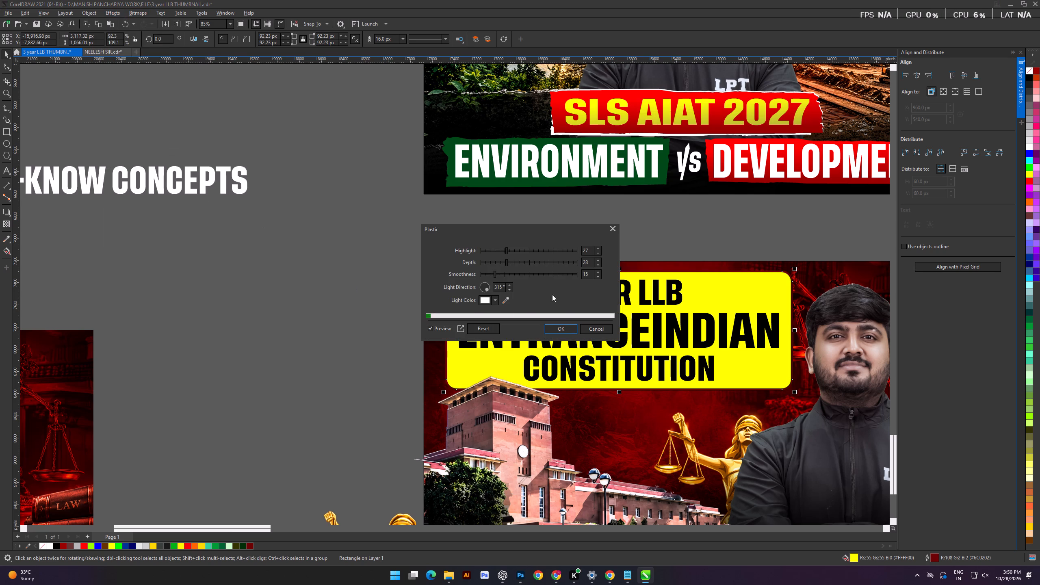
{"action": "left_click", "coordinate": [539, 250]}
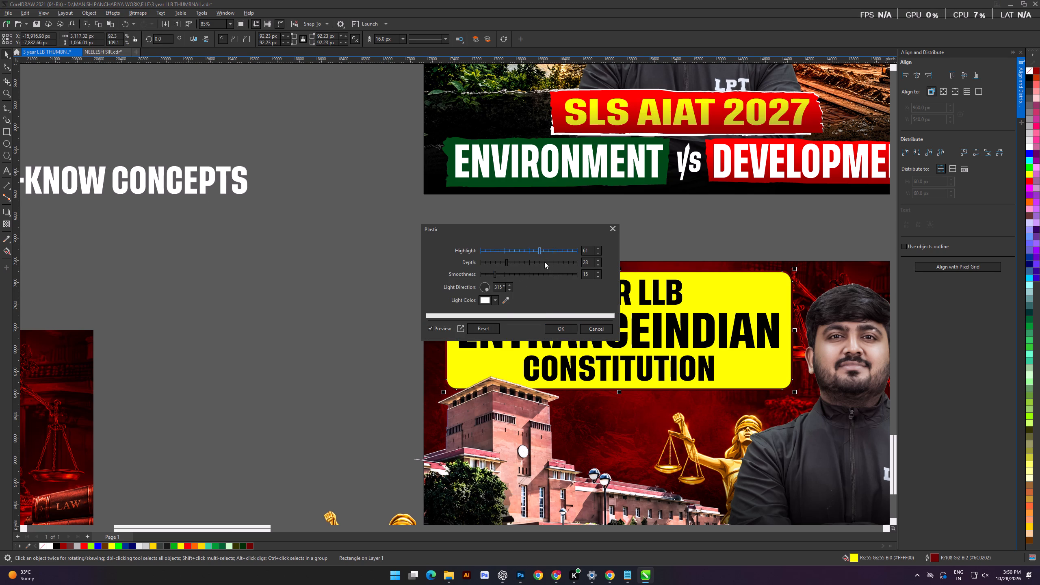
{"action": "left_click", "coordinate": [545, 262]}
{"action": "left_click", "coordinate": [555, 246]}
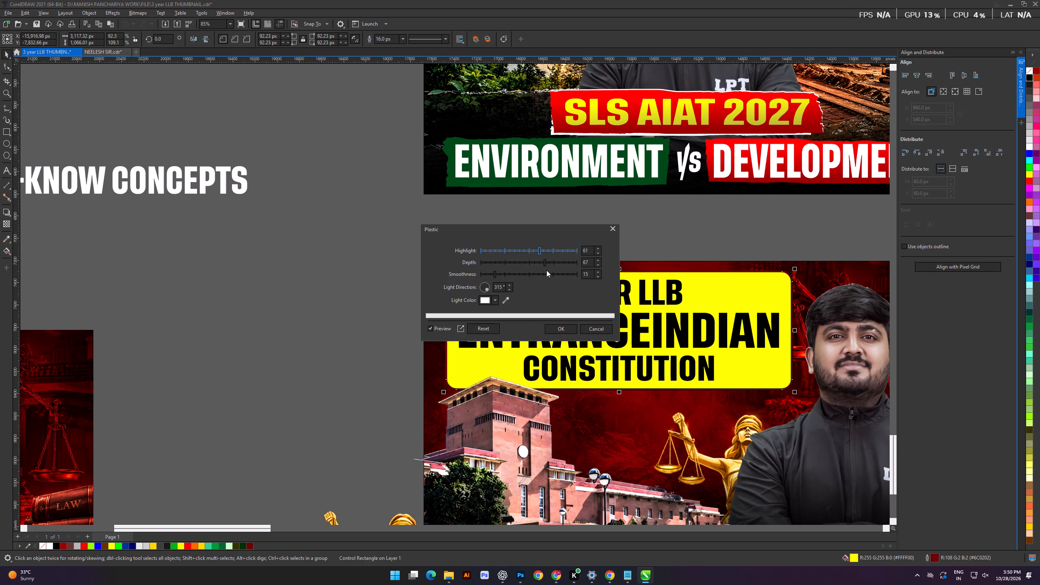
{"action": "left_click", "coordinate": [537, 273]}
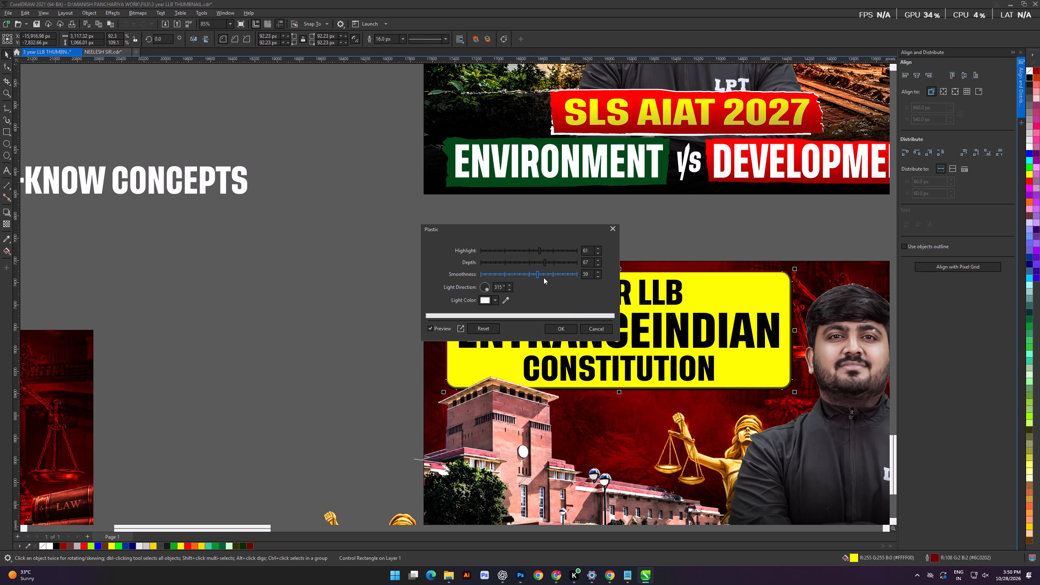
{"action": "left_click", "coordinate": [555, 261]}
{"action": "left_click", "coordinate": [555, 275]}
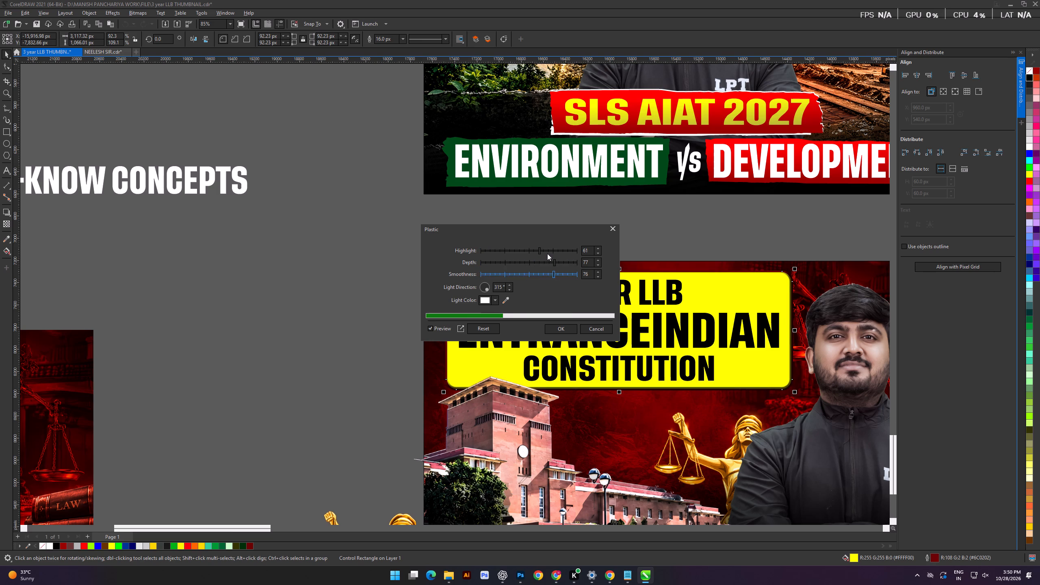
{"action": "left_click", "coordinate": [547, 253]}
{"action": "left_click", "coordinate": [569, 325]}
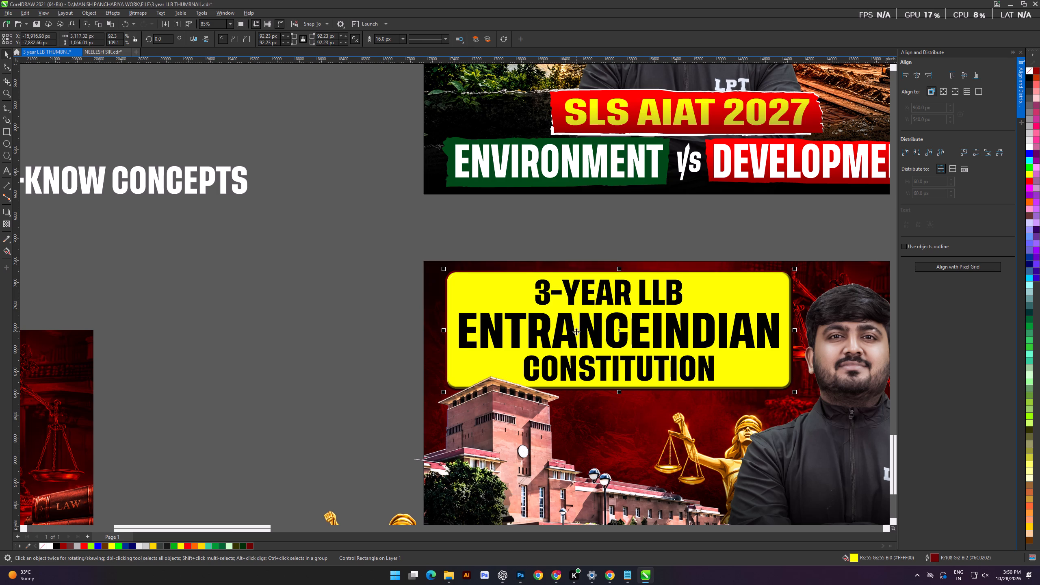
Set the yellow title box's outline width to 25 px.
{"action": "key", "text": "F12"}
{"action": "left_click", "coordinate": [484, 236]}
{"action": "left_click", "coordinate": [476, 311]}
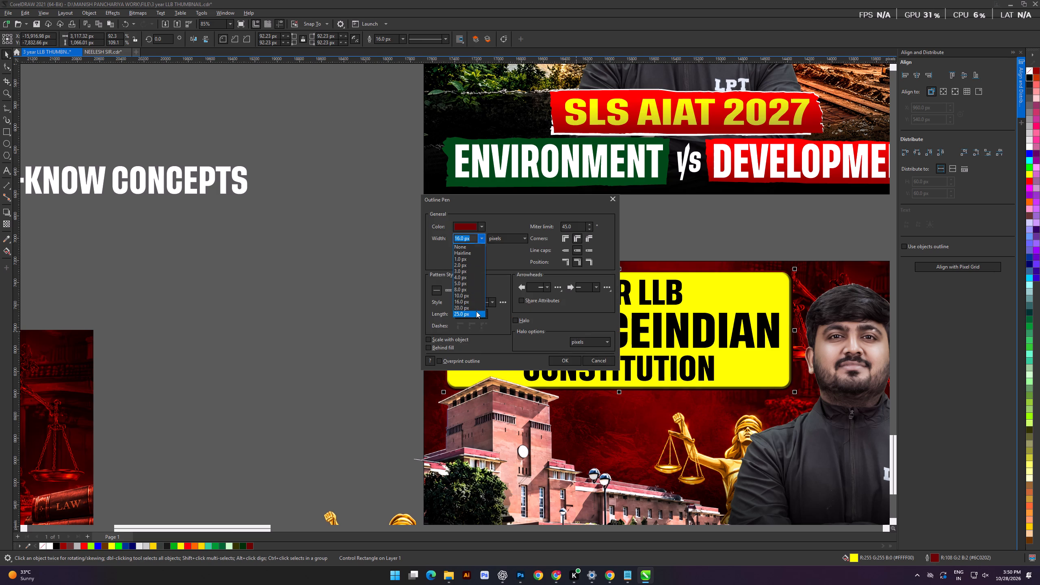
{"action": "left_click", "coordinate": [560, 358]}
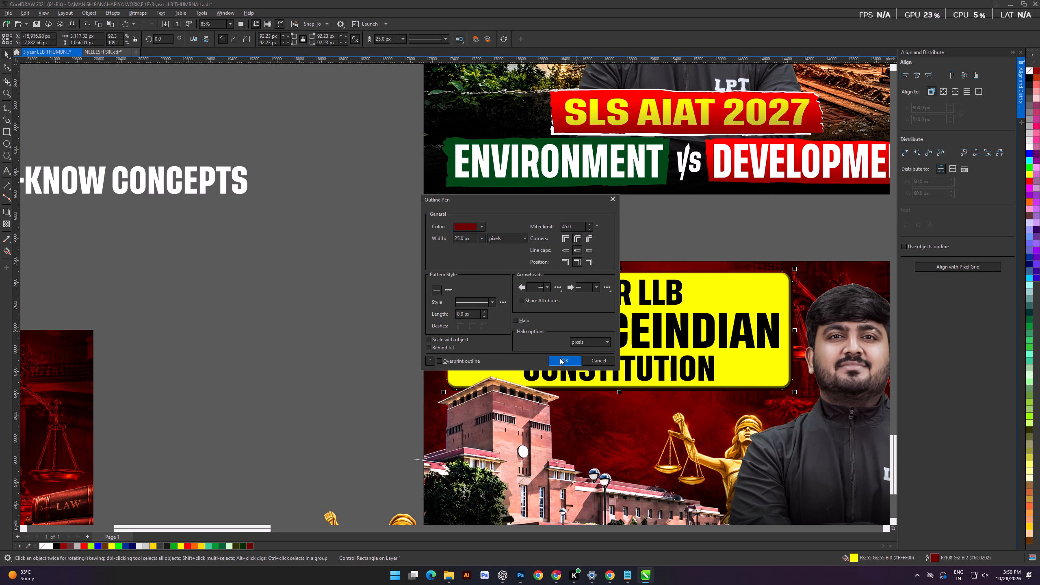
{"action": "left_click", "coordinate": [6, 52]}
{"action": "left_click", "coordinate": [290, 324]}
{"action": "scroll", "coordinate": [431, 307], "scroll_direction": "down", "scroll_amount": 2}
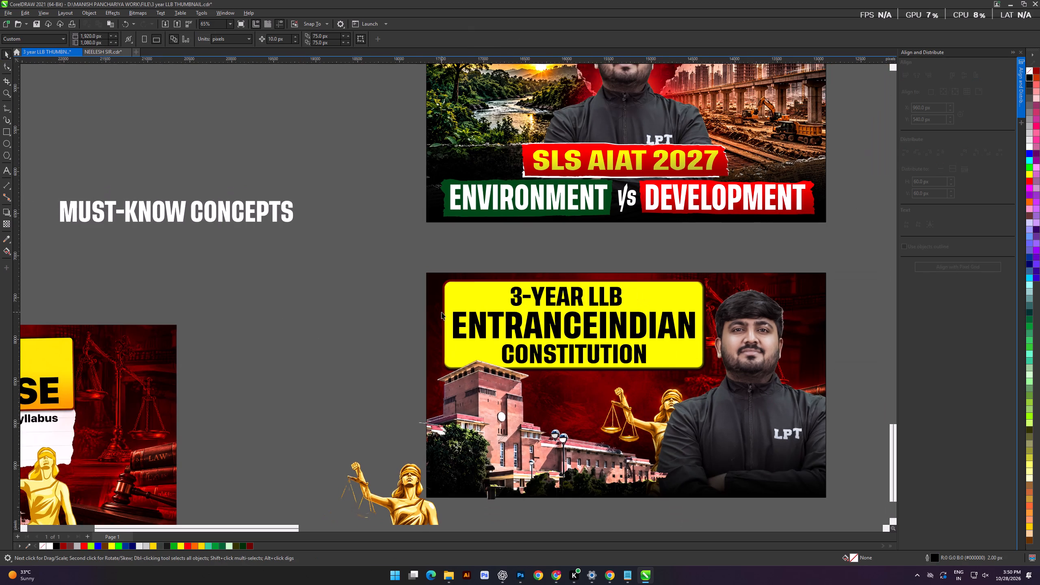
Apply a vertical yellow-to-white fountain fill to the title box, with the white end well below its lower edge.
{"action": "left_click", "coordinate": [455, 298]}
{"action": "scroll", "coordinate": [553, 320], "scroll_direction": "up", "scroll_amount": 3}
{"action": "key", "text": "g"}
{"action": "left_click_drag", "start_coordinate": [531, 261], "coordinate": [529, 368]}
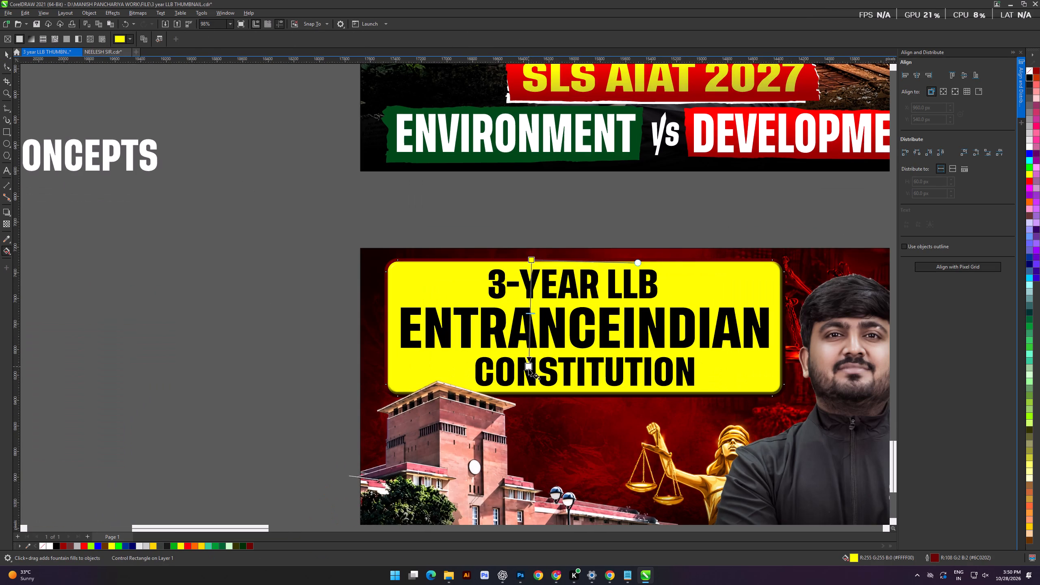
{"action": "left_click_drag", "start_coordinate": [529, 368], "coordinate": [534, 495]}
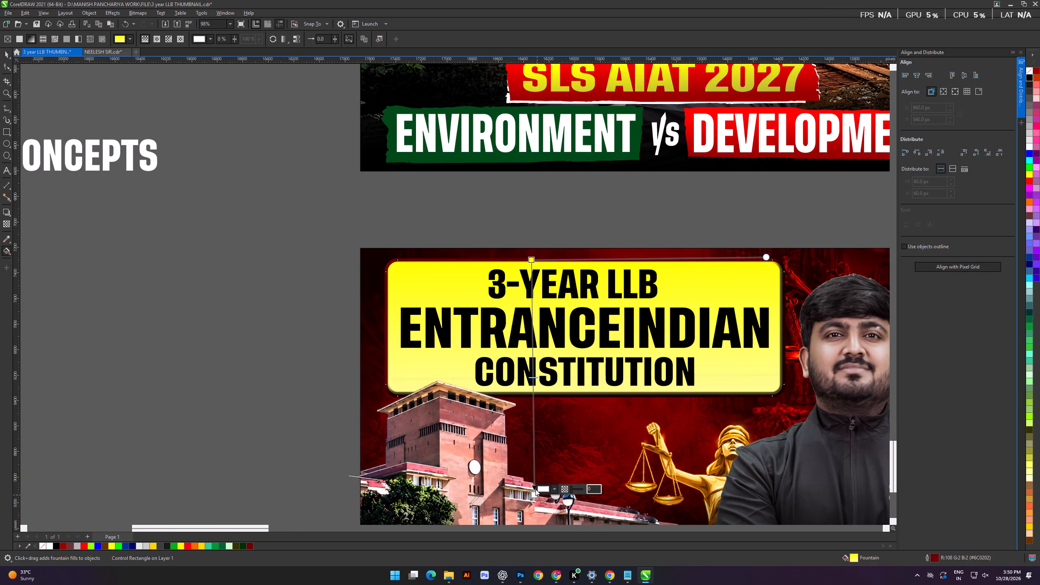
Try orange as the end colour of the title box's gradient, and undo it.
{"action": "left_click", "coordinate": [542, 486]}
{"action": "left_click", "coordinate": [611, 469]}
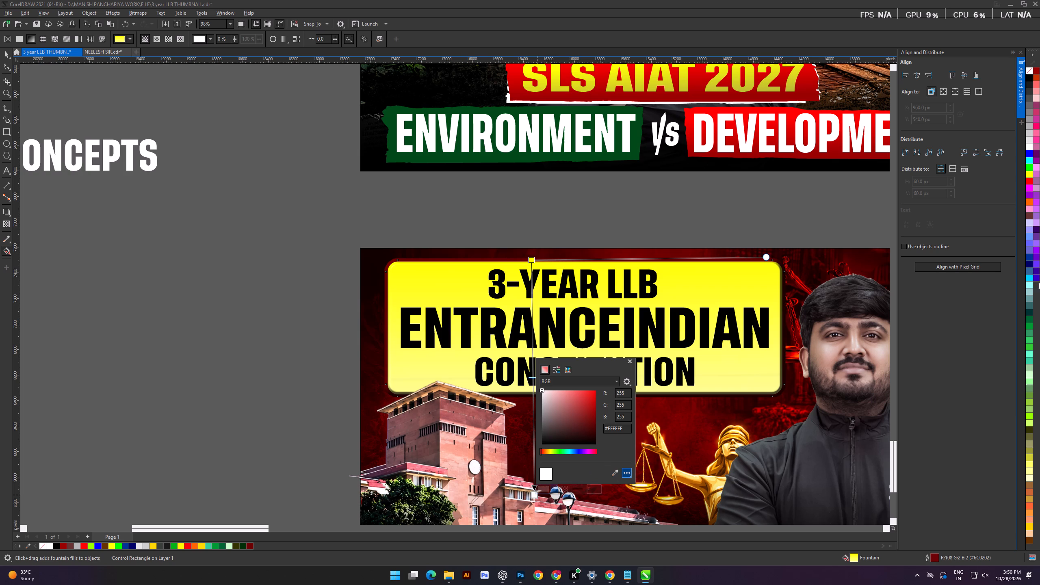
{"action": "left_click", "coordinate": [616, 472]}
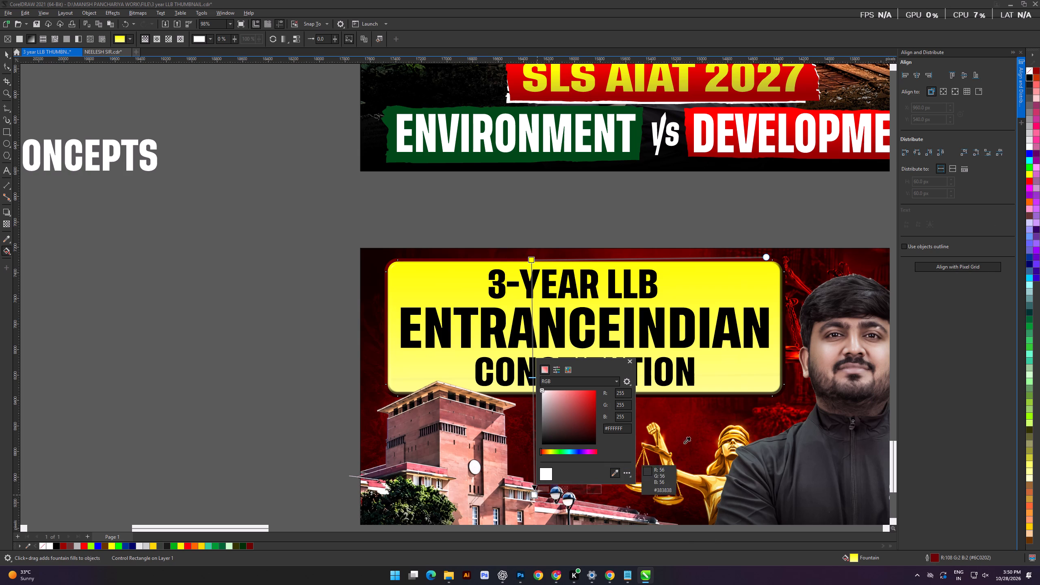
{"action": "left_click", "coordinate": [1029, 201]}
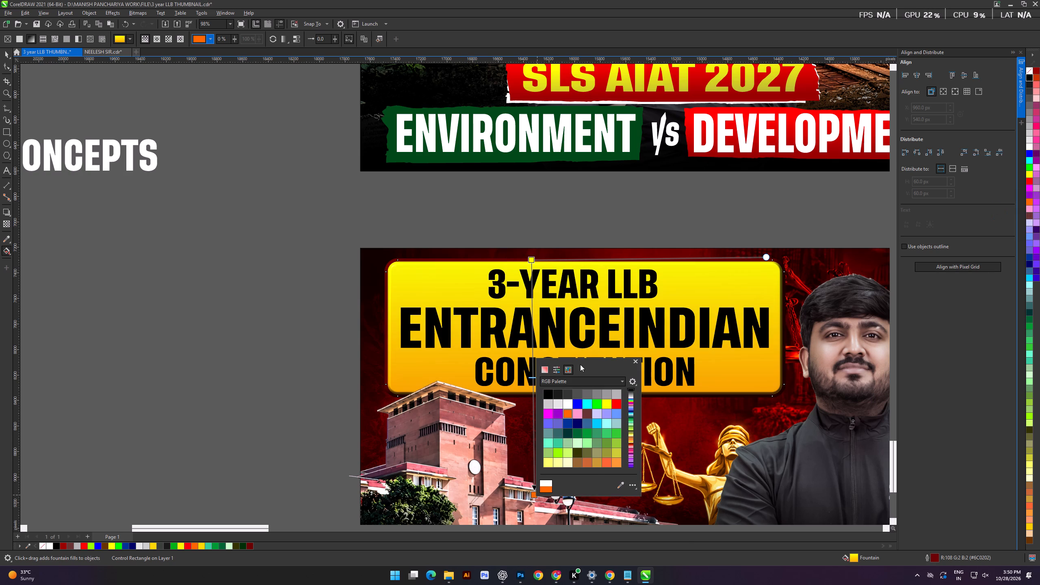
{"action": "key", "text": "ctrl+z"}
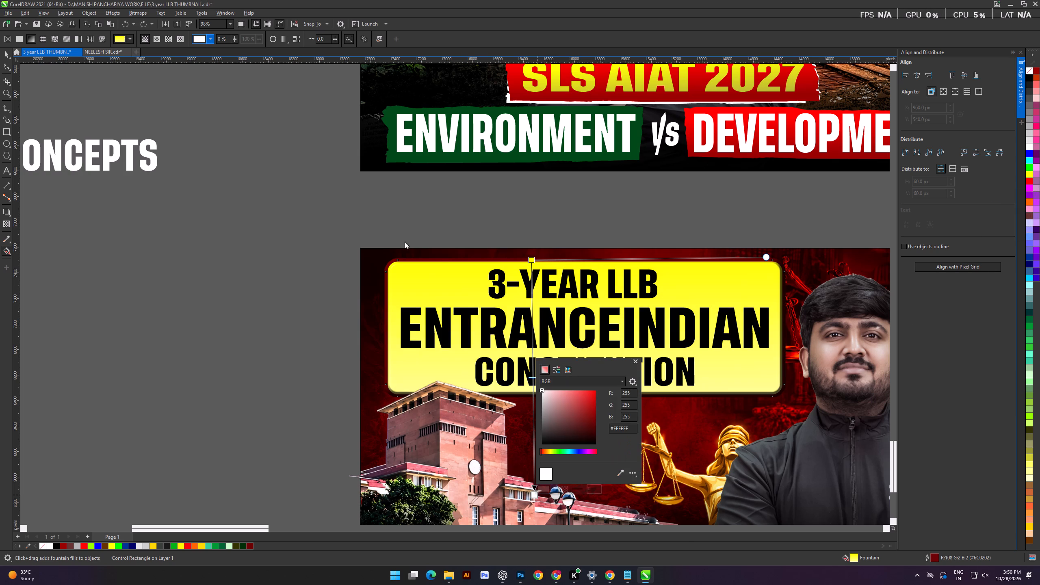
Undo the yellow-to-white fountain fill on the title box.
{"action": "key", "text": "ctrl+z"}
{"action": "left_click", "coordinate": [5, 51]}
{"action": "left_click", "coordinate": [157, 331]}
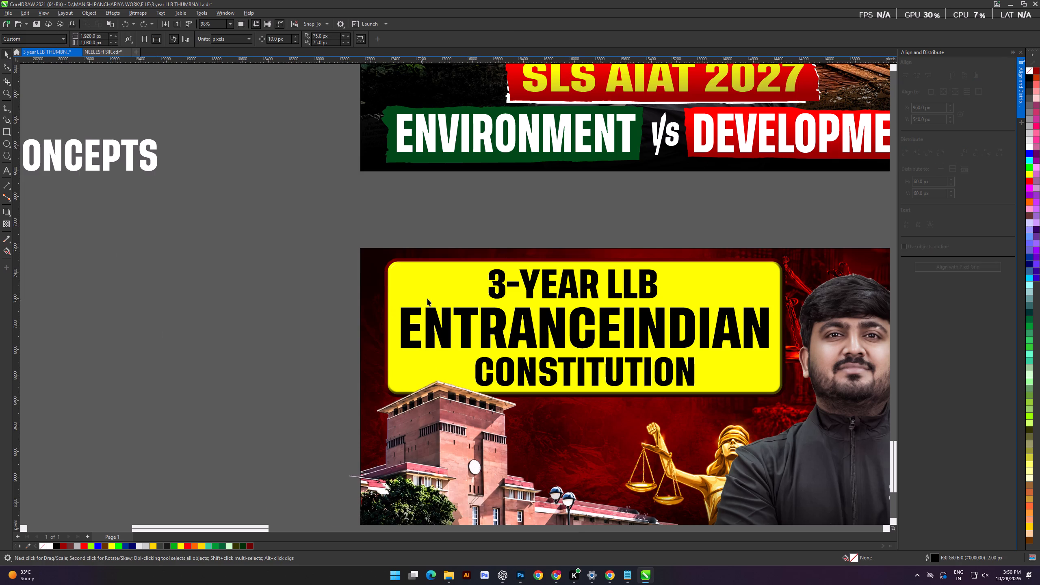
Scale the yellow title box and its three text lines down slightly about their centre, to about 3045 by 1058 px.
{"action": "scroll", "coordinate": [427, 299], "scroll_direction": "down", "scroll_amount": 2}
{"action": "left_click", "coordinate": [313, 271]}
{"action": "left_click_drag", "start_coordinate": [303, 237], "coordinate": [739, 394]}
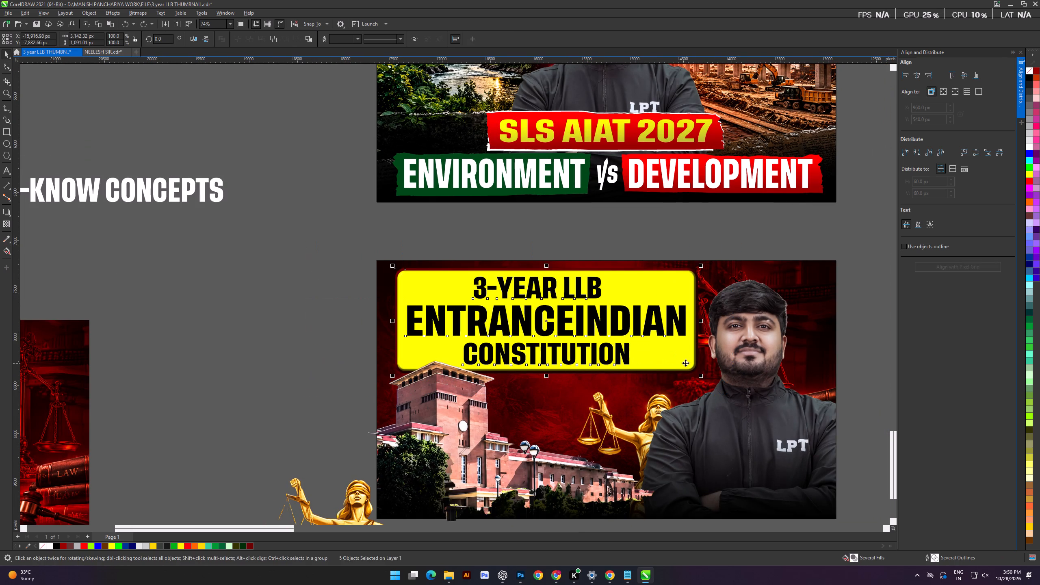
{"action": "left_click", "coordinate": [685, 360]}
{"action": "left_click", "coordinate": [298, 292]}
{"action": "left_click_drag", "start_coordinate": [295, 254], "coordinate": [663, 364]}
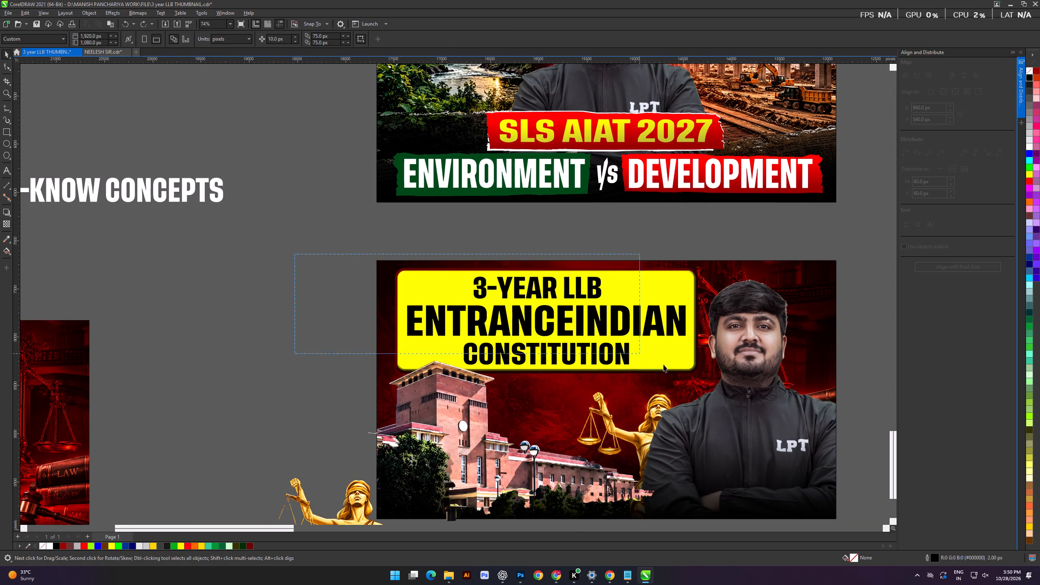
{"action": "left_click_drag", "start_coordinate": [663, 364], "coordinate": [711, 390]}
{"action": "left_click_drag", "start_coordinate": [700, 375], "coordinate": [695, 377], "text": "shift"}
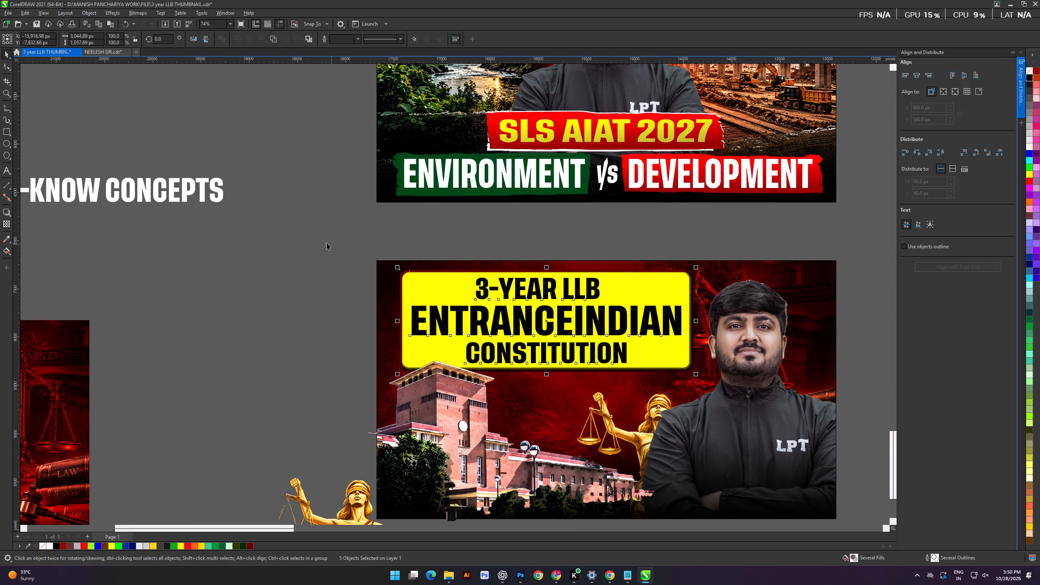
{"action": "left_click", "coordinate": [326, 243]}
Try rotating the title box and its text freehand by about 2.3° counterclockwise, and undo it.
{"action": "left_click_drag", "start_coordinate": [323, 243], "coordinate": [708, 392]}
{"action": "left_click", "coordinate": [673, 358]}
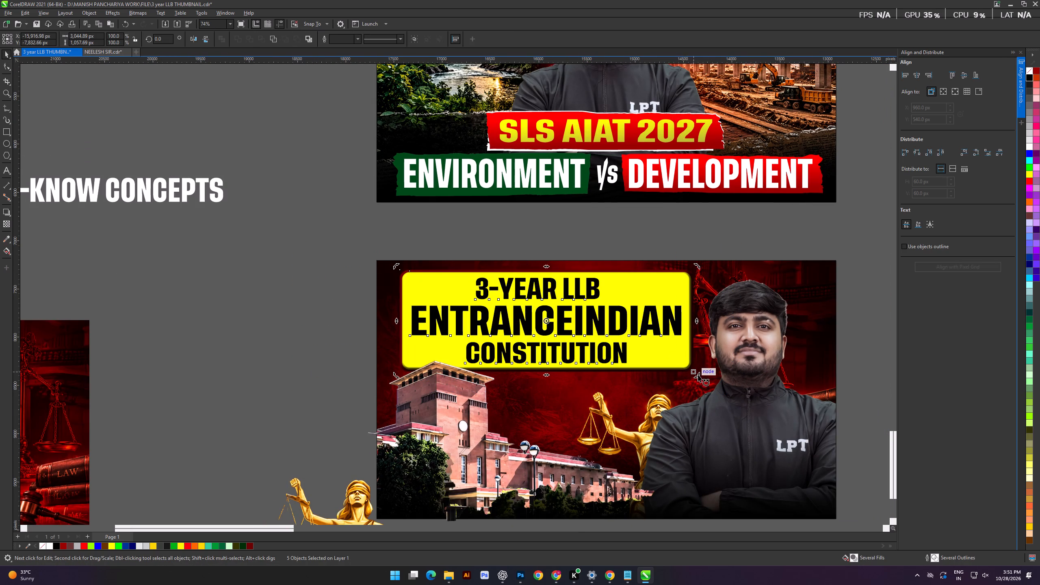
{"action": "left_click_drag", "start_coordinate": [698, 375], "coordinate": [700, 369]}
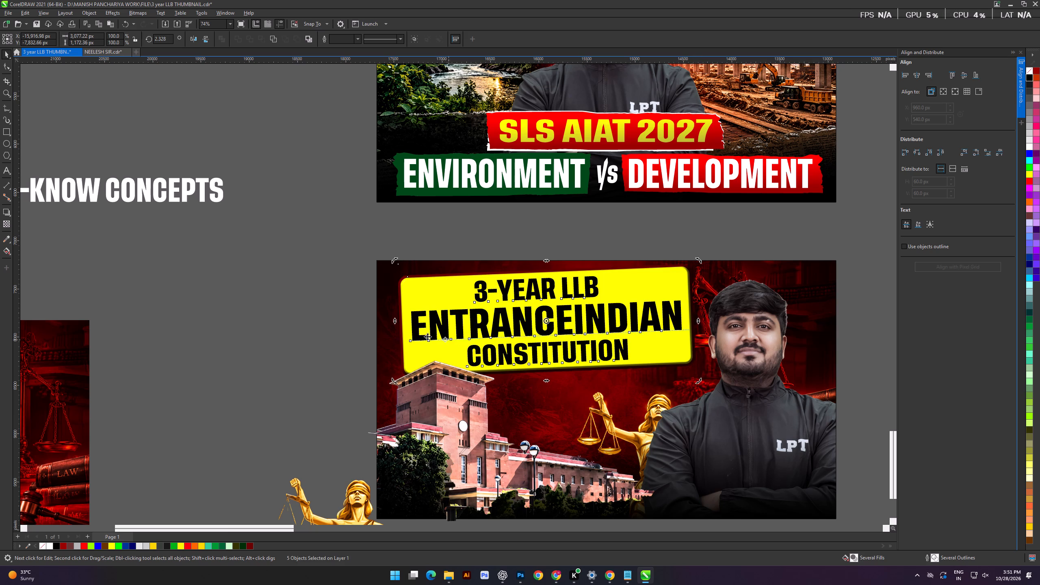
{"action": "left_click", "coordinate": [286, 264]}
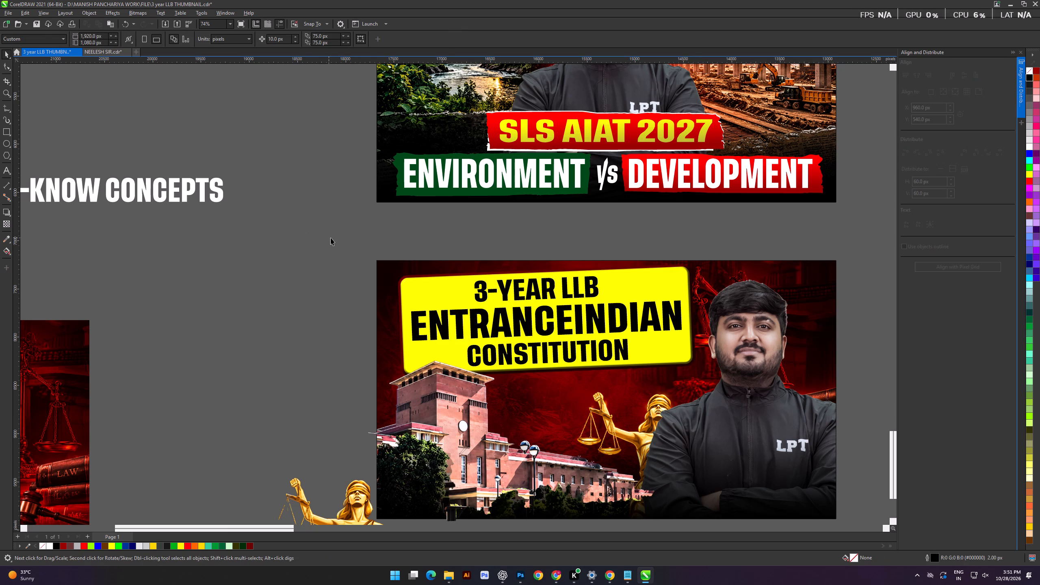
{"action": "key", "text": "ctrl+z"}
Rotate the yellow title box and its text lines together by exactly 2°.
{"action": "left_click_drag", "start_coordinate": [336, 230], "coordinate": [730, 389]}
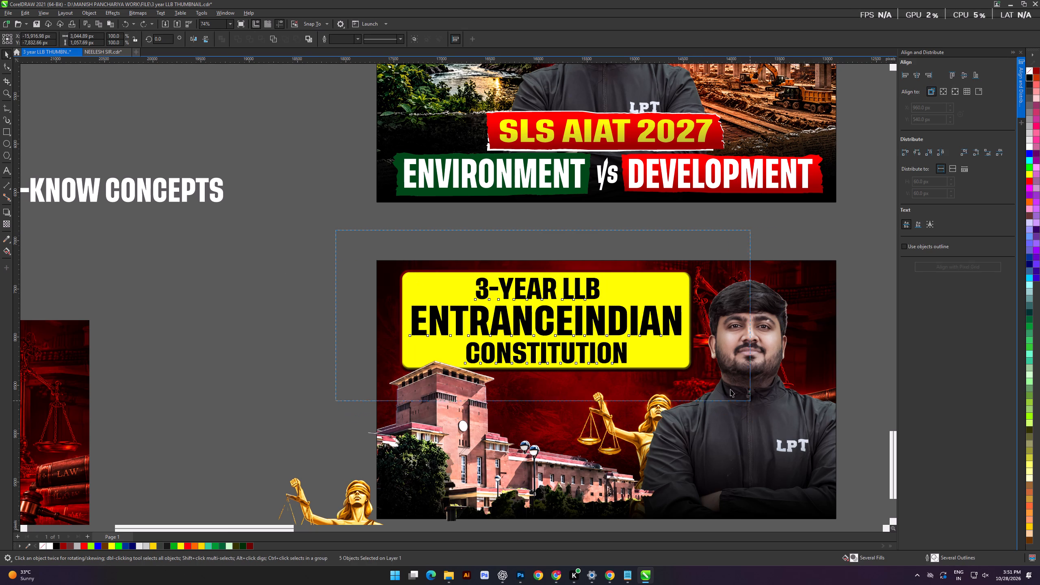
{"action": "left_click_drag", "start_coordinate": [730, 389], "coordinate": [723, 387]}
{"action": "left_click_drag", "start_coordinate": [166, 39], "coordinate": [135, 46]}
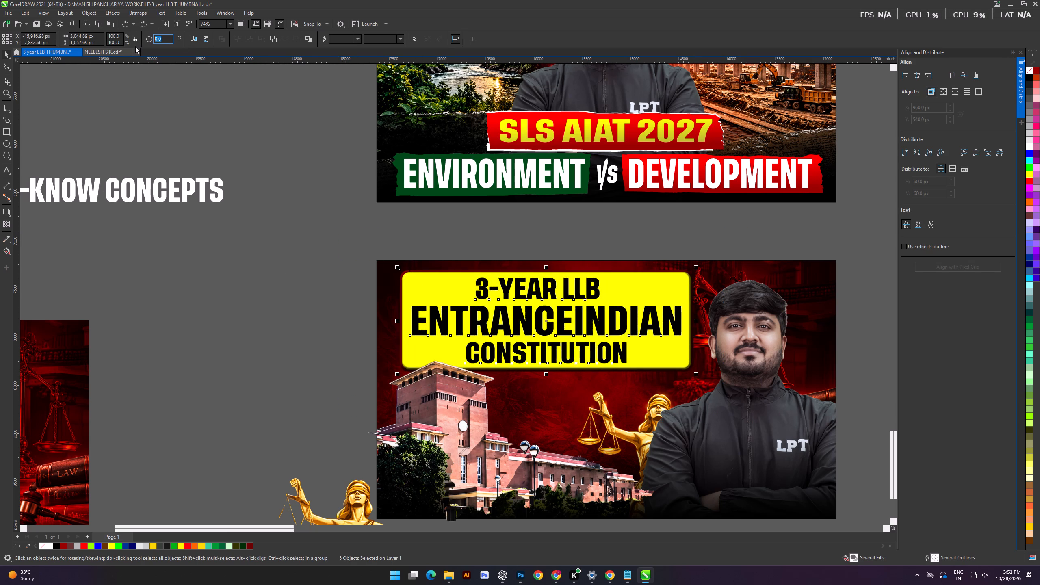
{"action": "key", "text": "2"}
{"action": "key", "text": "Return"}
{"action": "left_click", "coordinate": [207, 306]}
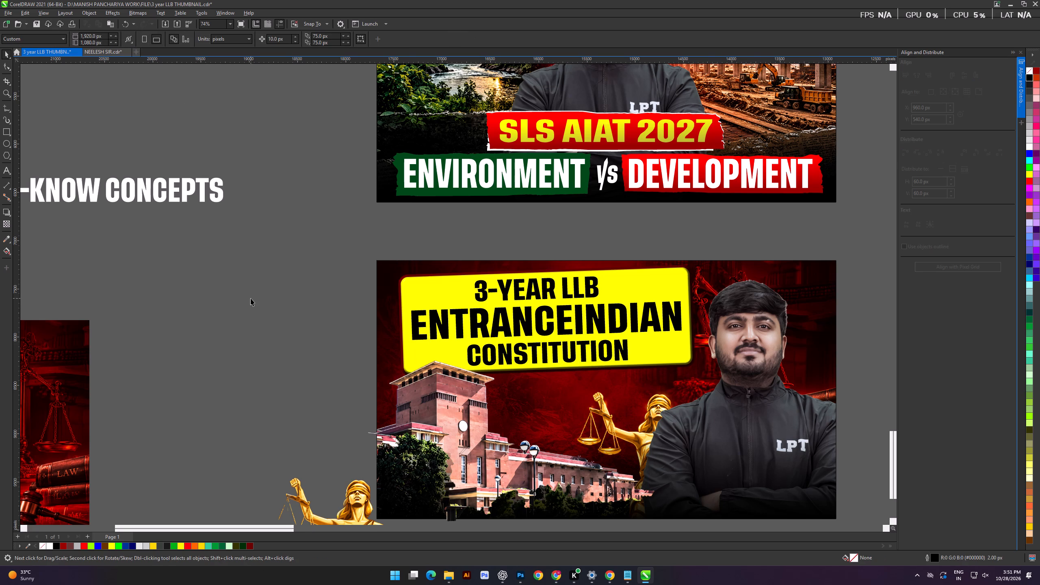
Move the "MUST-KNOW CONCEPTS" text to just below the new 3-Year LLB thumbnail.
{"action": "scroll", "coordinate": [251, 298], "scroll_direction": "down", "scroll_amount": 3, "text": "alt"}
{"action": "left_click_drag", "start_coordinate": [248, 298], "coordinate": [252, 299]}
{"action": "scroll", "coordinate": [436, 332], "scroll_direction": "up", "scroll_amount": 1, "text": "shift"}
{"action": "scroll", "coordinate": [436, 332], "scroll_direction": "down", "scroll_amount": 1, "text": "alt"}
{"action": "left_click", "coordinate": [304, 306]}
{"action": "scroll", "coordinate": [323, 309], "scroll_direction": "down", "scroll_amount": 4}
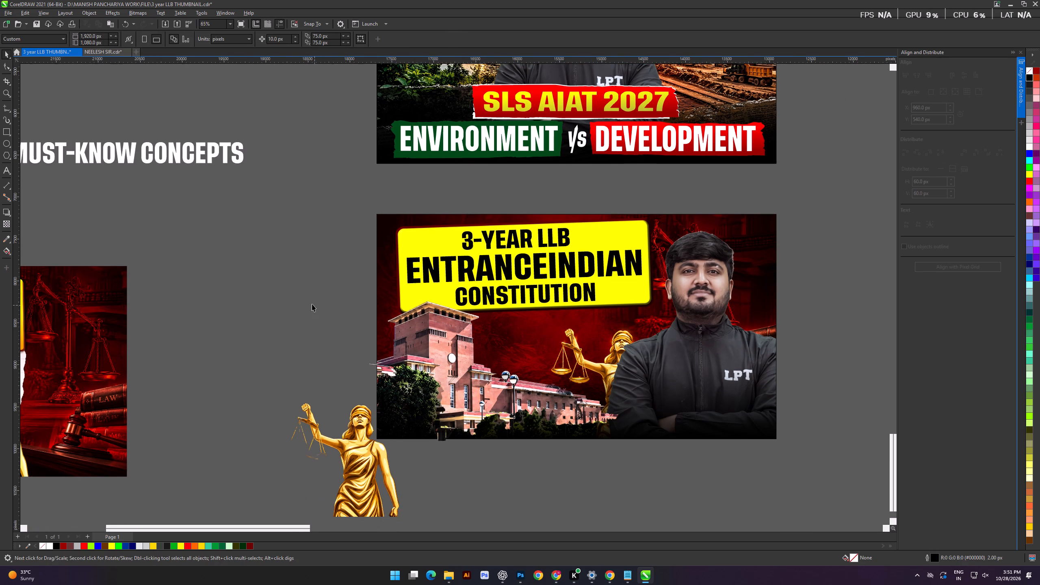
{"action": "left_click", "coordinate": [312, 304]}
{"action": "scroll", "coordinate": [314, 304], "scroll_direction": "down", "scroll_amount": 5, "text": "shift"}
{"action": "left_click", "coordinate": [273, 292]}
{"action": "scroll", "coordinate": [443, 286], "scroll_direction": "down", "scroll_amount": 2}
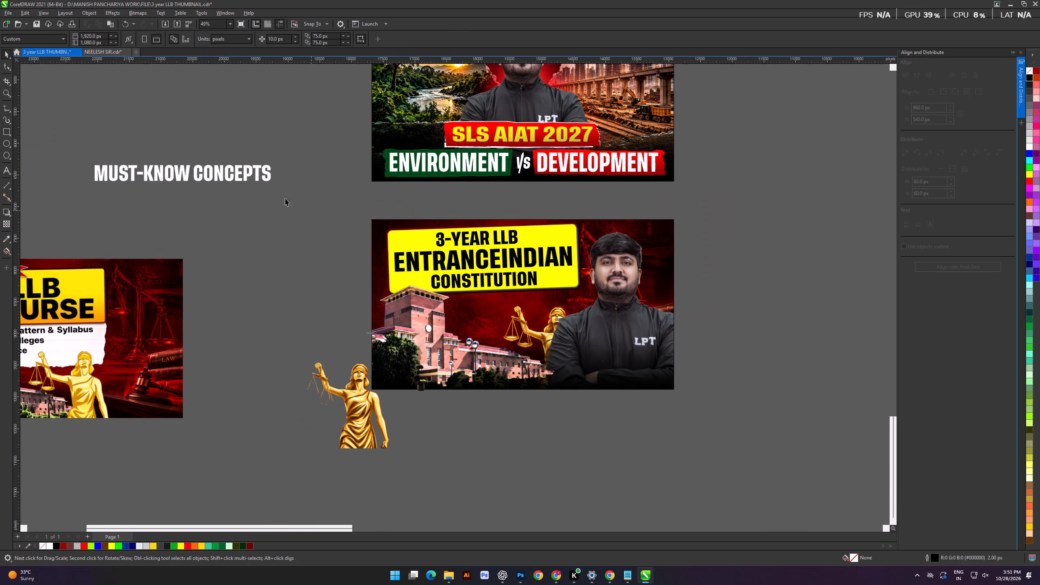
{"action": "left_click_drag", "start_coordinate": [182, 178], "coordinate": [518, 429]}
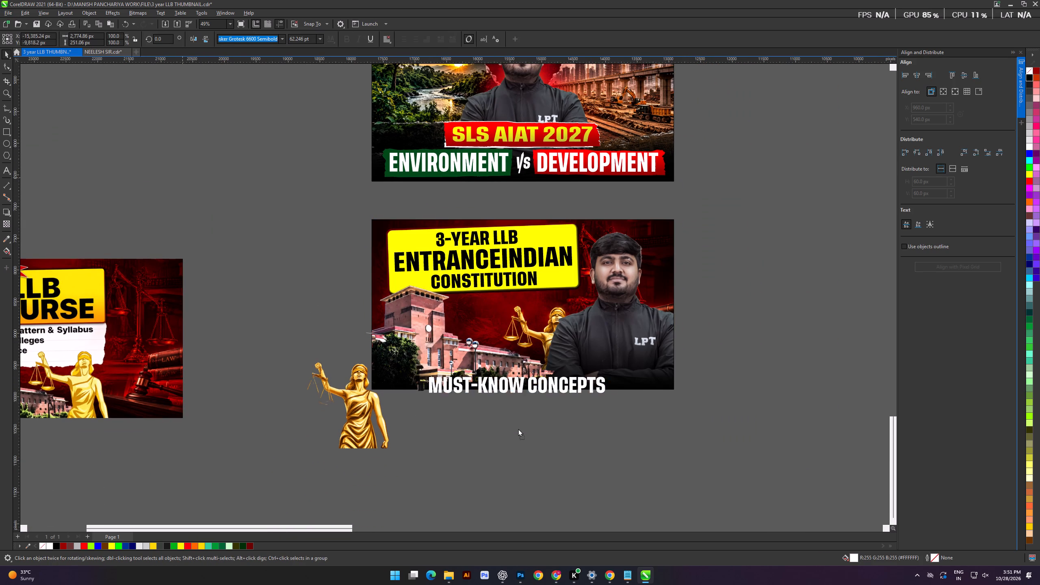
{"action": "left_click_drag", "start_coordinate": [518, 429], "coordinate": [518, 430]}
{"action": "left_click", "coordinate": [499, 479]}
Convert the yellow title box behind the text to a 300 dpi RGB bitmap.
{"action": "scroll", "coordinate": [495, 423], "scroll_direction": "up", "scroll_amount": 4, "text": "alt"}
{"action": "scroll", "coordinate": [494, 434], "scroll_direction": "up", "scroll_amount": 1}
{"action": "left_click_drag", "start_coordinate": [461, 514], "coordinate": [465, 507]}
{"action": "scroll", "coordinate": [523, 310], "scroll_direction": "down", "scroll_amount": 1, "text": "alt"}
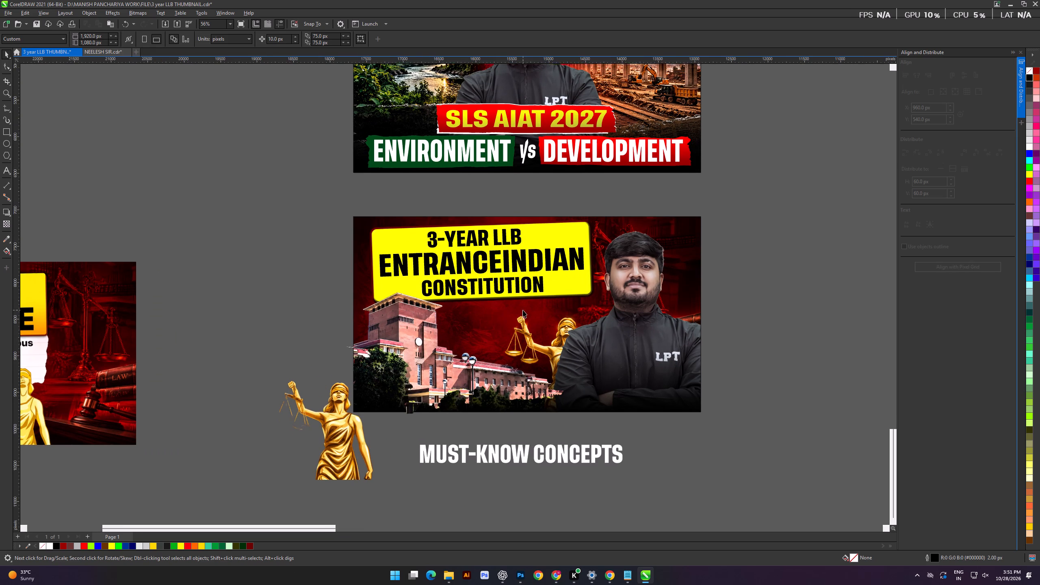
{"action": "scroll", "coordinate": [523, 310], "scroll_direction": "down", "scroll_amount": 2, "text": "alt"}
{"action": "scroll", "coordinate": [546, 289], "scroll_direction": "up", "scroll_amount": 4, "text": "alt"}
{"action": "scroll", "coordinate": [483, 258], "scroll_direction": "up", "scroll_amount": 1}
{"action": "left_click", "coordinate": [275, 250]}
{"action": "scroll", "coordinate": [488, 290], "scroll_direction": "up", "scroll_amount": 5, "text": "shift"}
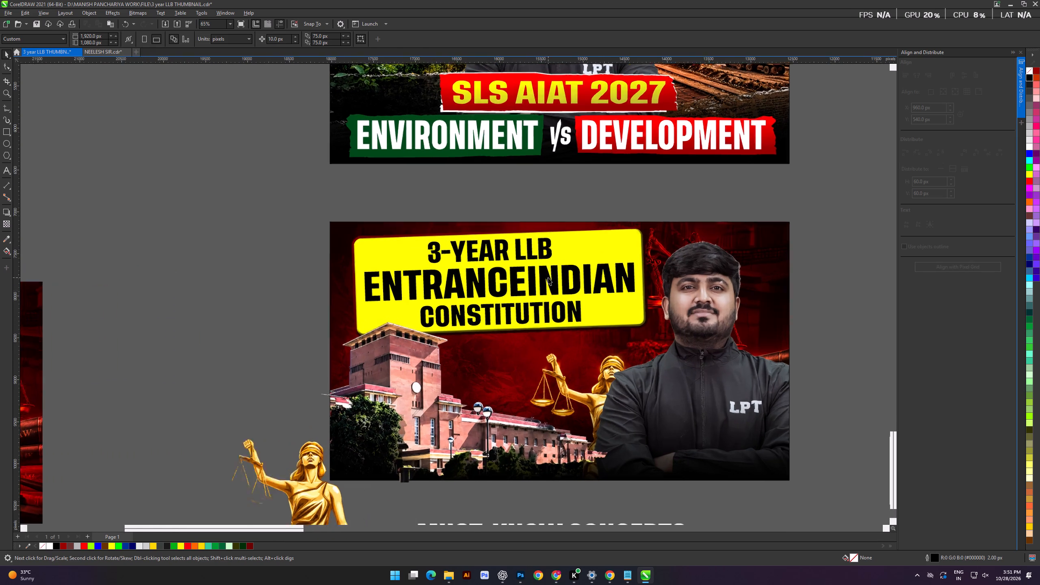
{"action": "scroll", "coordinate": [548, 277], "scroll_direction": "up", "scroll_amount": 2, "text": "shift"}
{"action": "left_click", "coordinate": [629, 207]}
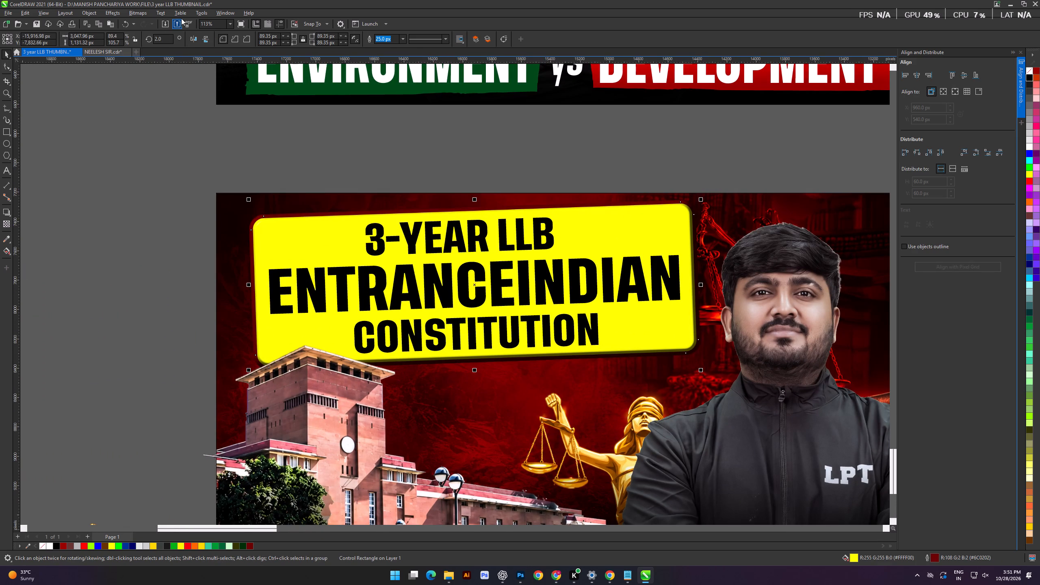
{"action": "left_click", "coordinate": [147, 10]}
{"action": "left_click", "coordinate": [156, 24]}
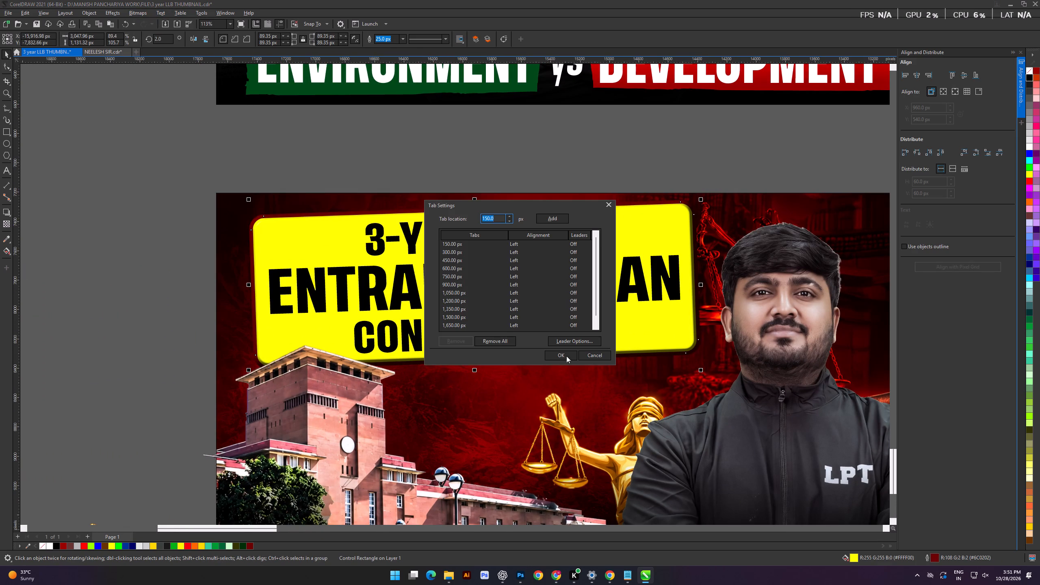
{"action": "left_click", "coordinate": [594, 353]}
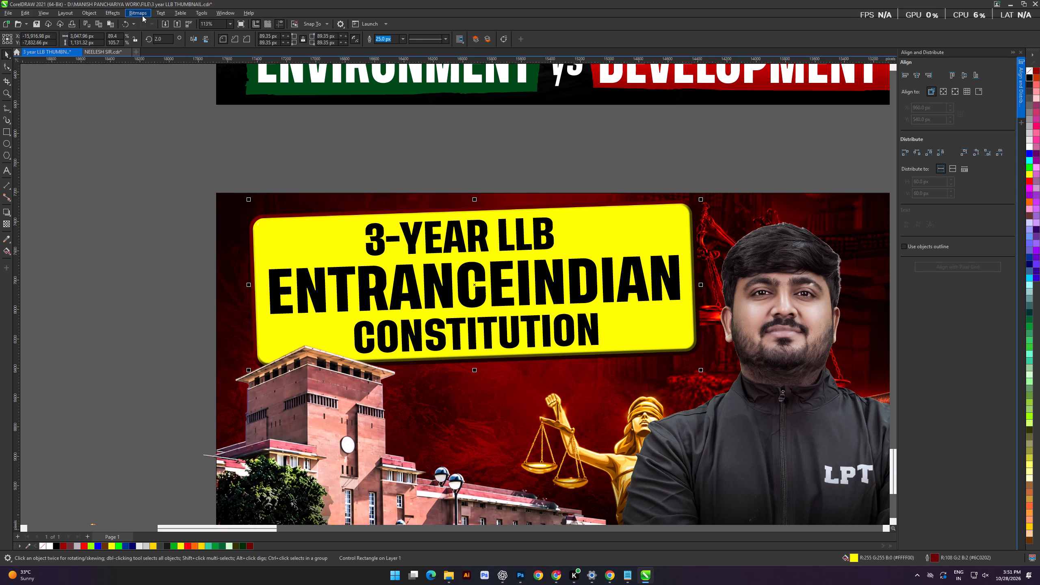
{"action": "left_click", "coordinate": [142, 15]}
{"action": "left_click", "coordinate": [149, 22]}
{"action": "key", "text": "Return"}
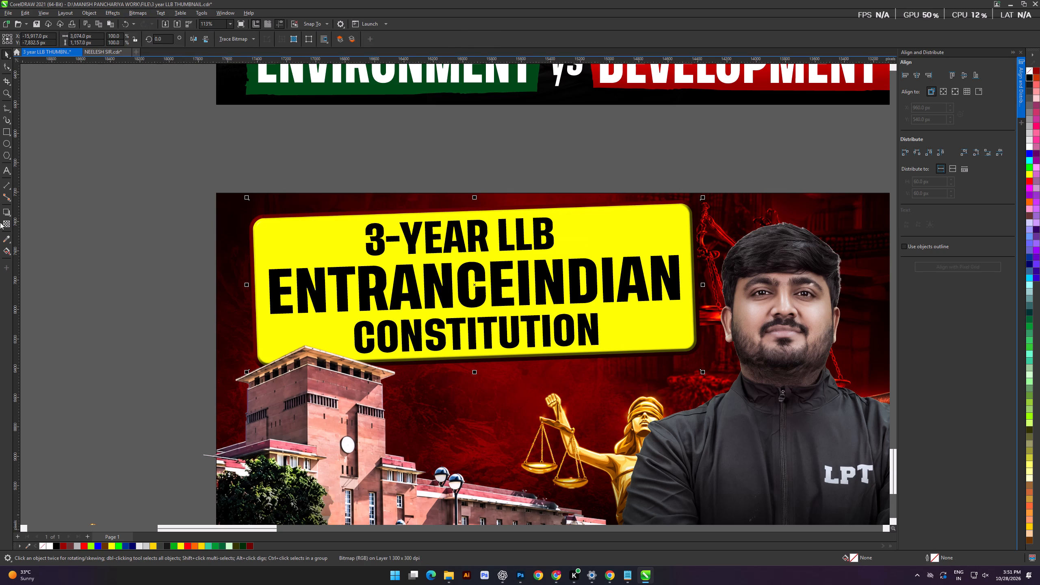
Add a black Multiply drop shadow to the title box bitmap with opacity 50 and feather 15.
{"action": "left_click", "coordinate": [2, 209]}
{"action": "left_click_drag", "start_coordinate": [273, 253], "coordinate": [694, 294]}
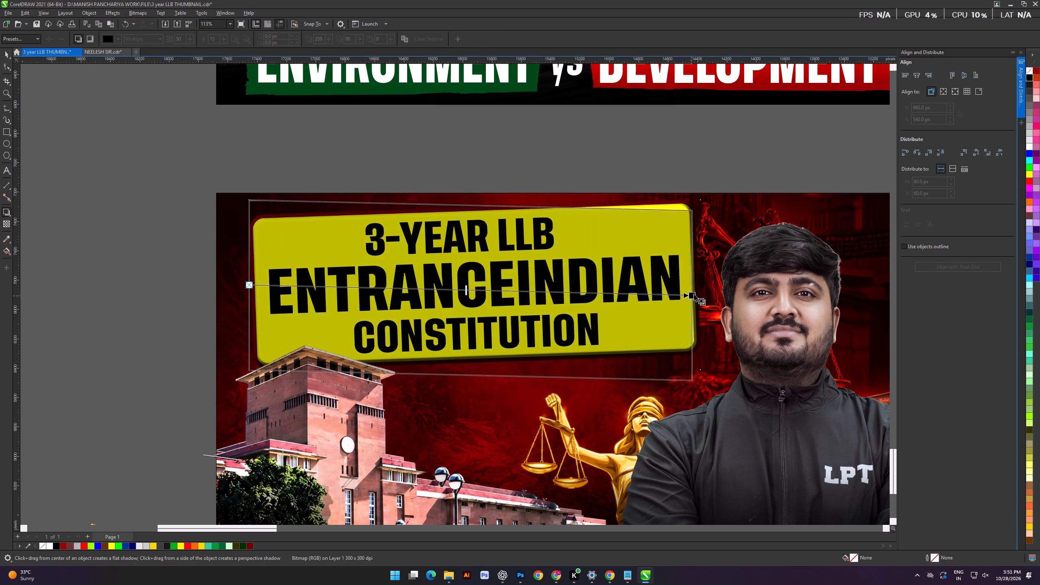
{"action": "left_click_drag", "start_coordinate": [694, 294], "coordinate": [704, 287]}
{"action": "left_click_drag", "start_coordinate": [490, 287], "coordinate": [628, 293]}
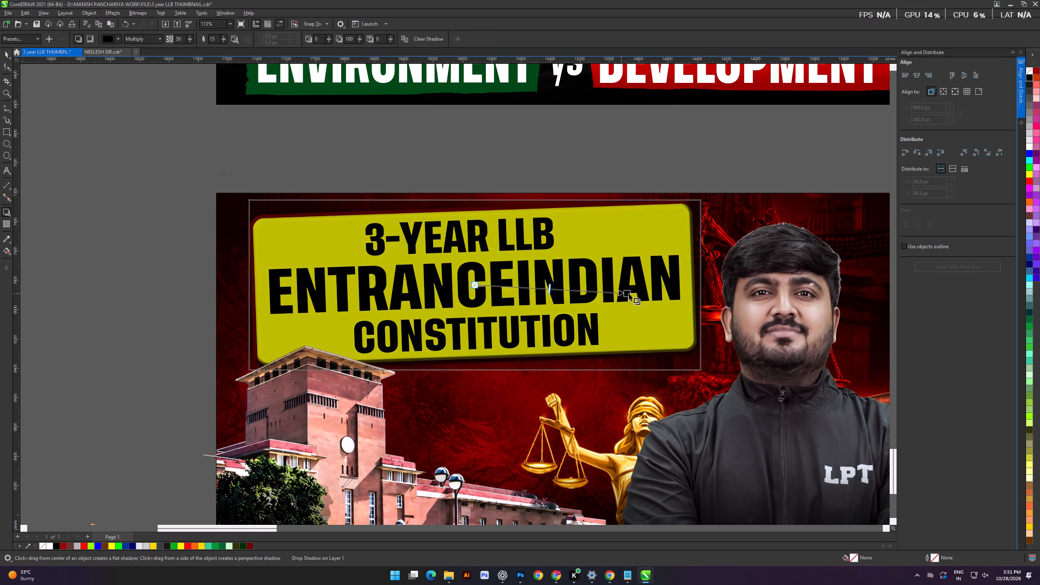
{"action": "left_click", "coordinate": [2, 54]}
Place the shadowed title box and its three text lines inside the thumbnail's PowerClip frame.
{"action": "left_click_drag", "start_coordinate": [55, 166], "coordinate": [58, 167]}
{"action": "scroll", "coordinate": [392, 203], "scroll_direction": "down", "scroll_amount": 4}
{"action": "scroll", "coordinate": [391, 203], "scroll_direction": "up", "scroll_amount": 3, "text": "shift"}
{"action": "left_click", "coordinate": [263, 177]}
{"action": "left_click_drag", "start_coordinate": [229, 175], "coordinate": [665, 358]}
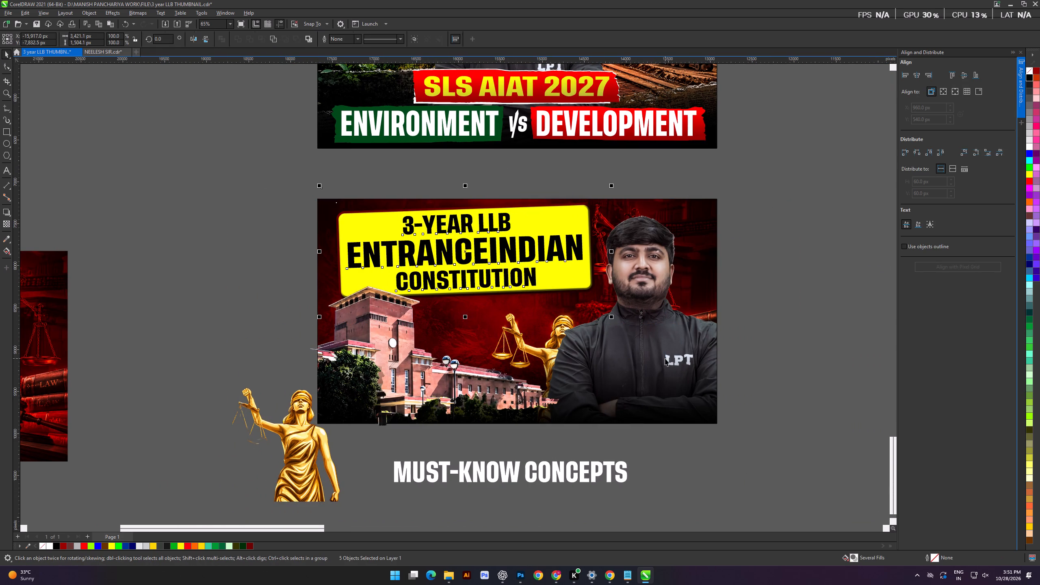
{"action": "key", "text": "d"}
{"action": "left_click", "coordinate": [653, 351]}
{"action": "left_click", "coordinate": [221, 315]}
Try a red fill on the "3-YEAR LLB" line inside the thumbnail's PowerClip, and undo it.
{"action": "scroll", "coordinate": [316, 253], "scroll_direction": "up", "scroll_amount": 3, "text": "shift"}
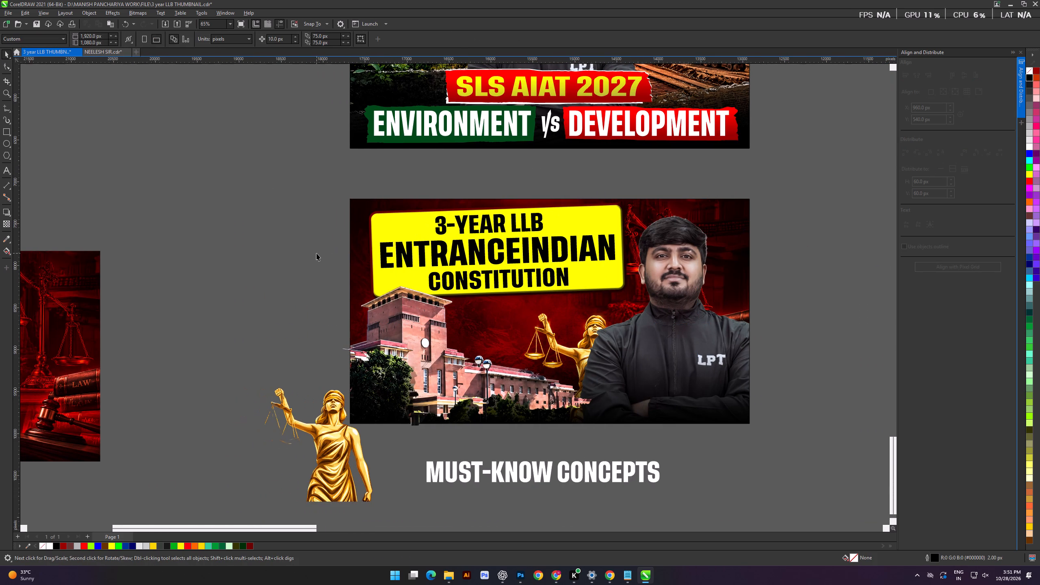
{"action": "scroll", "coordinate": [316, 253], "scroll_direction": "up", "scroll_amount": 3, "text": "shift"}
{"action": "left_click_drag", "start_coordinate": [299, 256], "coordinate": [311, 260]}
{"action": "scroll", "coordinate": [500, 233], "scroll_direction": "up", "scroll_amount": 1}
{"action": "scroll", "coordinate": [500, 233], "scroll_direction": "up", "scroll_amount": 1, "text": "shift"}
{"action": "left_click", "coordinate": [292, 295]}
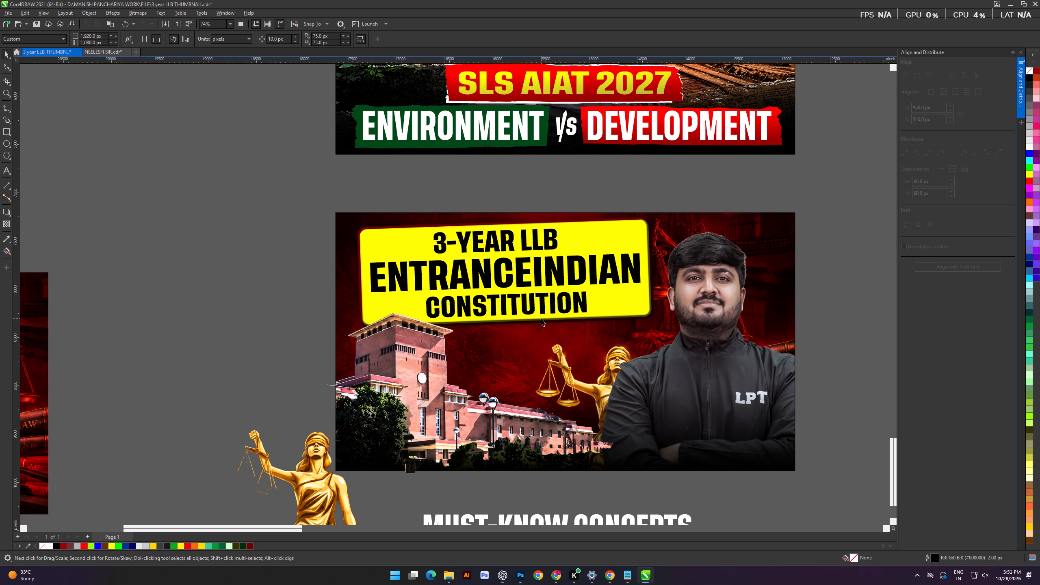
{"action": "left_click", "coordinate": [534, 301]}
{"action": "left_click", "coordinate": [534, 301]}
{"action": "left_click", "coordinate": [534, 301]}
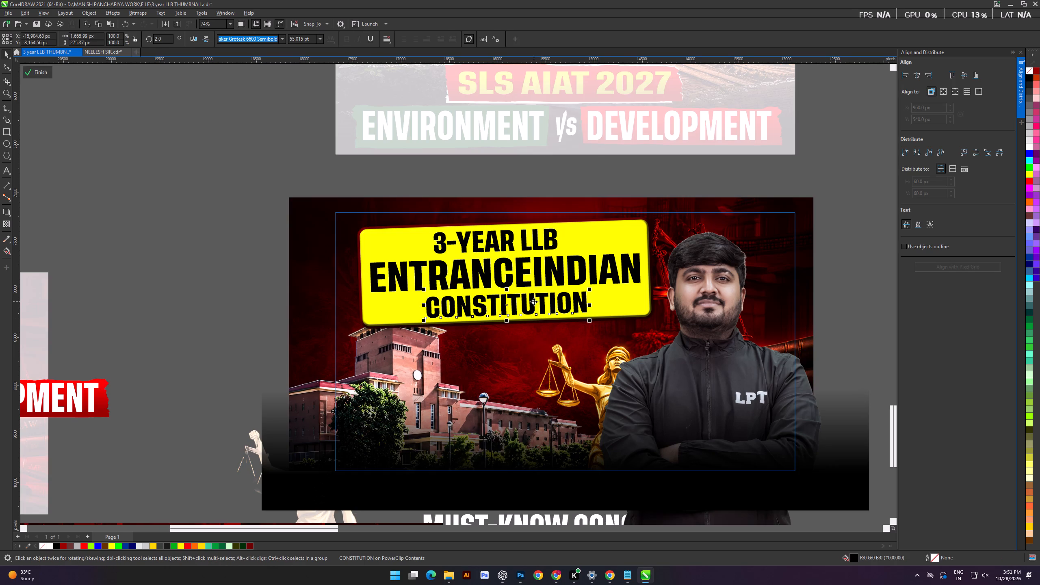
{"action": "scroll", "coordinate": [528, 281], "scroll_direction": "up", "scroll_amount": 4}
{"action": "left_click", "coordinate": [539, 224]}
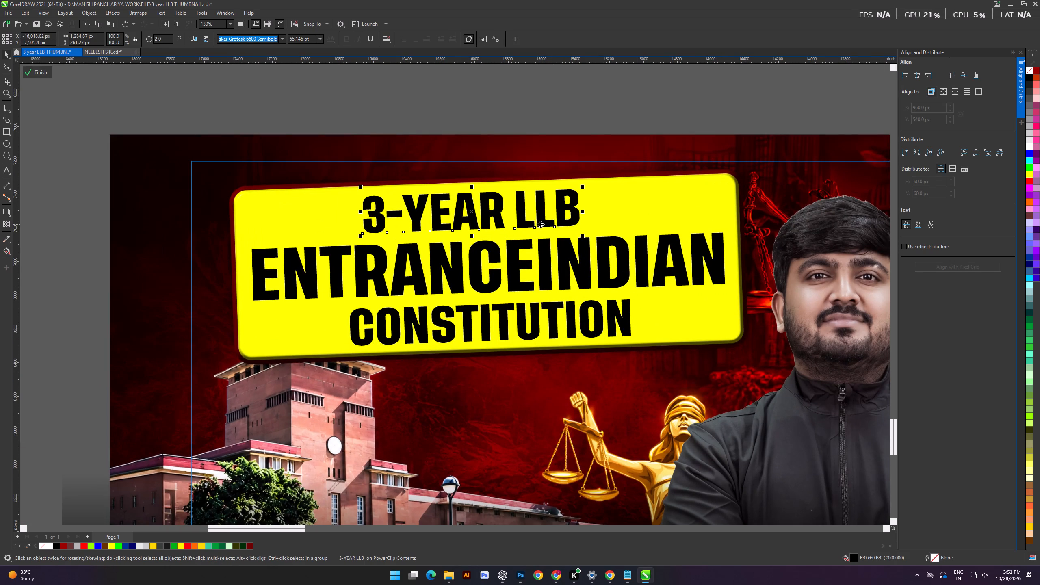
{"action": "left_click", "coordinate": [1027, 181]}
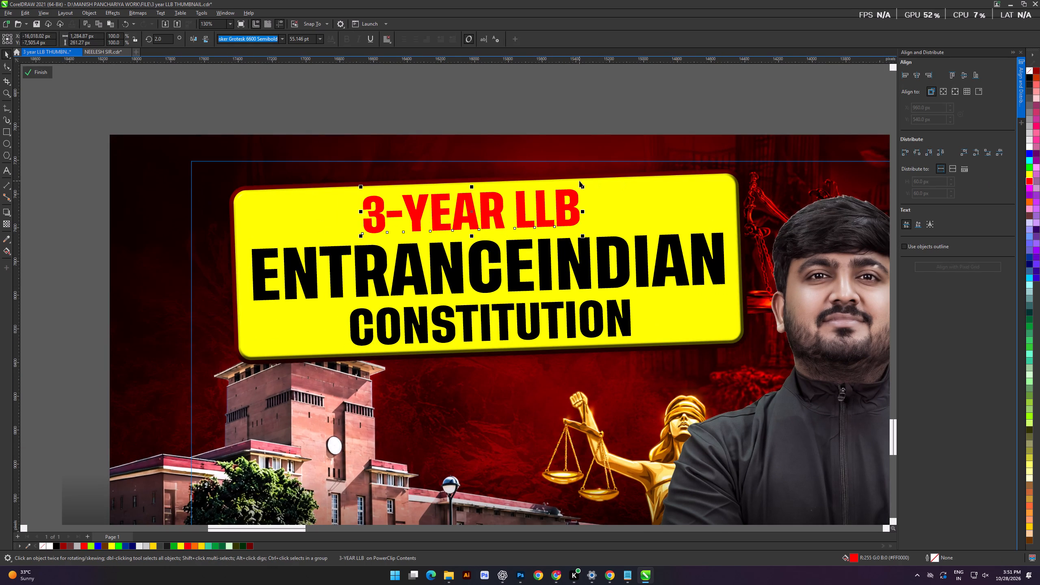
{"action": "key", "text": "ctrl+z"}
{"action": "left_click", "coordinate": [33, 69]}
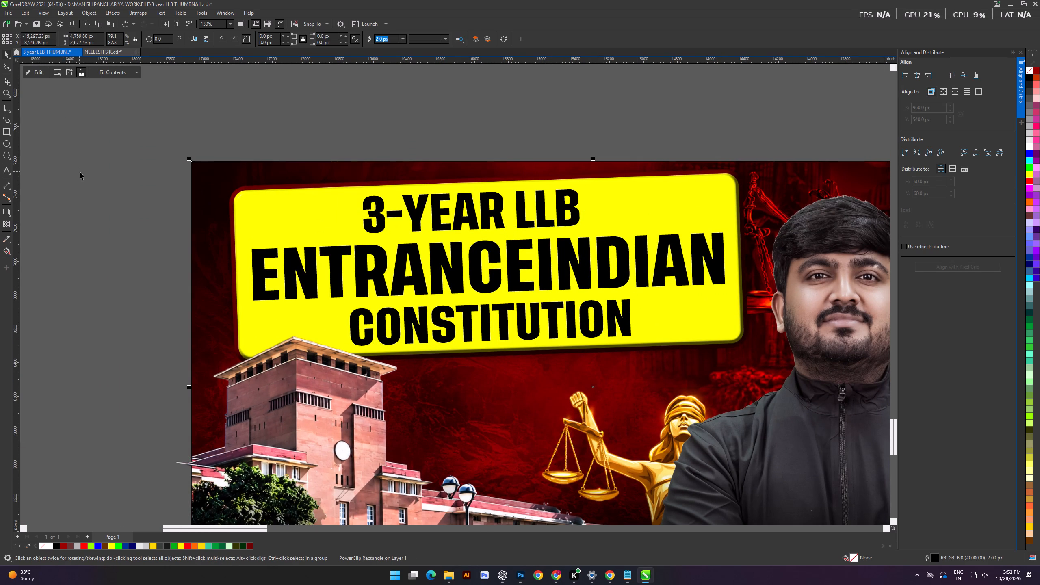
Examine the thumbnail's overall composition beside the neighbouring designs, both from afar and close up.
{"action": "left_click_drag", "start_coordinate": [97, 245], "coordinate": [104, 245]}
{"action": "scroll", "coordinate": [223, 222], "scroll_direction": "down", "scroll_amount": 7}
{"action": "left_click", "coordinate": [160, 232]}
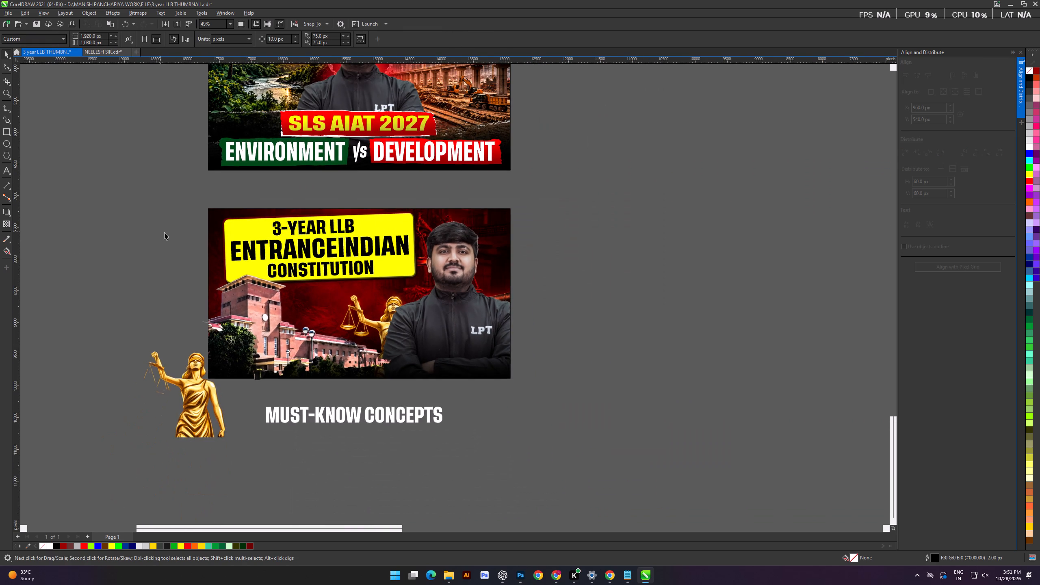
{"action": "scroll", "coordinate": [215, 244], "scroll_direction": "up", "scroll_amount": 9, "text": "shift"}
{"action": "scroll", "coordinate": [206, 259], "scroll_direction": "down", "scroll_amount": 4}
{"action": "scroll", "coordinate": [212, 261], "scroll_direction": "up", "scroll_amount": 6, "text": "shift"}
{"action": "scroll", "coordinate": [213, 261], "scroll_direction": "down", "scroll_amount": 1}
{"action": "scroll", "coordinate": [203, 260], "scroll_direction": "up", "scroll_amount": 7, "text": "shift"}
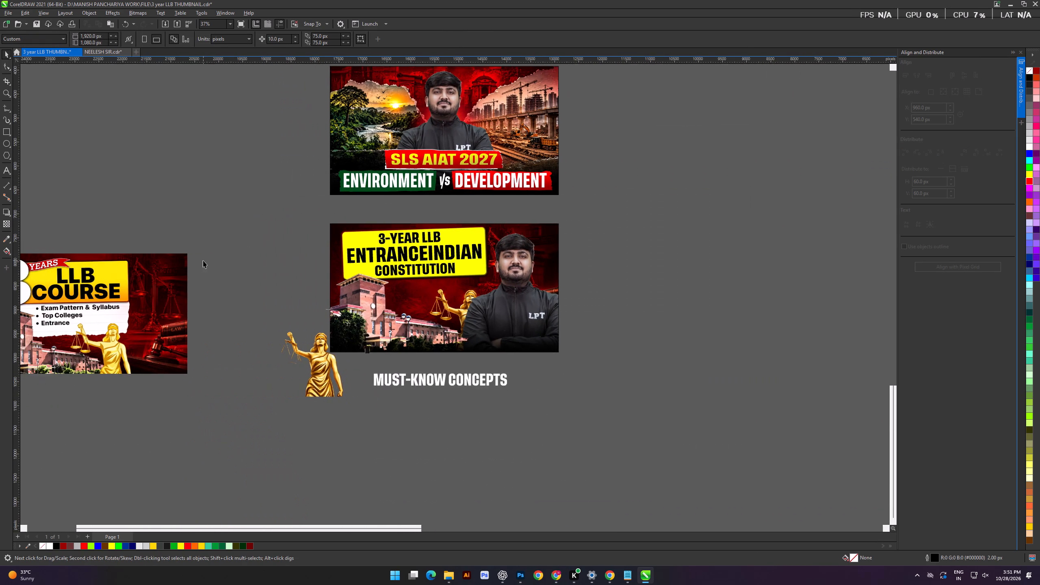
{"action": "scroll", "coordinate": [203, 260], "scroll_direction": "up", "scroll_amount": 4, "text": "shift"}
{"action": "scroll", "coordinate": [266, 279], "scroll_direction": "up", "scroll_amount": 3}
{"action": "scroll", "coordinate": [440, 287], "scroll_direction": "down", "scroll_amount": 4, "text": "shift"}
{"action": "scroll", "coordinate": [514, 296], "scroll_direction": "up", "scroll_amount": 1}
{"action": "scroll", "coordinate": [516, 297], "scroll_direction": "down", "scroll_amount": 2, "text": "alt"}
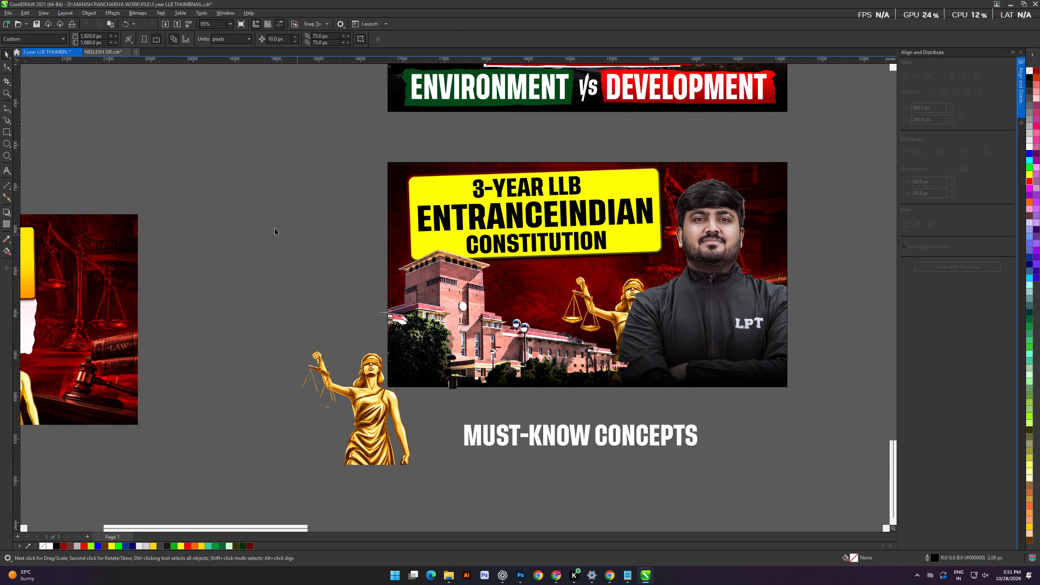
{"action": "left_click", "coordinate": [275, 228]}
{"action": "scroll", "coordinate": [368, 249], "scroll_direction": "down", "scroll_amount": 3, "text": "shift"}
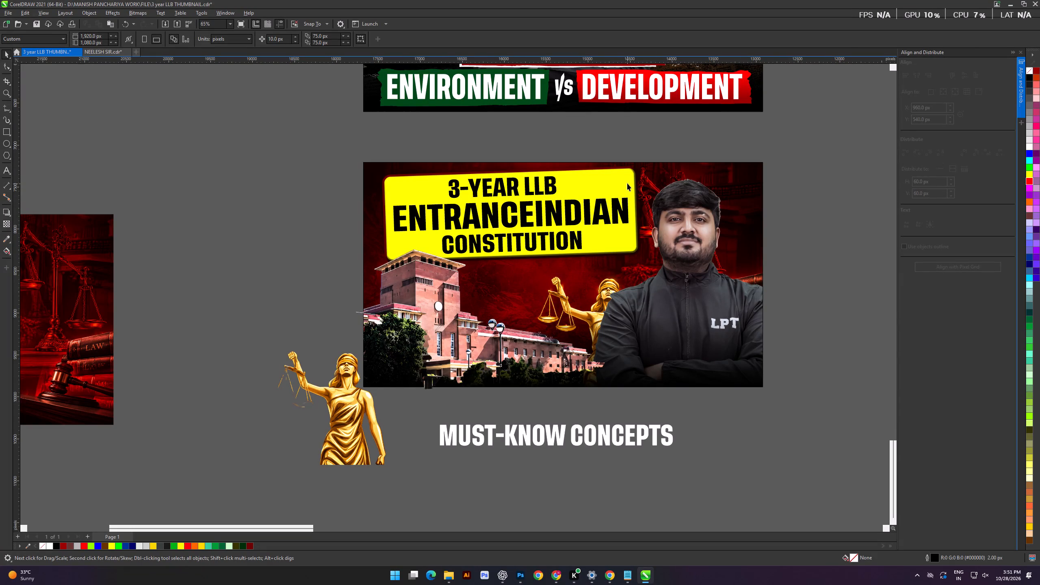
Open the thumbnail's PowerClip contents and break the drop shadow apart from the yellow title box bitmap.
{"action": "left_click", "coordinate": [627, 183]}
{"action": "triple_click", "coordinate": [398, 182]}
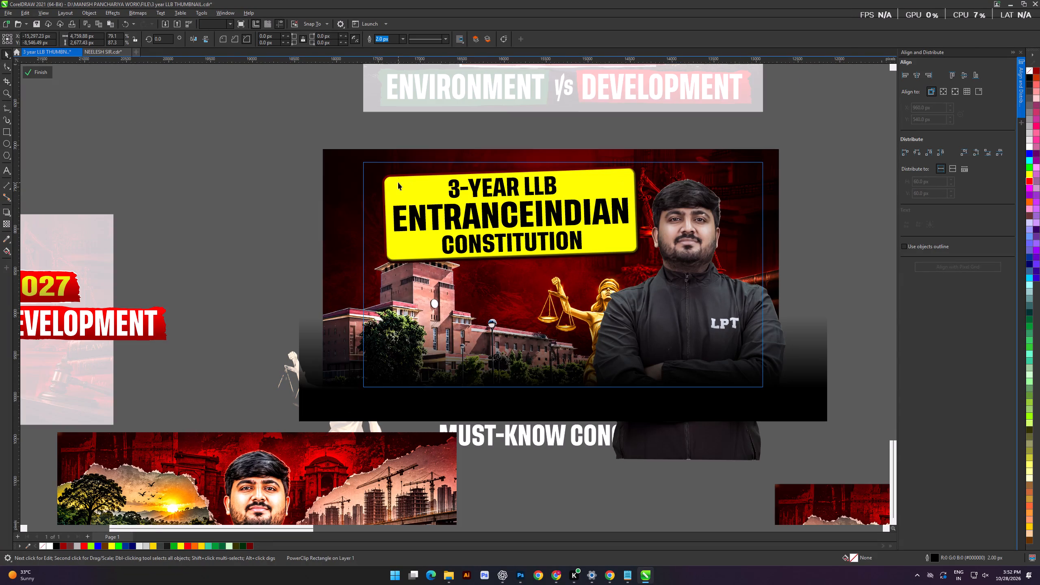
{"action": "left_click", "coordinate": [131, 15]}
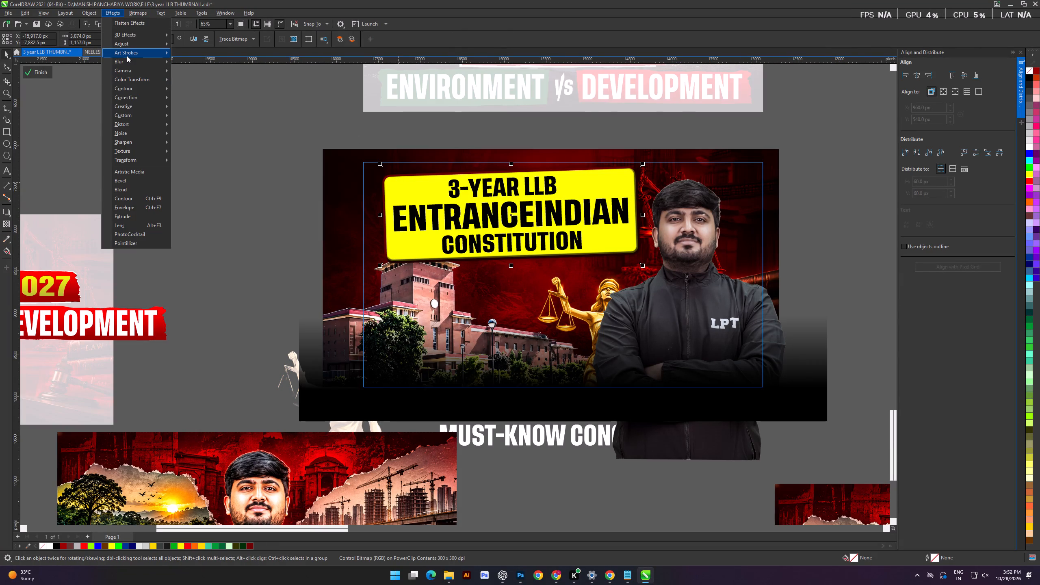
{"action": "left_click", "coordinate": [265, 243]}
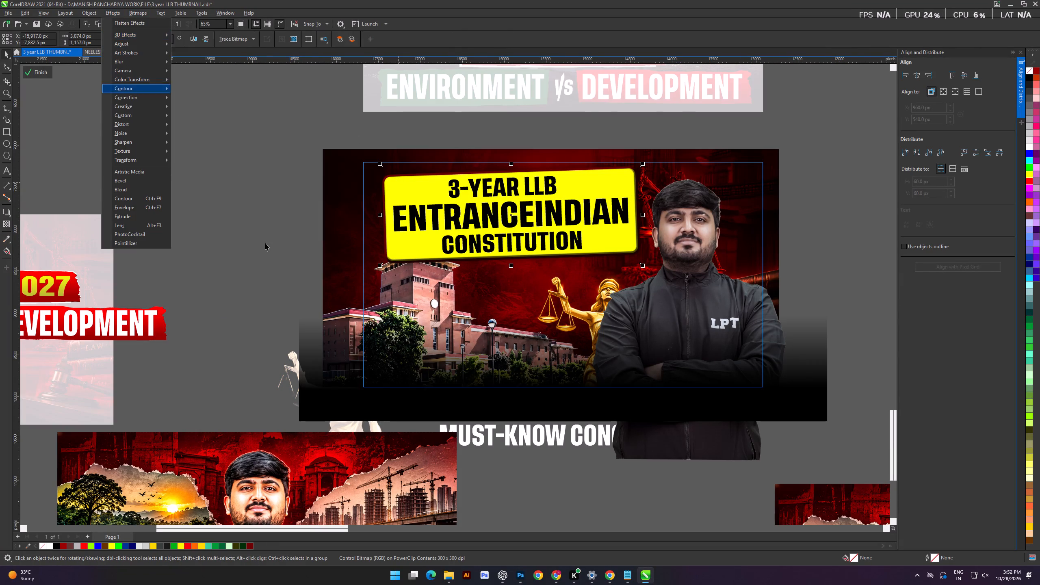
{"action": "left_click", "coordinate": [396, 179]}
{"action": "left_click", "coordinate": [377, 185]}
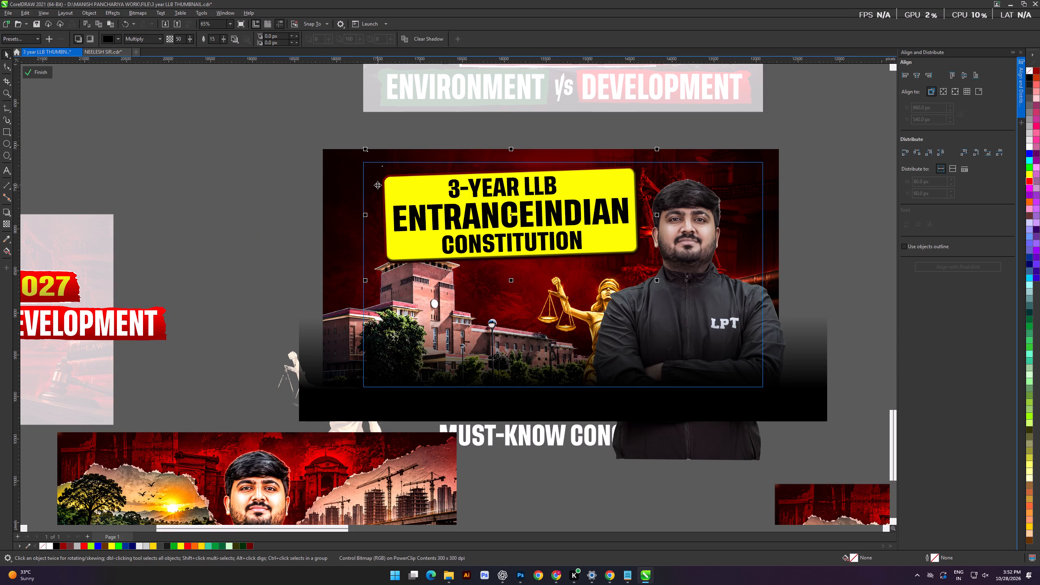
{"action": "right_click", "coordinate": [377, 185]}
{"action": "left_click", "coordinate": [397, 196]}
{"action": "left_click_drag", "start_coordinate": [213, 162], "coordinate": [217, 162]}
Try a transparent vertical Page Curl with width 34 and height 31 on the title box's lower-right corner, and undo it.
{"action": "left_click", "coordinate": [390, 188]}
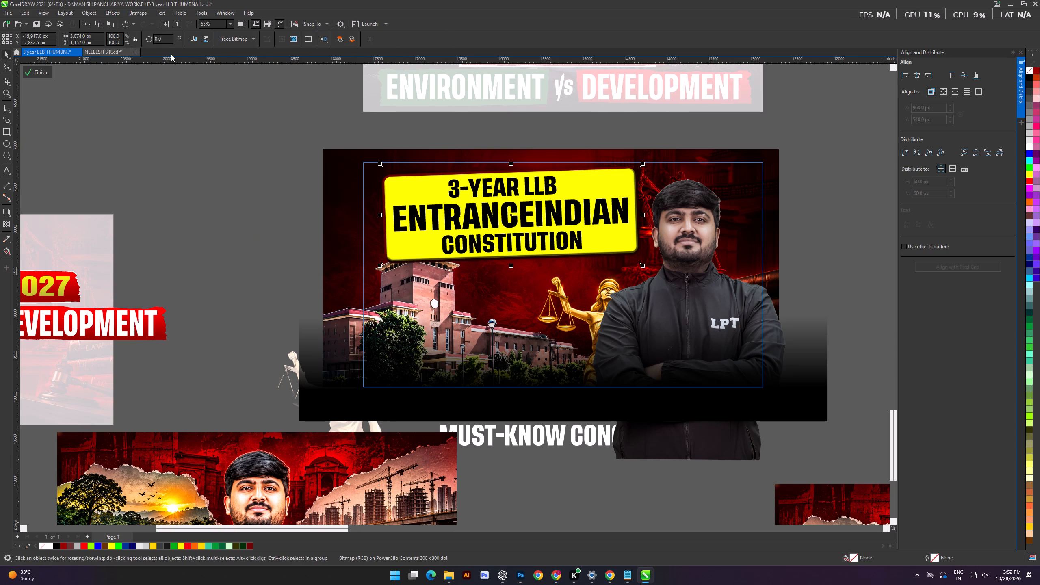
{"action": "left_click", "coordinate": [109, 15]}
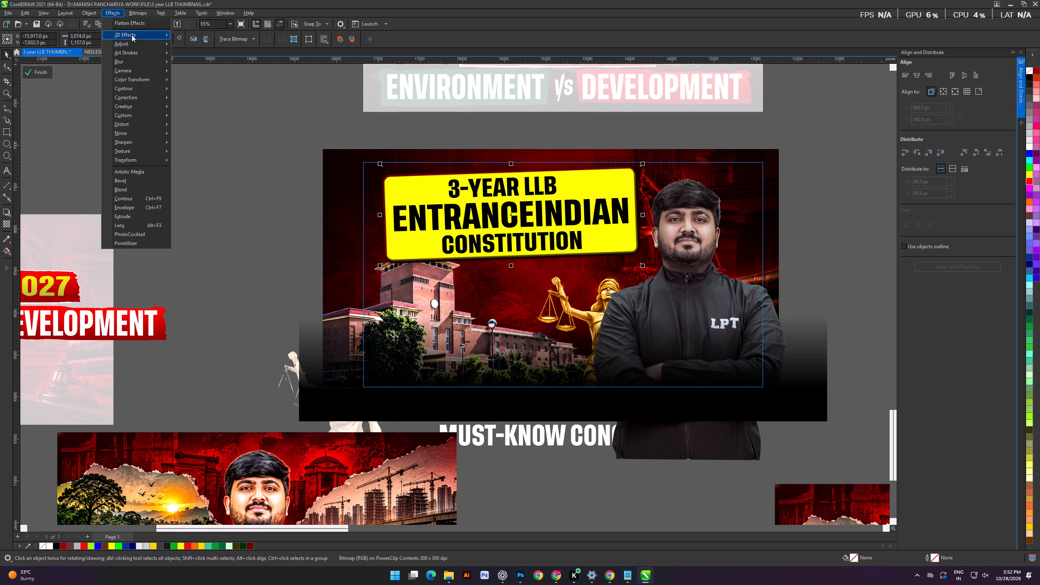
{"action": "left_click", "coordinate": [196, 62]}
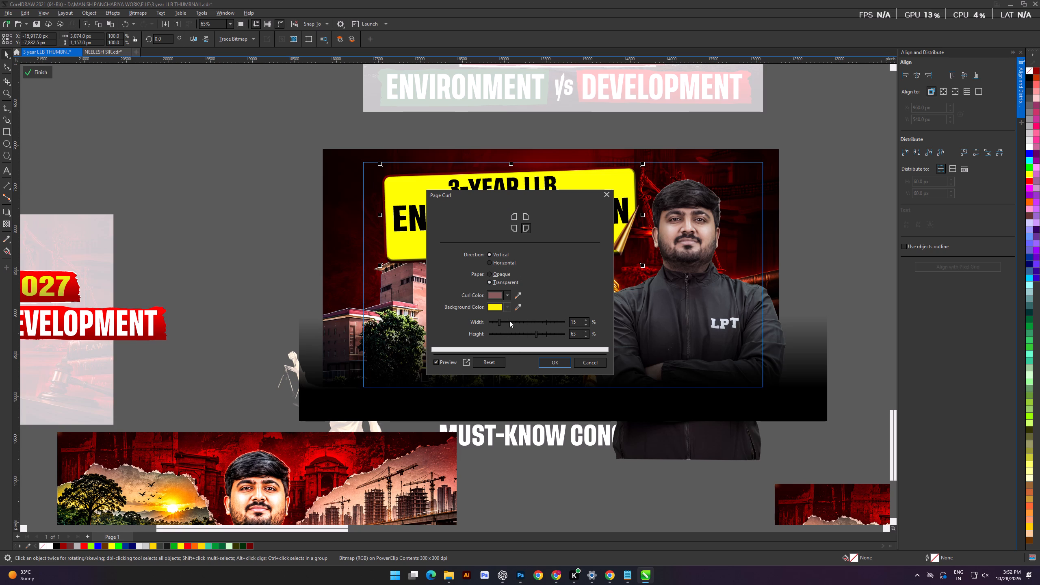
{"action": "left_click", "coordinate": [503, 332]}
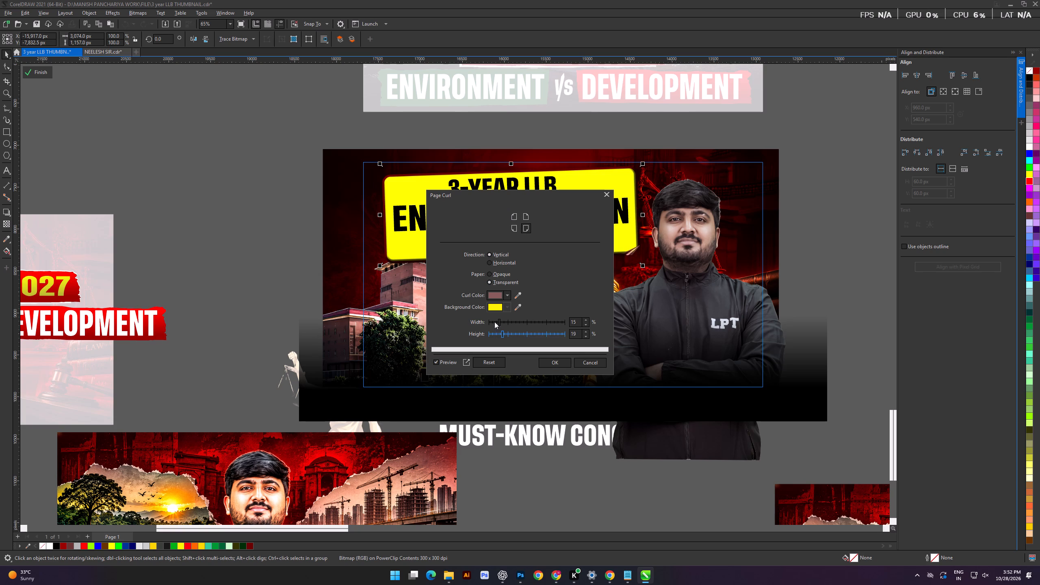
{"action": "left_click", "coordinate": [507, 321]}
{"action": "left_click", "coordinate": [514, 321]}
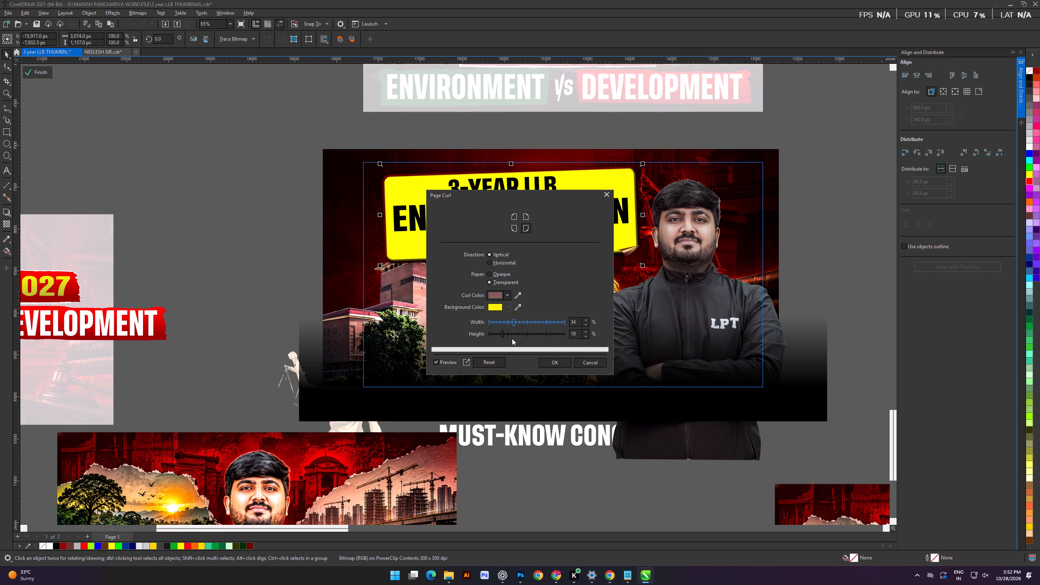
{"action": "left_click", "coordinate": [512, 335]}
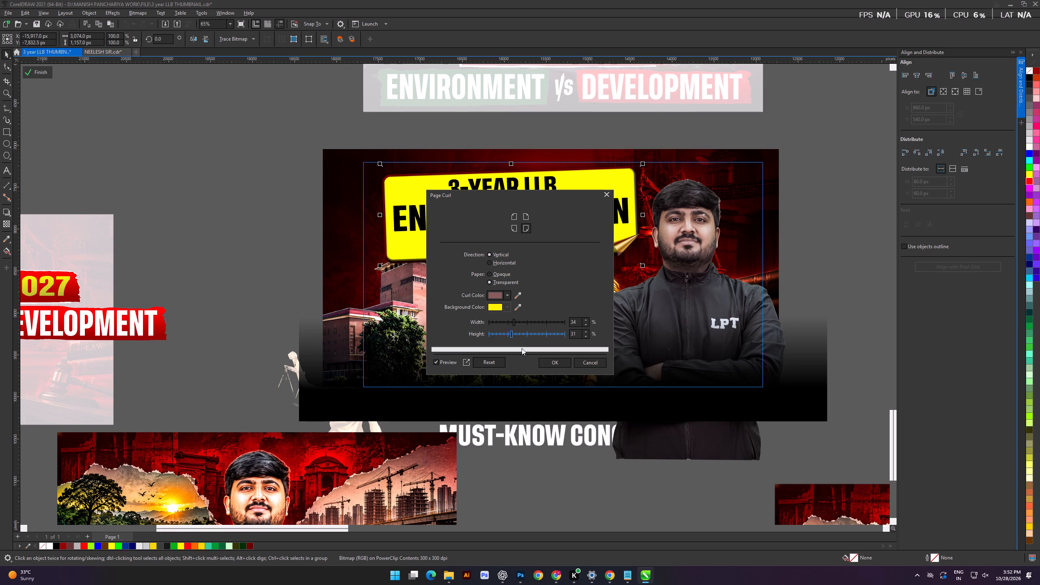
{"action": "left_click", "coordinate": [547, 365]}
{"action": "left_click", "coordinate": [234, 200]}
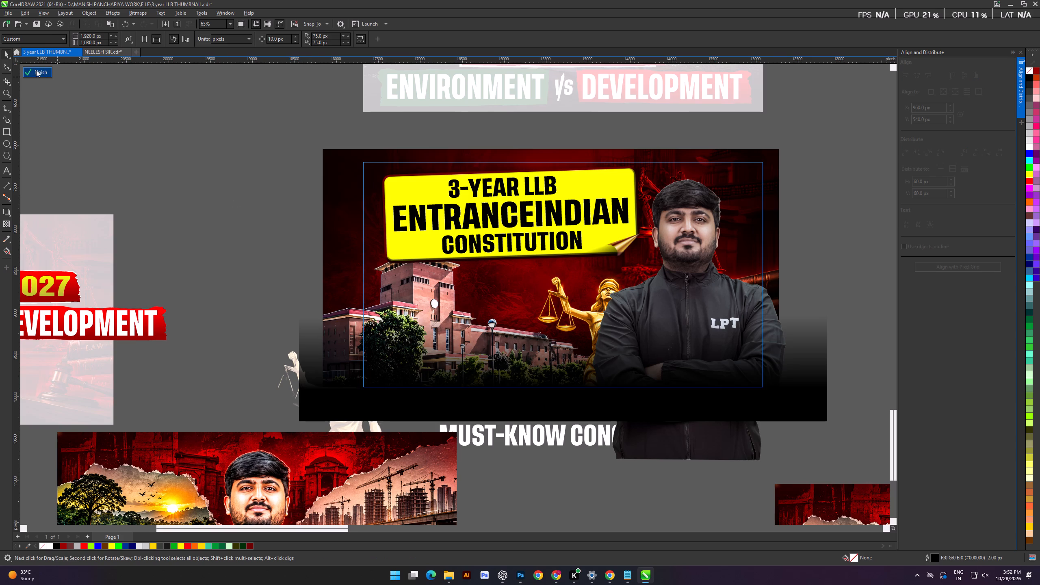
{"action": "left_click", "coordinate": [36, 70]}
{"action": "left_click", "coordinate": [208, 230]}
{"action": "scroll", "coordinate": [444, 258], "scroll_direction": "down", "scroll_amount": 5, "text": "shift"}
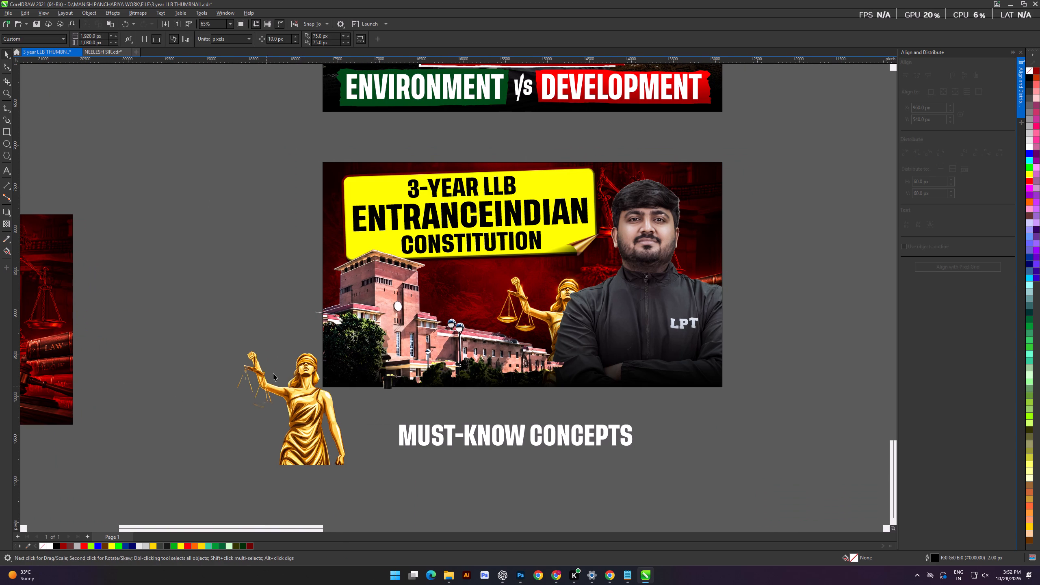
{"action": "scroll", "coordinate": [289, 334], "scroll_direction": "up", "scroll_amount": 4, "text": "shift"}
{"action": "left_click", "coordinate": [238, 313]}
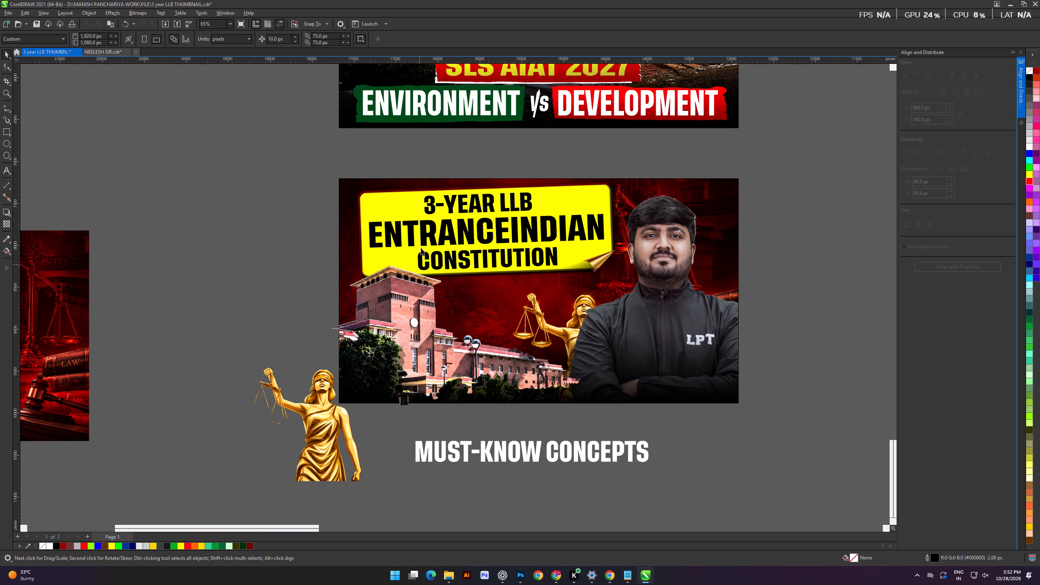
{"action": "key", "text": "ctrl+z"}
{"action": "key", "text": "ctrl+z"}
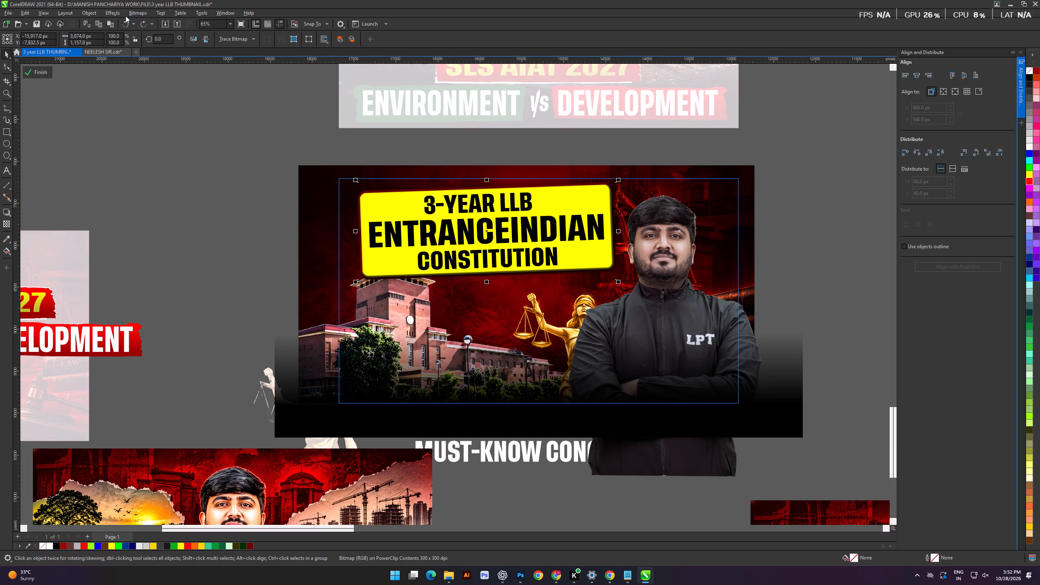
Apply a horizontal Cylinder effect of about -35 percent to the yellow title box bitmap.
{"action": "left_click", "coordinate": [129, 12]}
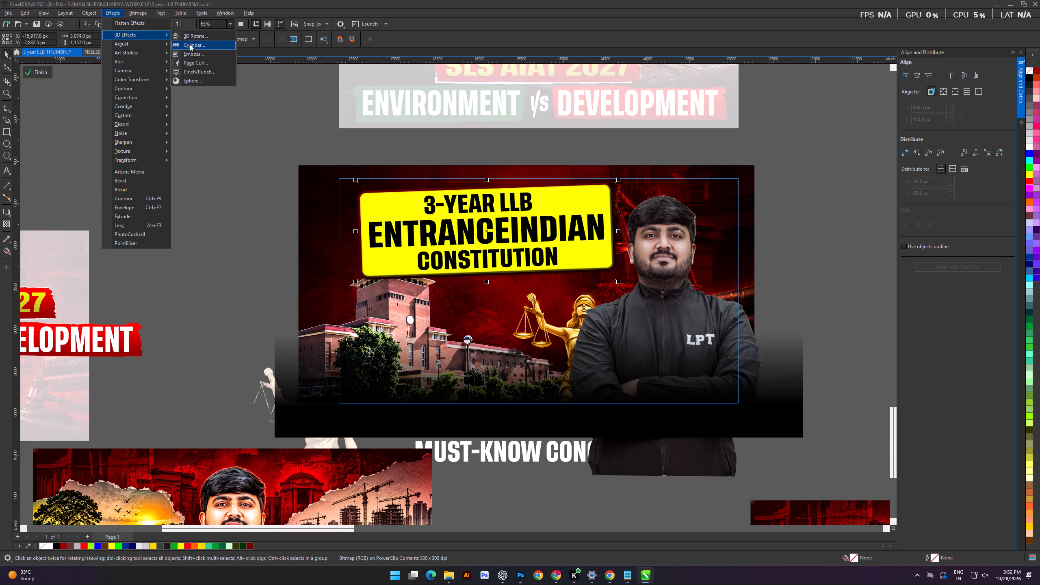
{"action": "left_click", "coordinate": [199, 41]}
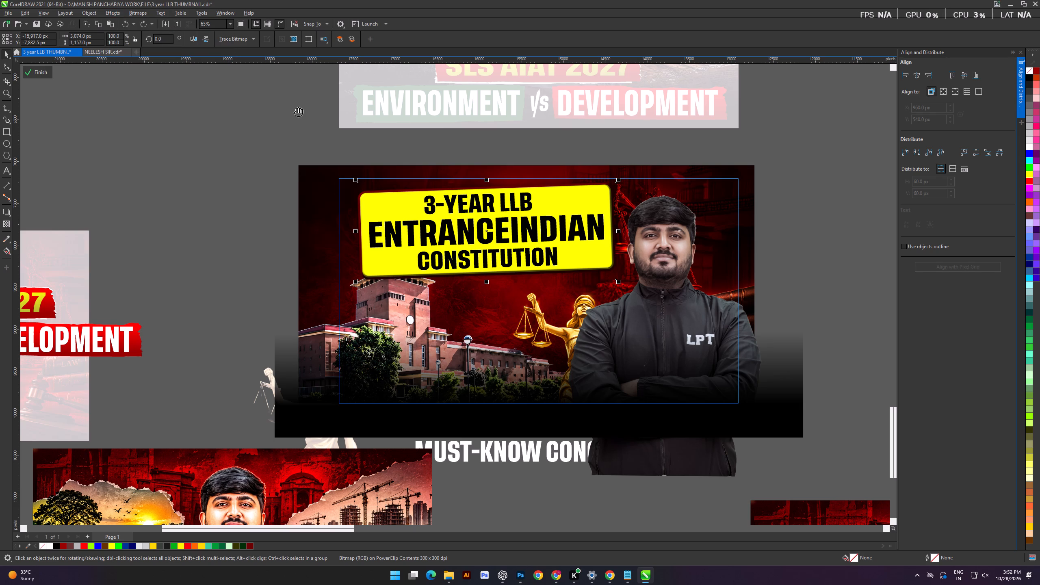
{"action": "left_click_drag", "start_coordinate": [516, 259], "coordinate": [508, 261]}
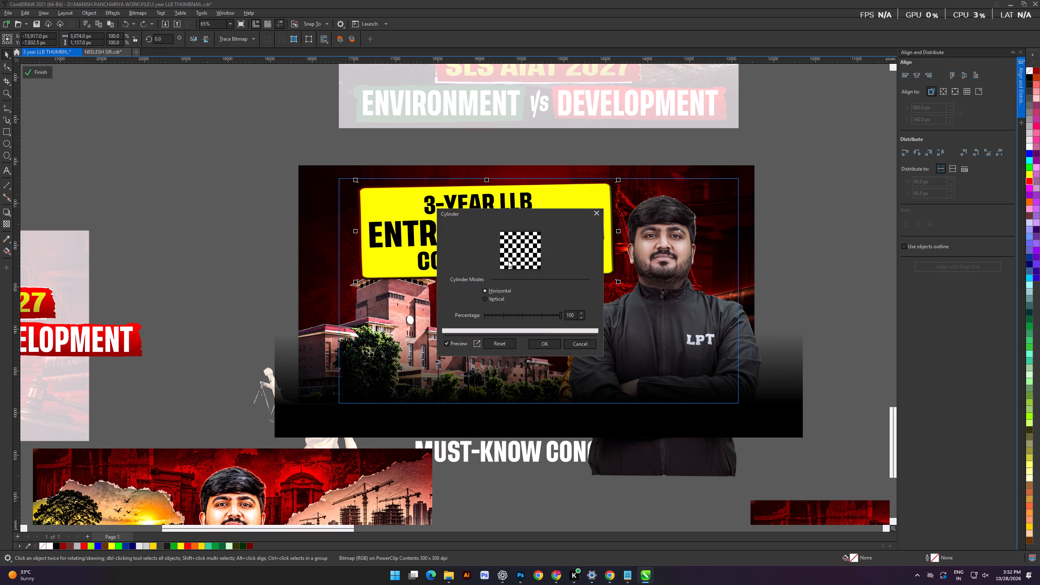
{"action": "left_click_drag", "start_coordinate": [513, 249], "coordinate": [532, 264]}
{"action": "left_click_drag", "start_coordinate": [560, 313], "coordinate": [529, 314]}
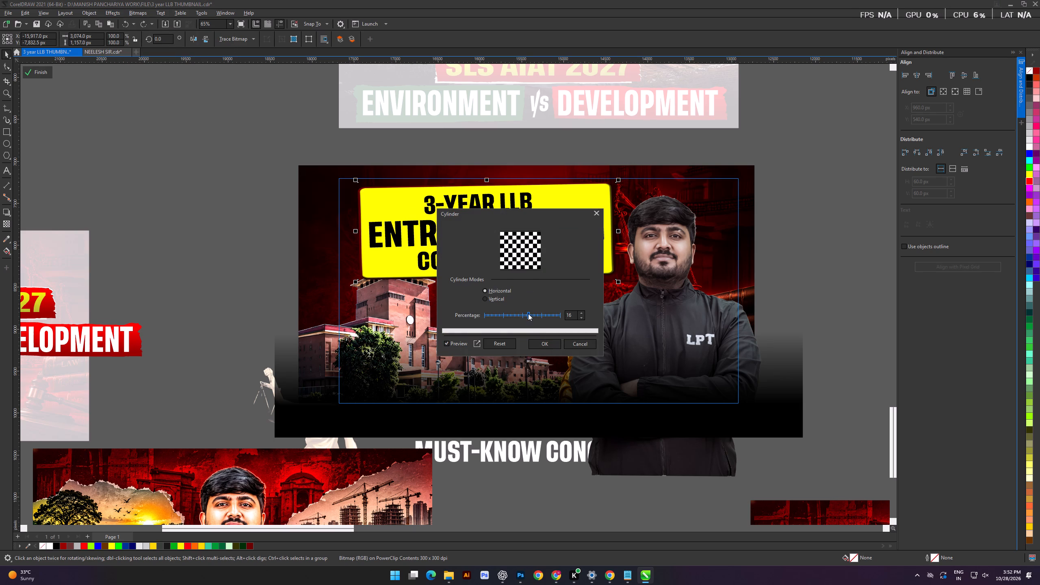
{"action": "left_click_drag", "start_coordinate": [537, 316], "coordinate": [502, 314]}
{"action": "left_click_drag", "start_coordinate": [522, 312], "coordinate": [503, 313]}
{"action": "left_click_drag", "start_coordinate": [509, 314], "coordinate": [497, 317]}
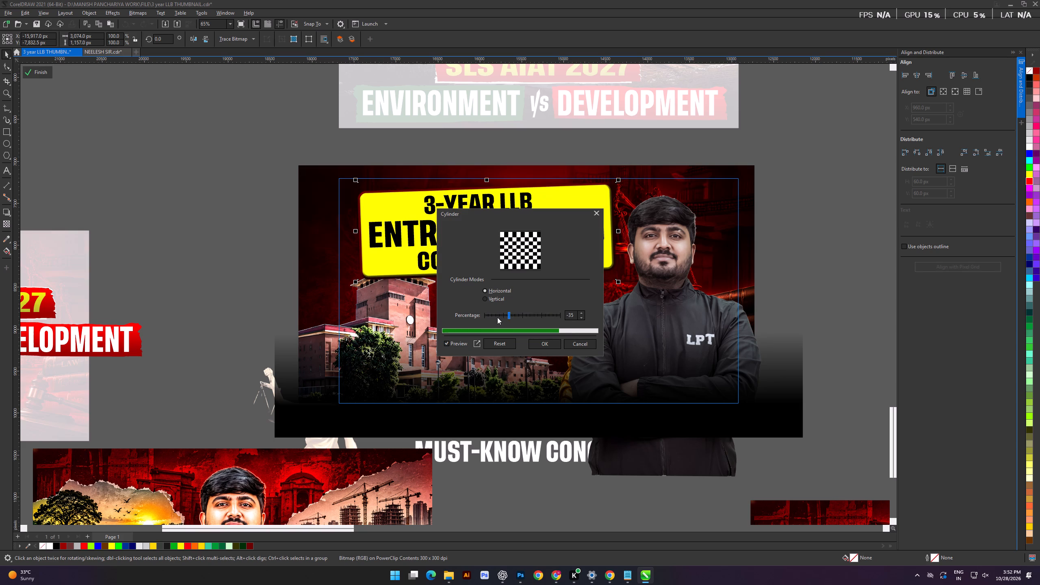
{"action": "left_click_drag", "start_coordinate": [497, 317], "coordinate": [495, 317]}
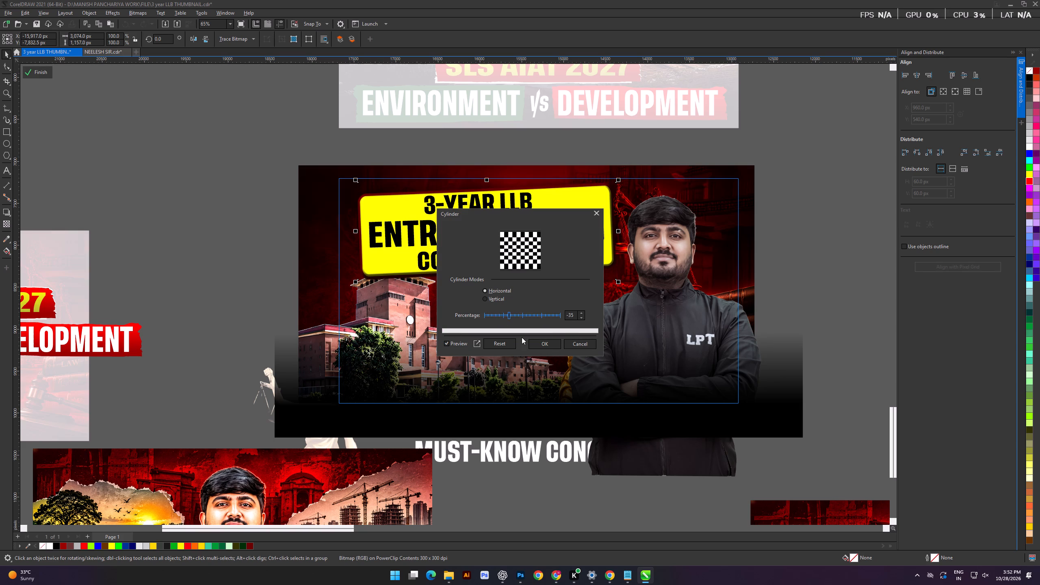
{"action": "left_click", "coordinate": [544, 336]}
{"action": "left_click", "coordinate": [545, 340]}
{"action": "left_click", "coordinate": [223, 249]}
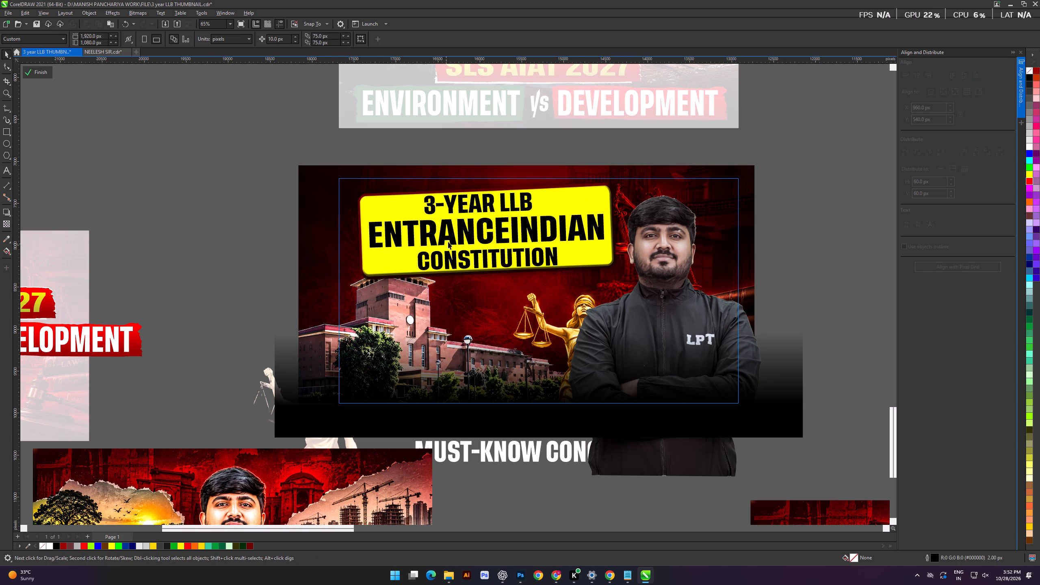
Scale the three title text lines down together slightly, bringing "3-YEAR LLB" to about 54.1 pt.
{"action": "scroll", "coordinate": [448, 240], "scroll_direction": "up", "scroll_amount": 3}
{"action": "left_click", "coordinate": [529, 193]}
{"action": "left_click", "coordinate": [565, 231], "text": "shift"}
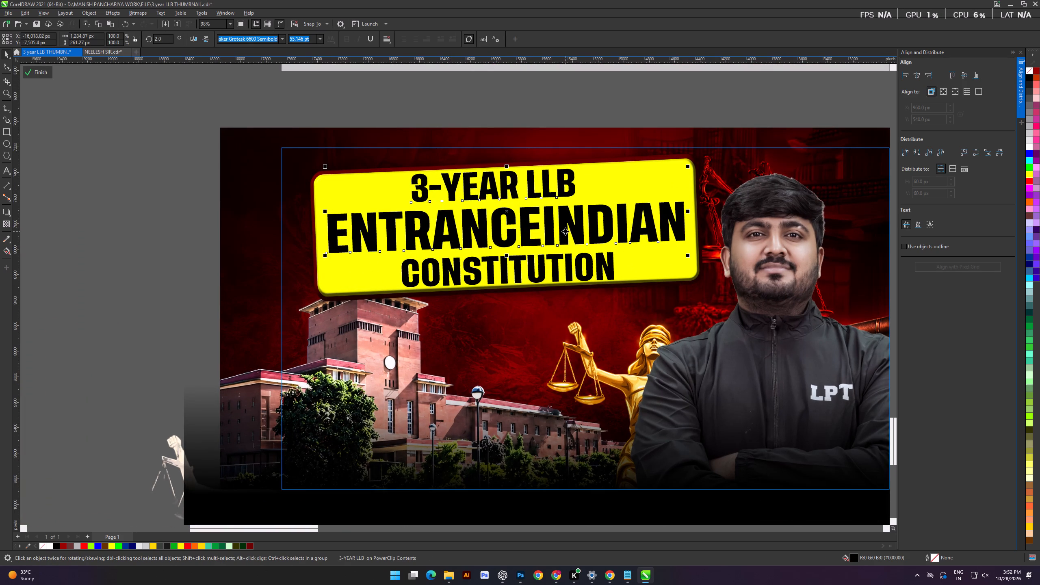
{"action": "left_click", "coordinate": [611, 274], "text": "shift"}
{"action": "left_click_drag", "start_coordinate": [688, 289], "coordinate": [682, 291], "text": "shift"}
{"action": "left_click", "coordinate": [235, 257]}
Examine how the title text lines sit inside the yellow box, both from afar and close up.
{"action": "scroll", "coordinate": [536, 232], "scroll_direction": "down", "scroll_amount": 3}
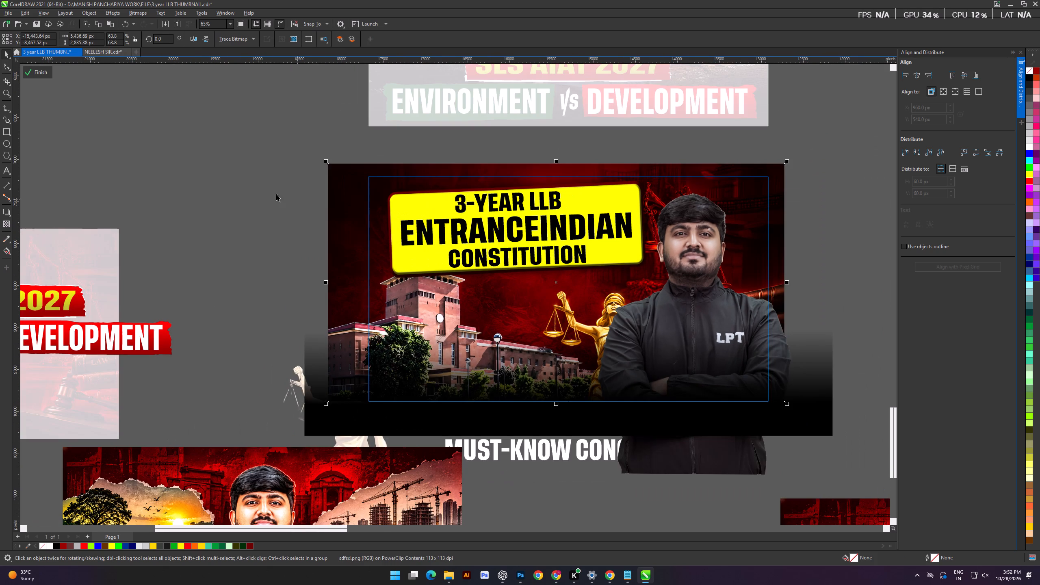
{"action": "left_click", "coordinate": [269, 192]}
{"action": "scroll", "coordinate": [543, 234], "scroll_direction": "up", "scroll_amount": 1, "text": "shift"}
{"action": "scroll", "coordinate": [440, 207], "scroll_direction": "up", "scroll_amount": 3}
{"action": "left_click", "coordinate": [408, 200]}
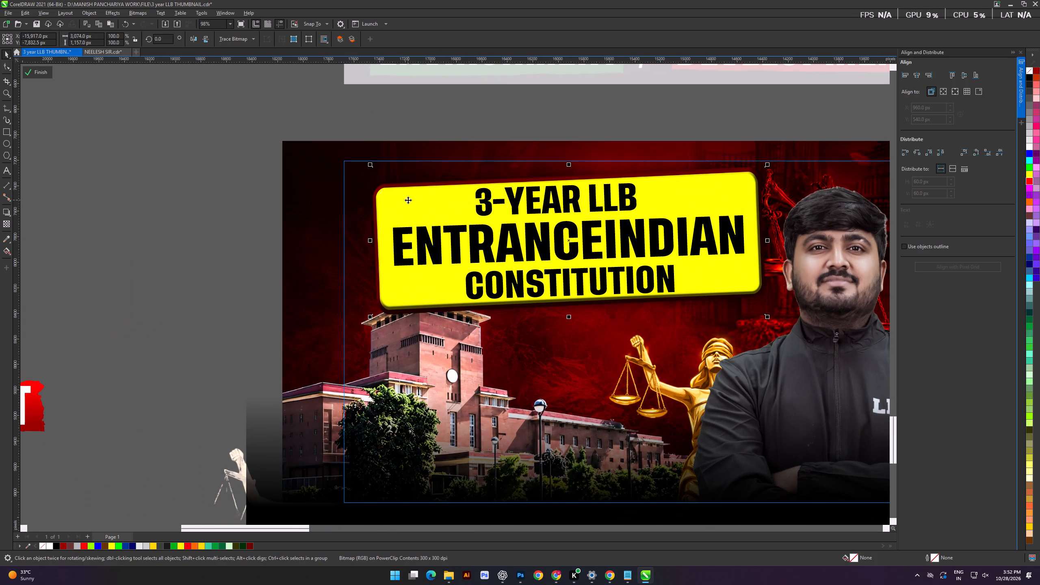
{"action": "left_click", "coordinate": [497, 212]}
{"action": "left_click", "coordinate": [490, 211]}
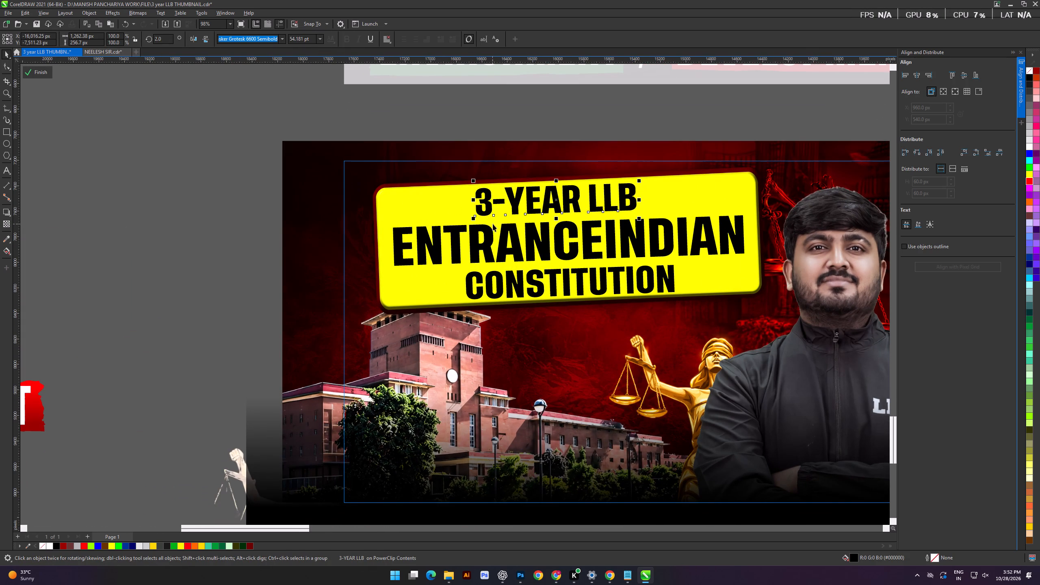
{"action": "left_click", "coordinate": [255, 212]}
{"action": "scroll", "coordinate": [439, 226], "scroll_direction": "down", "scroll_amount": 3}
{"action": "scroll", "coordinate": [447, 171], "scroll_direction": "down", "scroll_amount": 3, "text": "shift"}
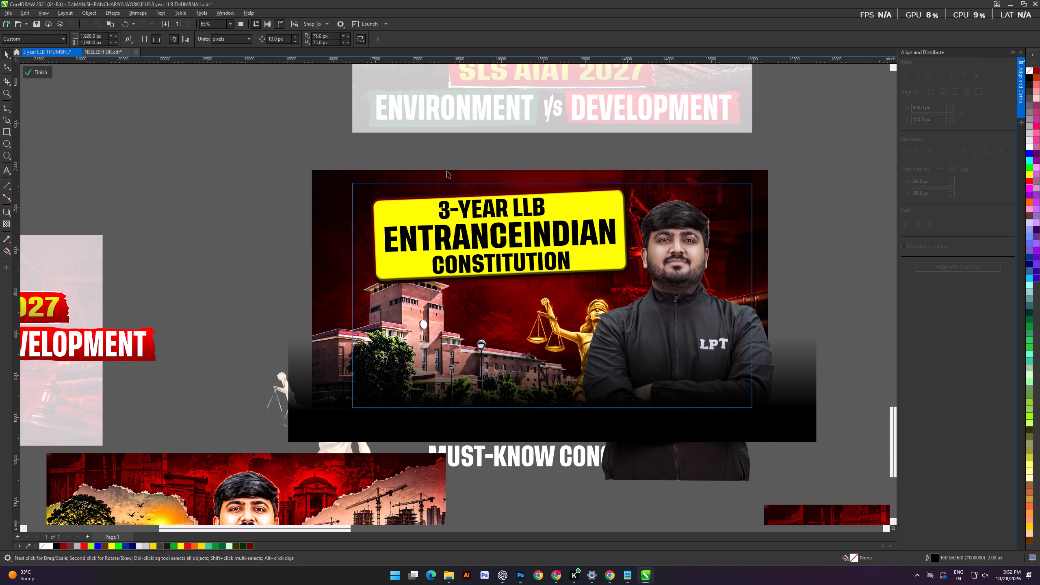
{"action": "scroll", "coordinate": [456, 238], "scroll_direction": "up", "scroll_amount": 3}
{"action": "left_click", "coordinate": [179, 257]}
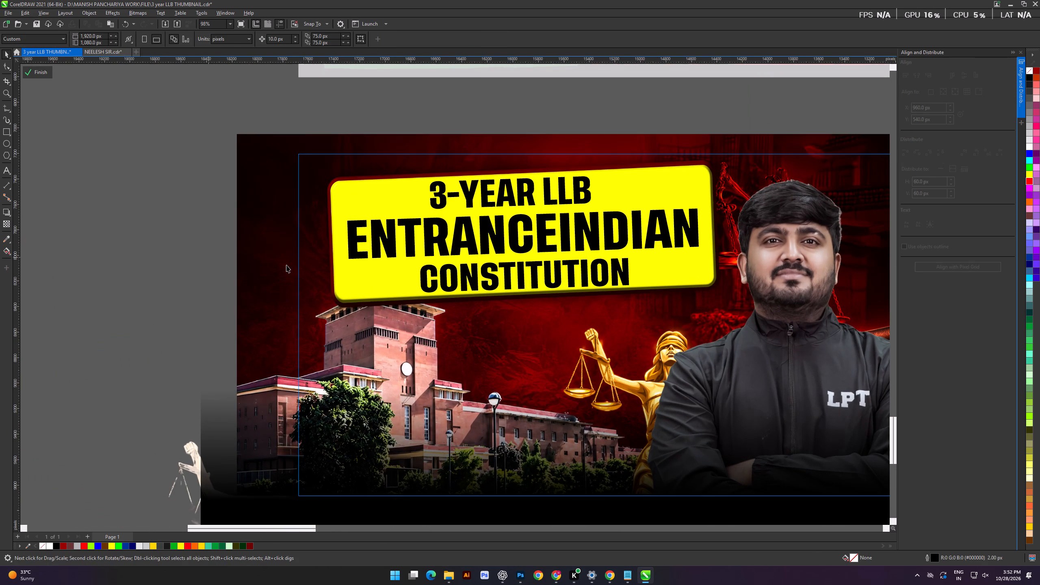
{"action": "scroll", "coordinate": [366, 270], "scroll_direction": "down", "scroll_amount": 1}
{"action": "scroll", "coordinate": [368, 270], "scroll_direction": "up", "scroll_amount": 3, "text": "shift"}
{"action": "scroll", "coordinate": [246, 230], "scroll_direction": "up", "scroll_amount": 1, "text": "alt"}
{"action": "left_click", "coordinate": [200, 234]}
{"action": "scroll", "coordinate": [548, 253], "scroll_direction": "up", "scroll_amount": 3}
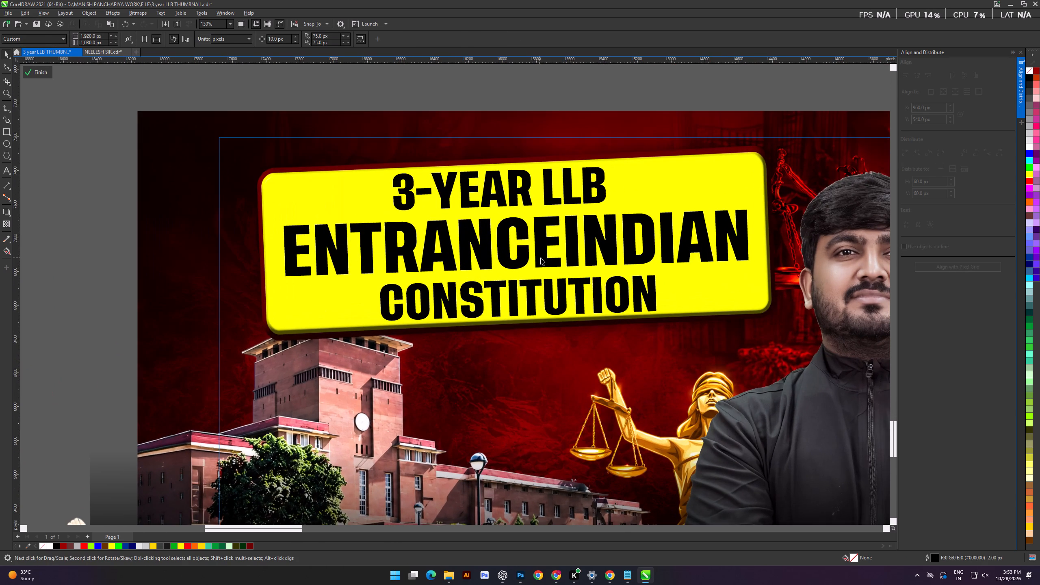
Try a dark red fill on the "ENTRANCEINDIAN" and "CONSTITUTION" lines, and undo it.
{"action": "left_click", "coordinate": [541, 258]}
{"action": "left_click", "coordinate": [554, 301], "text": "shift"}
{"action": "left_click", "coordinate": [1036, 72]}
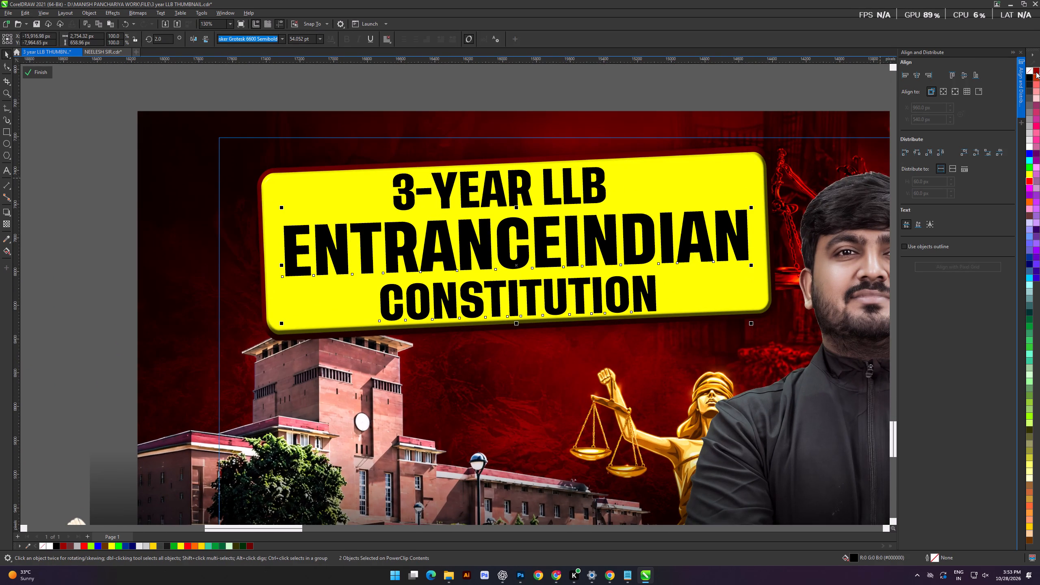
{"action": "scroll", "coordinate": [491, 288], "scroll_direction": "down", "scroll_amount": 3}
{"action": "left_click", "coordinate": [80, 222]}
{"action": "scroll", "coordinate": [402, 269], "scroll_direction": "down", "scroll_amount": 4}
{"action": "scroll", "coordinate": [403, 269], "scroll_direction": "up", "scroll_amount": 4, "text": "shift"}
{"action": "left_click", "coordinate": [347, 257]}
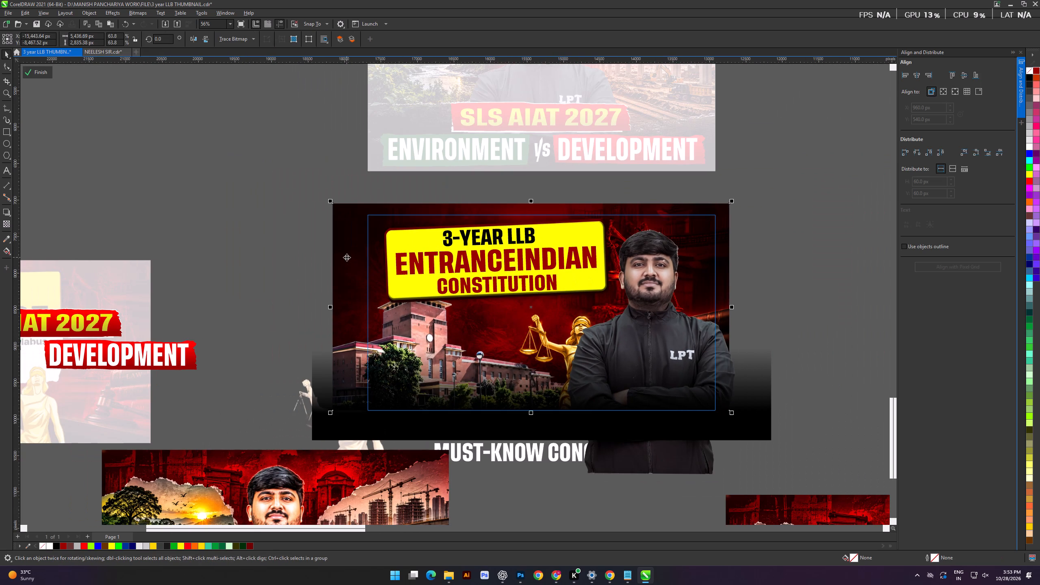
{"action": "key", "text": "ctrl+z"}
Leave the PowerClip contents and examine the clipped thumbnail with its revised title box.
{"action": "left_click", "coordinate": [256, 255]}
{"action": "scroll", "coordinate": [344, 275], "scroll_direction": "up", "scroll_amount": 1}
{"action": "left_click", "coordinate": [431, 279]}
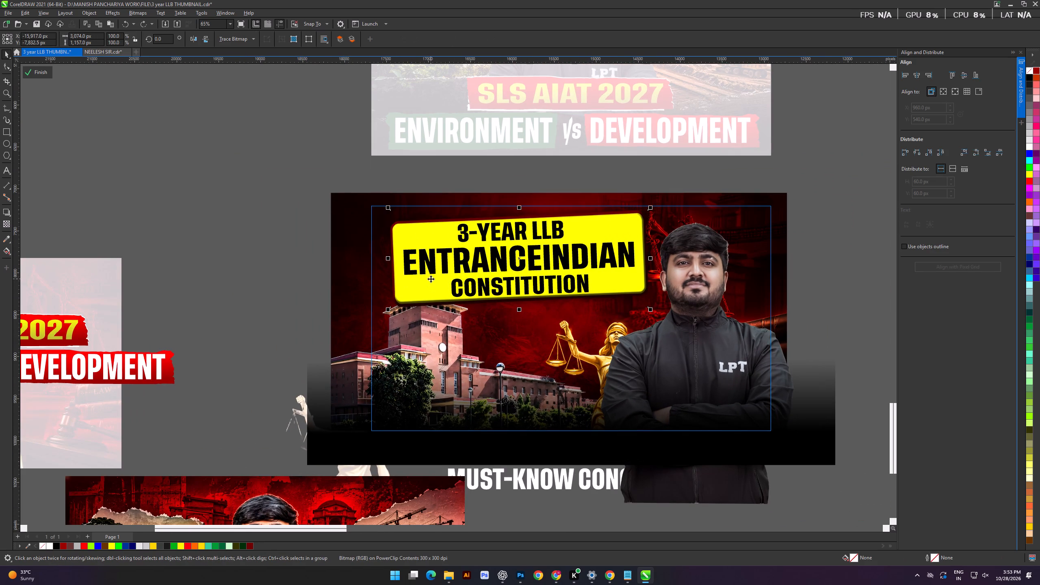
{"action": "left_click", "coordinate": [39, 74]}
{"action": "left_click", "coordinate": [132, 190]}
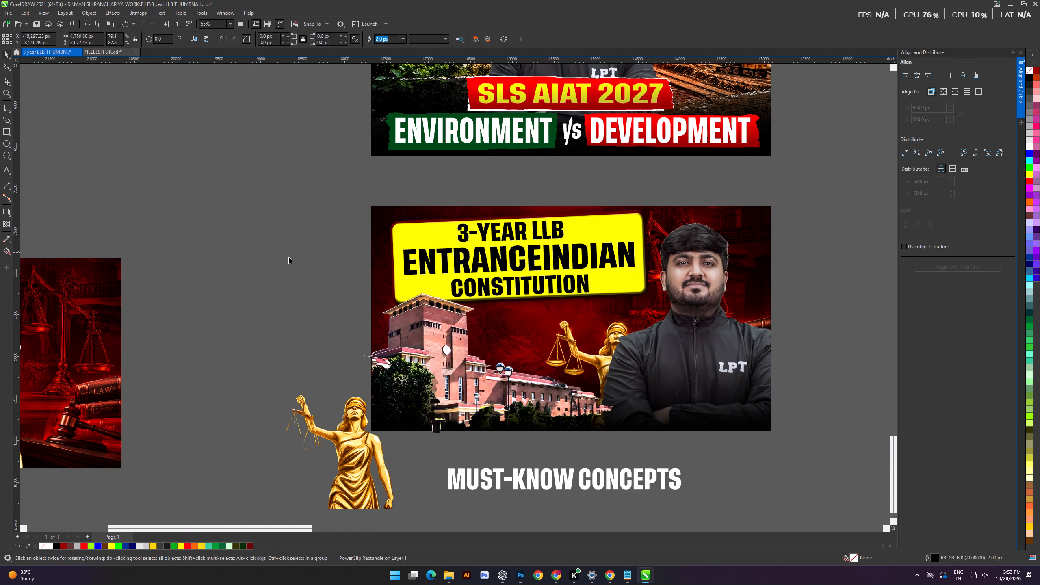
{"action": "scroll", "coordinate": [289, 257], "scroll_direction": "up", "scroll_amount": 1, "text": "shift"}
{"action": "left_click", "coordinate": [291, 259]}
{"action": "scroll", "coordinate": [352, 258], "scroll_direction": "down", "scroll_amount": 2, "text": "shift"}
Stretch the title box bitmap inside the thumbnail's PowerClip slightly downward to a height of about 1,186 px.
{"action": "triple_click", "coordinate": [405, 229]}
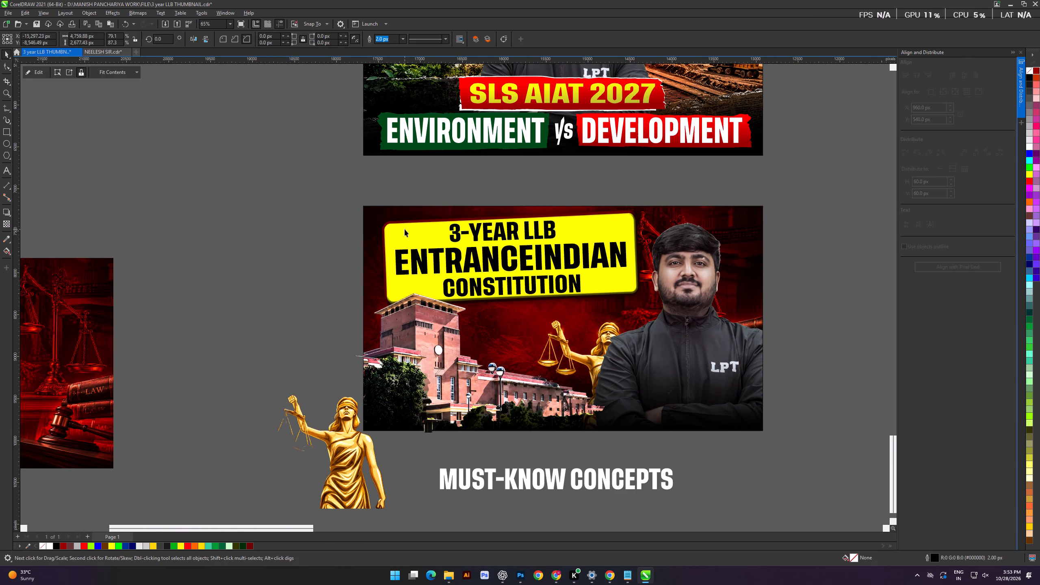
{"action": "scroll", "coordinate": [454, 281], "scroll_direction": "up", "scroll_amount": 10}
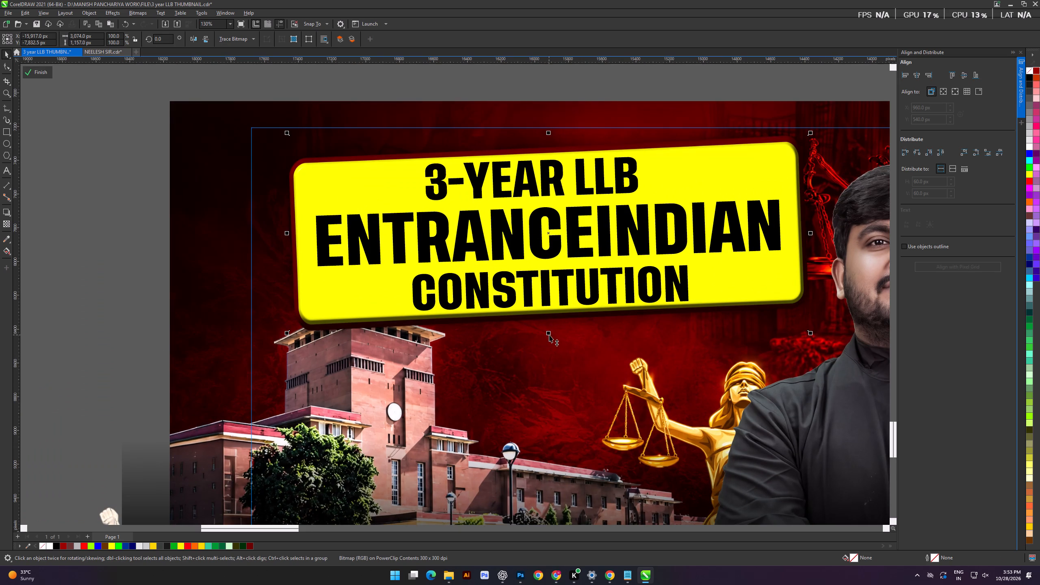
{"action": "left_click_drag", "start_coordinate": [549, 335], "coordinate": [551, 340]}
{"action": "scroll", "coordinate": [554, 300], "scroll_direction": "down", "scroll_amount": 3}
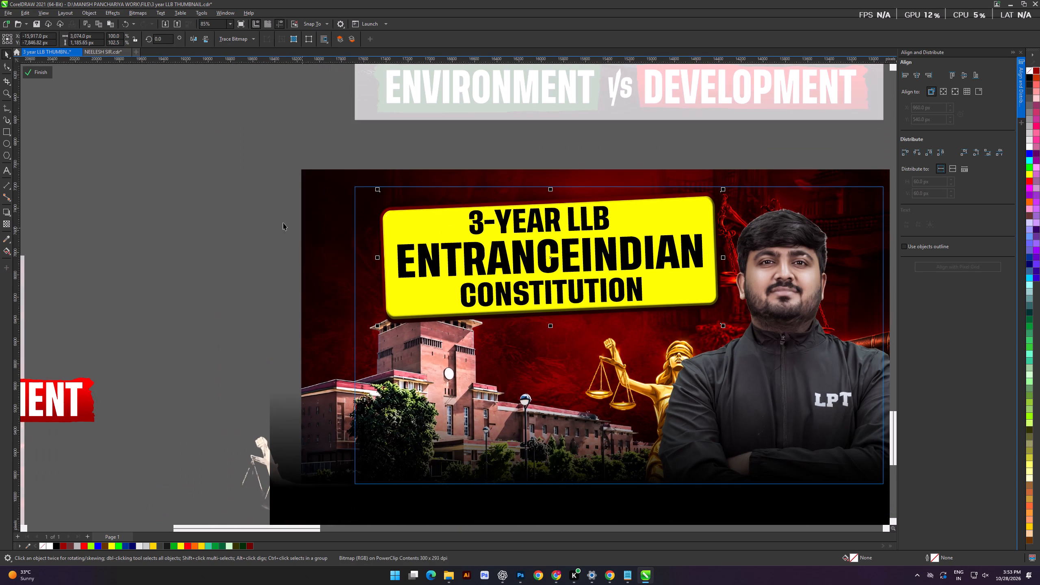
Check the title text lines inside the thumbnail's PowerClip, leave its contents, and examine the clipped thumbnail.
{"action": "left_click", "coordinate": [240, 208]}
{"action": "left_click_drag", "start_coordinate": [168, 161], "coordinate": [704, 335]}
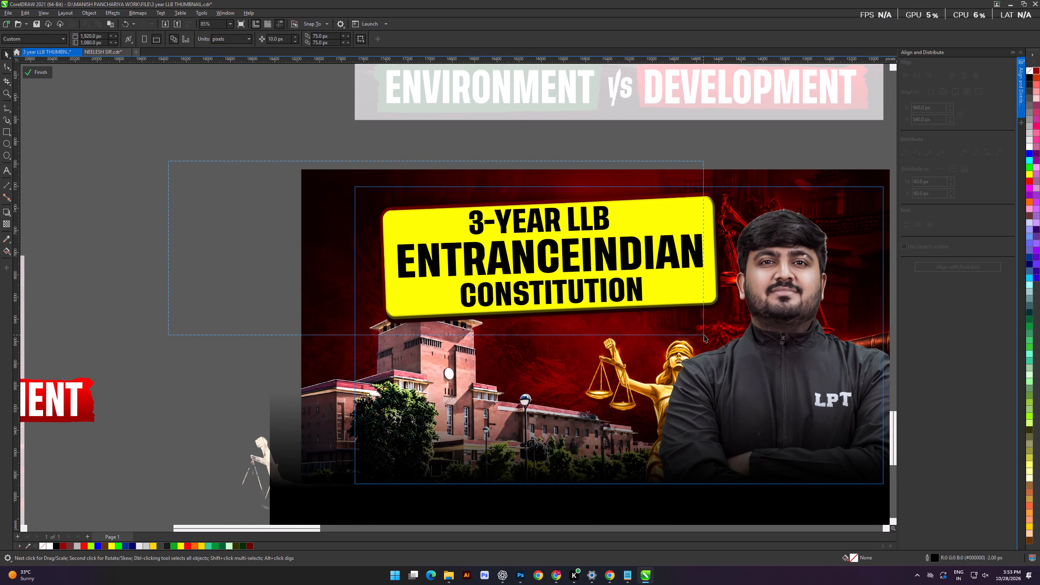
{"action": "left_click_drag", "start_coordinate": [704, 335], "coordinate": [717, 336]}
{"action": "scroll", "coordinate": [700, 269], "scroll_direction": "up", "scroll_amount": 5}
{"action": "left_click", "coordinate": [704, 255]}
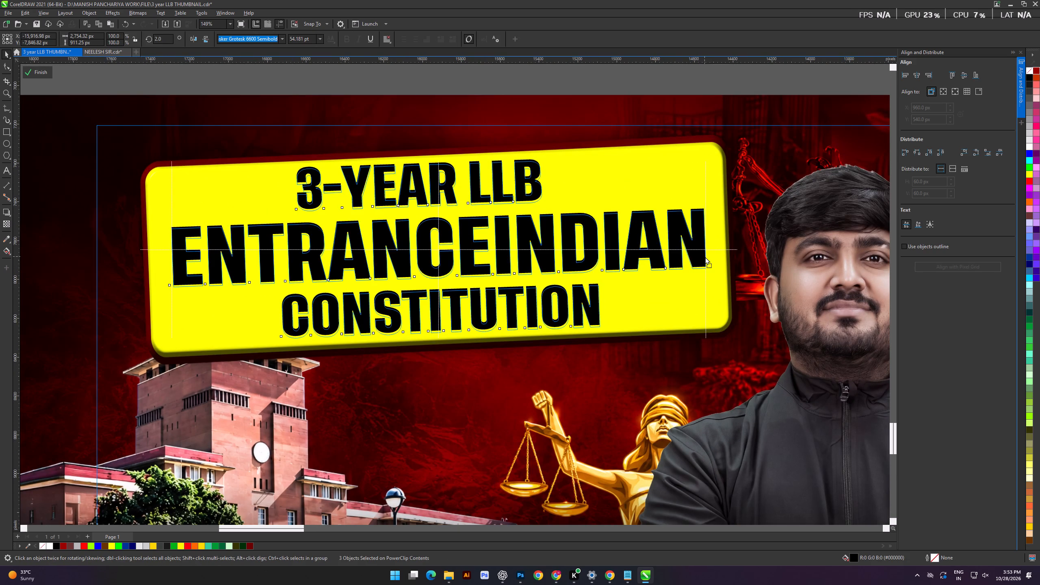
{"action": "scroll", "coordinate": [695, 256], "scroll_direction": "down", "scroll_amount": 4}
{"action": "left_click", "coordinate": [36, 70]}
{"action": "left_click", "coordinate": [133, 214]}
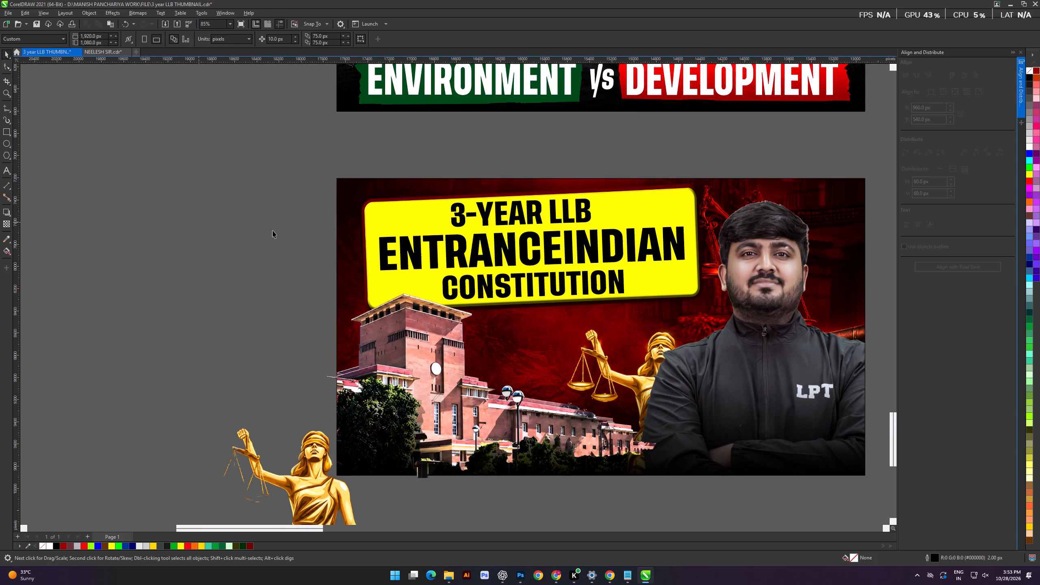
{"action": "scroll", "coordinate": [282, 231], "scroll_direction": "down", "scroll_amount": 4}
{"action": "scroll", "coordinate": [298, 240], "scroll_direction": "up", "scroll_amount": 5, "text": "shift"}
{"action": "left_click", "coordinate": [291, 240]}
{"action": "scroll", "coordinate": [350, 265], "scroll_direction": "down", "scroll_amount": 1}
{"action": "scroll", "coordinate": [350, 265], "scroll_direction": "up", "scroll_amount": 3, "text": "shift"}
{"action": "scroll", "coordinate": [350, 265], "scroll_direction": "down", "scroll_amount": 4, "text": "alt"}
{"action": "left_click_drag", "start_coordinate": [338, 264], "coordinate": [342, 270]}
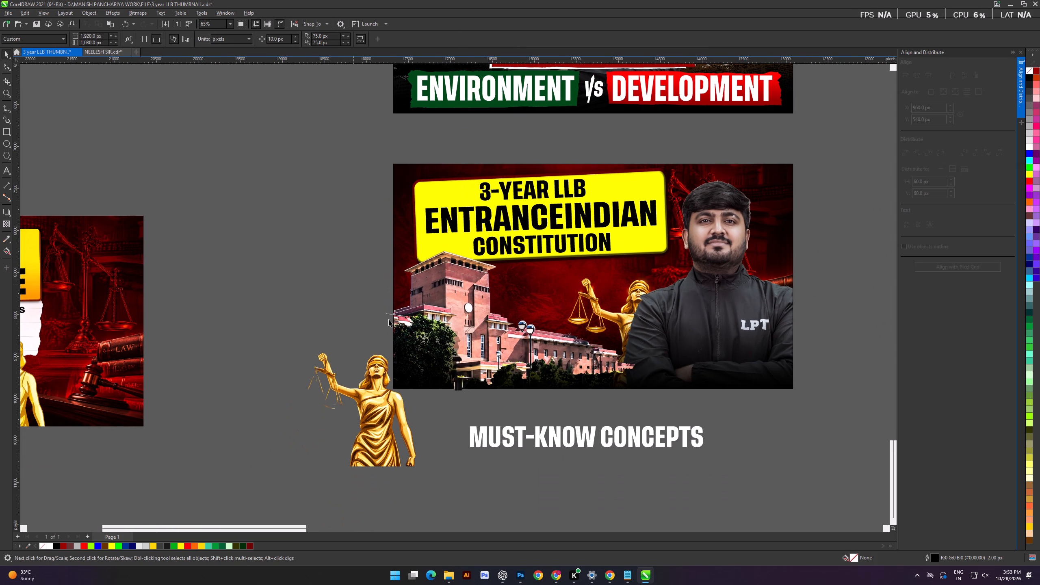
Scale the "MUST-KNOW CONCEPTS" text below the thumbnail down to about 44 pt, roughly 1,968 px wide.
{"action": "left_click", "coordinate": [582, 434]}
{"action": "left_click_drag", "start_coordinate": [707, 450], "coordinate": [643, 453]}
{"action": "left_click_drag", "start_coordinate": [586, 503], "coordinate": [595, 485]}
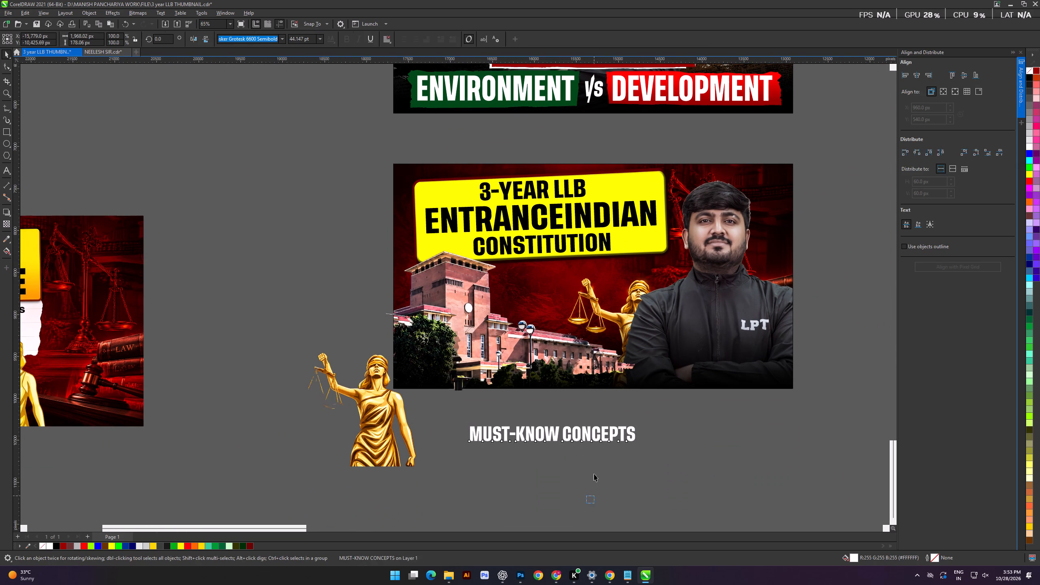
Split the "MUST-KNOW CONCEPTS" text into two separate line objects and centre "CONCEPTS" beneath "MUST-KNOW".
{"action": "double_click", "coordinate": [564, 434]}
{"action": "key", "text": "Return"}
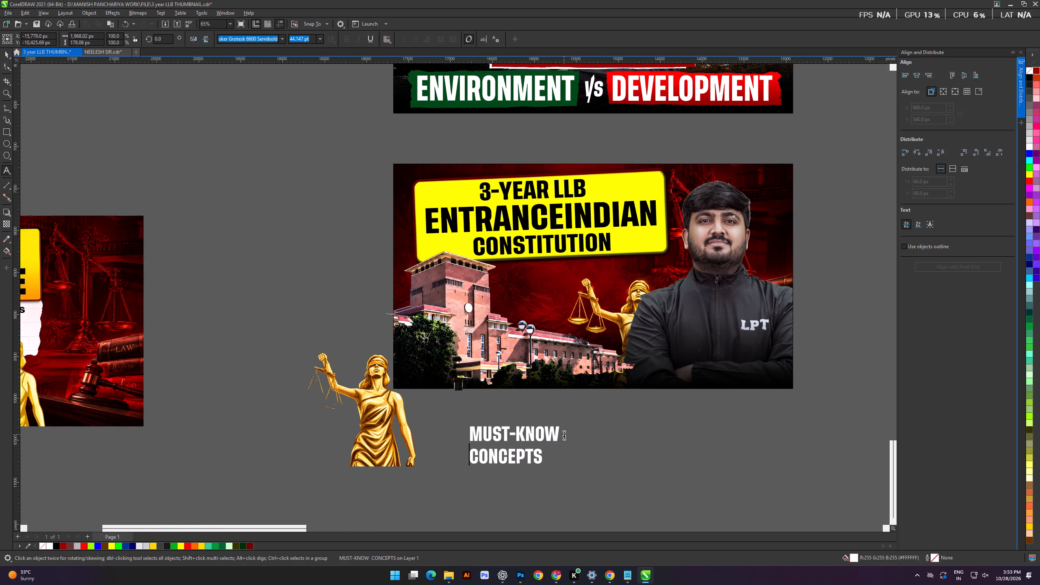
{"action": "key", "text": "ctrl+k"}
{"action": "scroll", "coordinate": [462, 473], "scroll_direction": "up", "scroll_amount": 5}
{"action": "scroll", "coordinate": [626, 432], "scroll_direction": "down", "scroll_amount": 1, "text": "alt"}
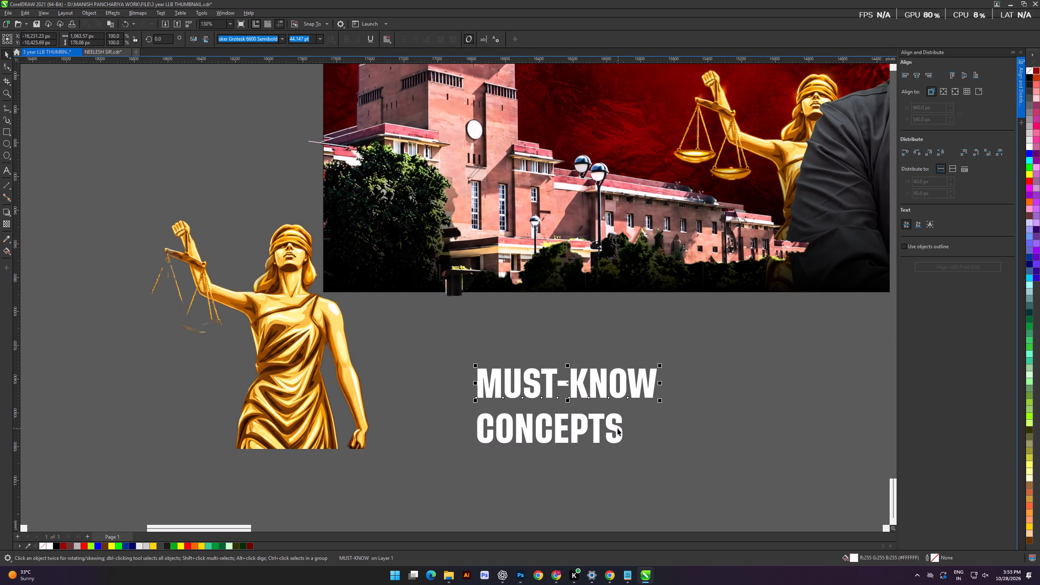
{"action": "left_click_drag", "start_coordinate": [615, 429], "coordinate": [629, 427]}
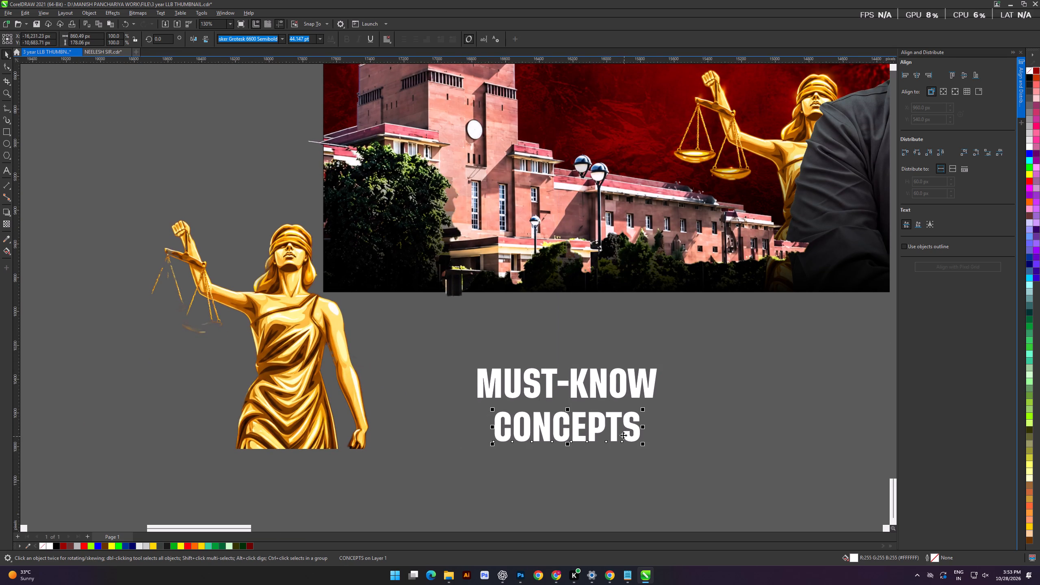
Set the font of both "MUST-KNOW" and "CONCEPTS" to F37 Grotesc ExtraBold.
{"action": "left_click_drag", "start_coordinate": [429, 351], "coordinate": [743, 462]}
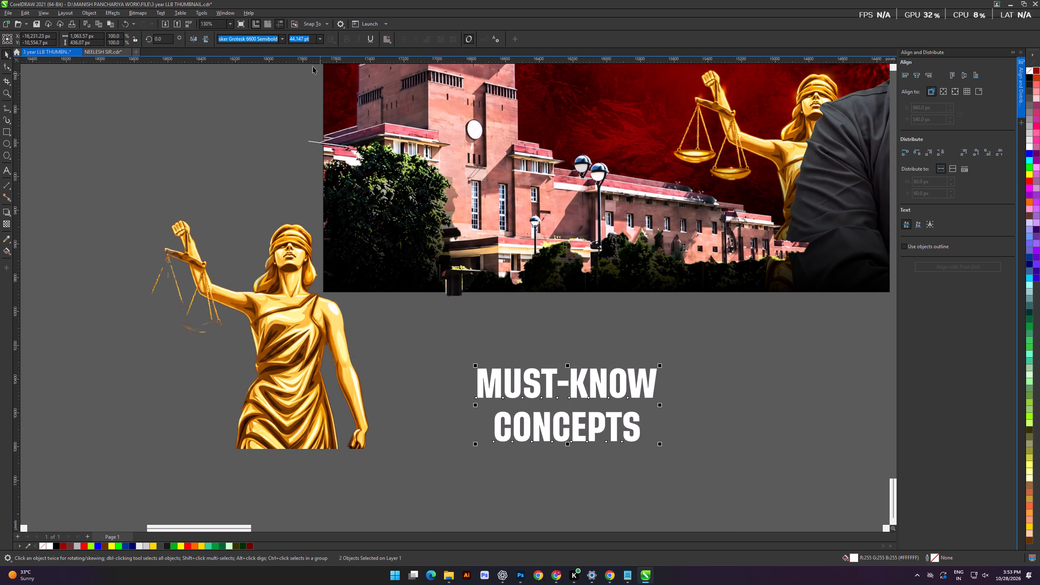
{"action": "left_click", "coordinate": [283, 40]}
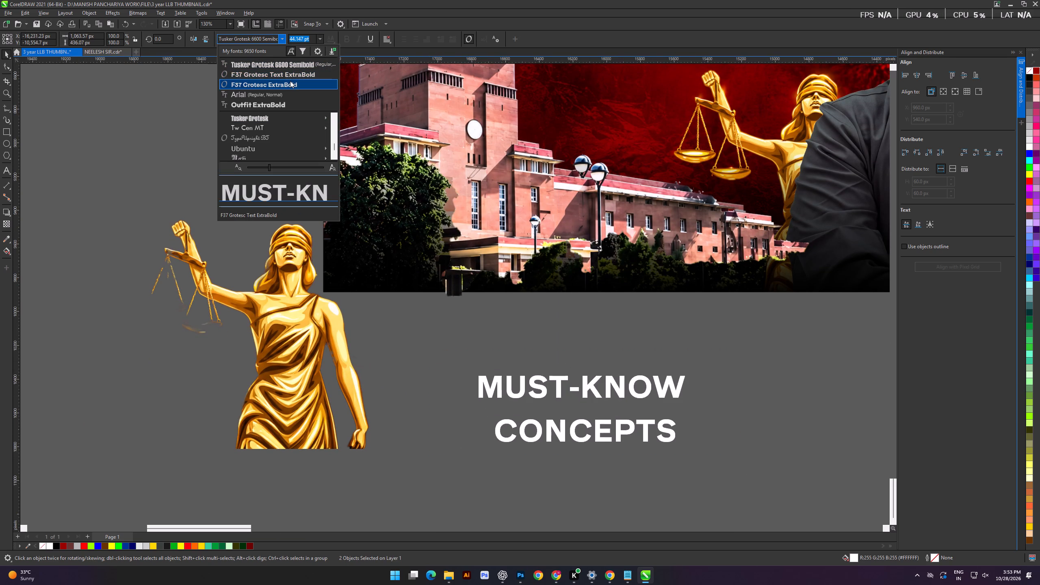
{"action": "left_click", "coordinate": [290, 81]}
{"action": "scroll", "coordinate": [520, 384], "scroll_direction": "down", "scroll_amount": 3}
{"action": "scroll", "coordinate": [520, 375], "scroll_direction": "down", "scroll_amount": 4, "text": "shift"}
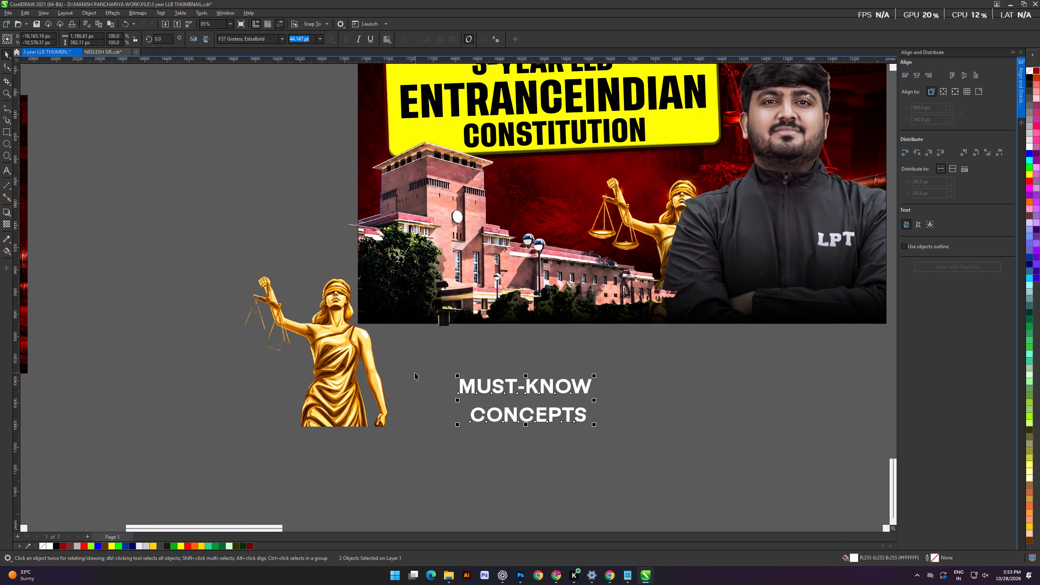
Examine the new thumbnail and its loose text alongside the neighbouring thumbnails from different distances.
{"action": "left_click", "coordinate": [415, 373]}
{"action": "scroll", "coordinate": [470, 390], "scroll_direction": "down", "scroll_amount": 4}
{"action": "scroll", "coordinate": [491, 395], "scroll_direction": "up", "scroll_amount": 4, "text": "alt"}
{"action": "scroll", "coordinate": [491, 395], "scroll_direction": "down", "scroll_amount": 1}
{"action": "scroll", "coordinate": [491, 395], "scroll_direction": "up", "scroll_amount": 2, "text": "shift"}
{"action": "scroll", "coordinate": [491, 395], "scroll_direction": "up", "scroll_amount": 1, "text": "alt"}
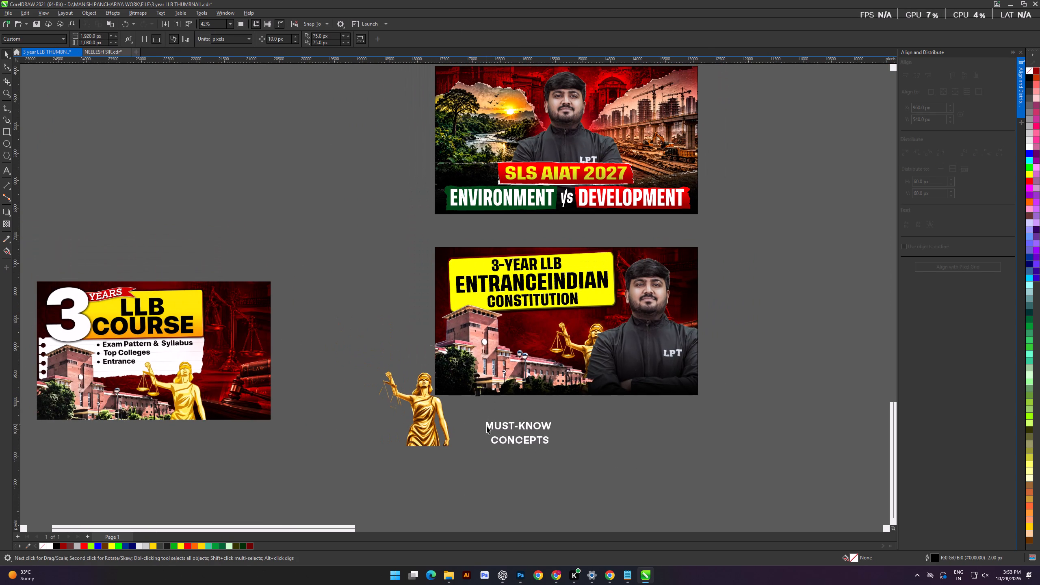
{"action": "left_click", "coordinate": [488, 435]}
{"action": "scroll", "coordinate": [501, 430], "scroll_direction": "up", "scroll_amount": 2, "text": "shift"}
{"action": "scroll", "coordinate": [540, 405], "scroll_direction": "down", "scroll_amount": 2, "text": "alt"}
{"action": "scroll", "coordinate": [537, 346], "scroll_direction": "up", "scroll_amount": 2}
{"action": "left_click", "coordinate": [301, 310]}
{"action": "scroll", "coordinate": [415, 316], "scroll_direction": "down", "scroll_amount": 2}
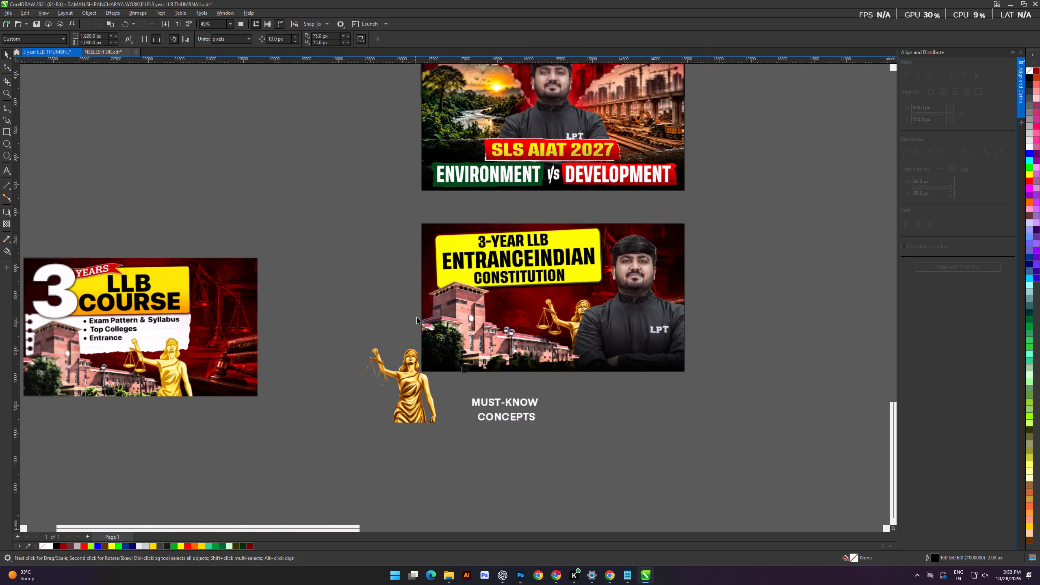
{"action": "scroll", "coordinate": [417, 317], "scroll_direction": "up", "scroll_amount": 2, "text": "alt"}
{"action": "scroll", "coordinate": [417, 317], "scroll_direction": "up", "scroll_amount": 3, "text": "shift"}
{"action": "left_click", "coordinate": [316, 277]}
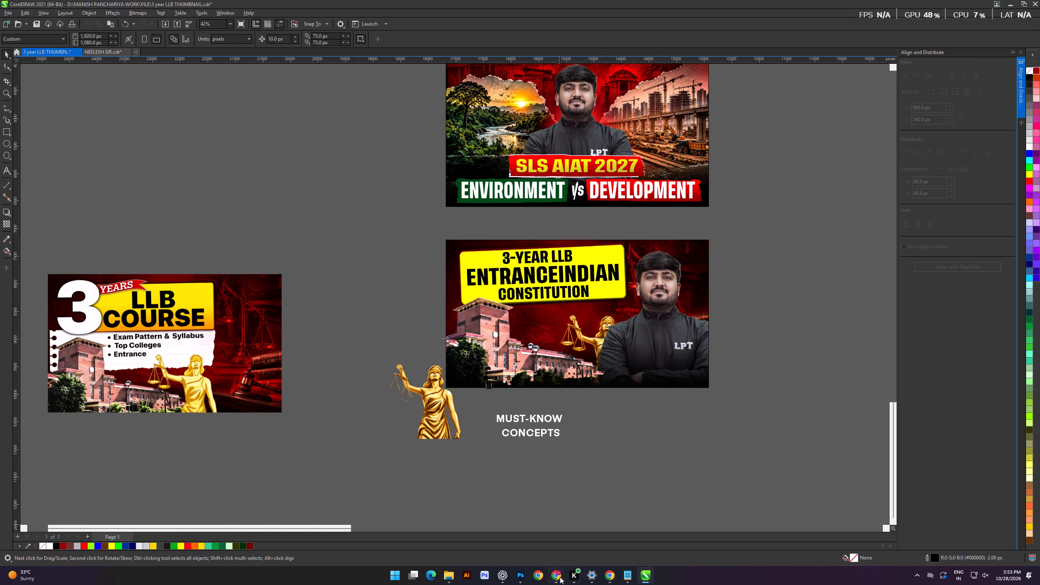
Switch to the browser, search Pinterest for "paper cutout png" and browse the results.
{"action": "left_click", "coordinate": [558, 577]}
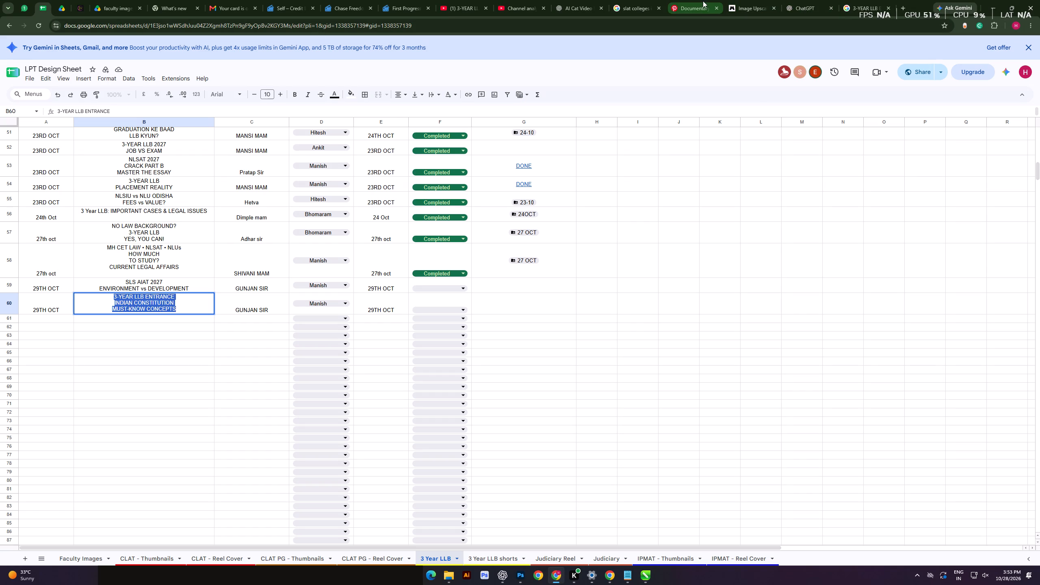
{"action": "left_click", "coordinate": [703, 1]}
{"action": "left_click", "coordinate": [336, 48]}
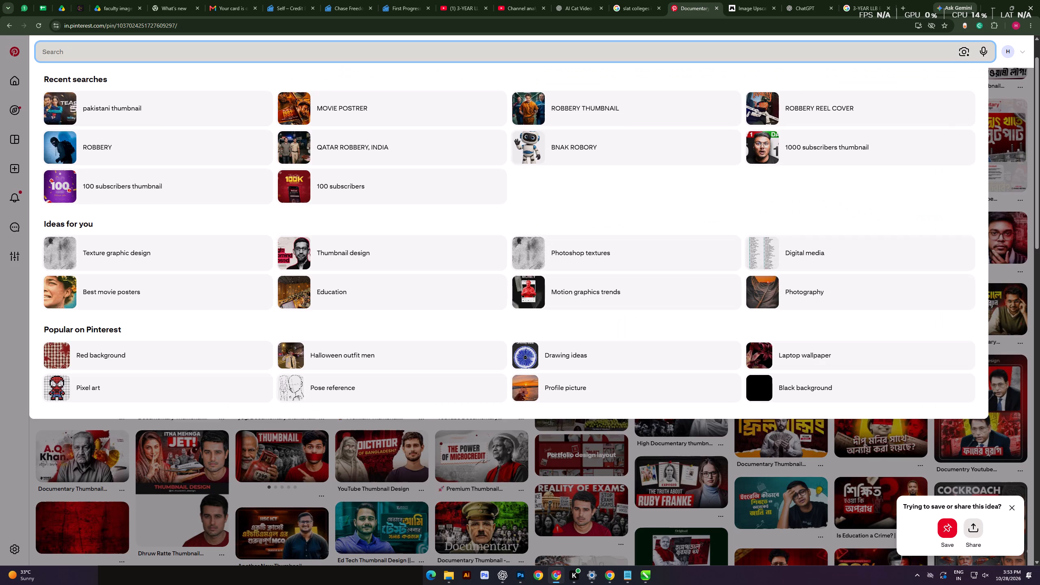
{"action": "type", "text": "paper cut"}
{"action": "key", "text": "space"}
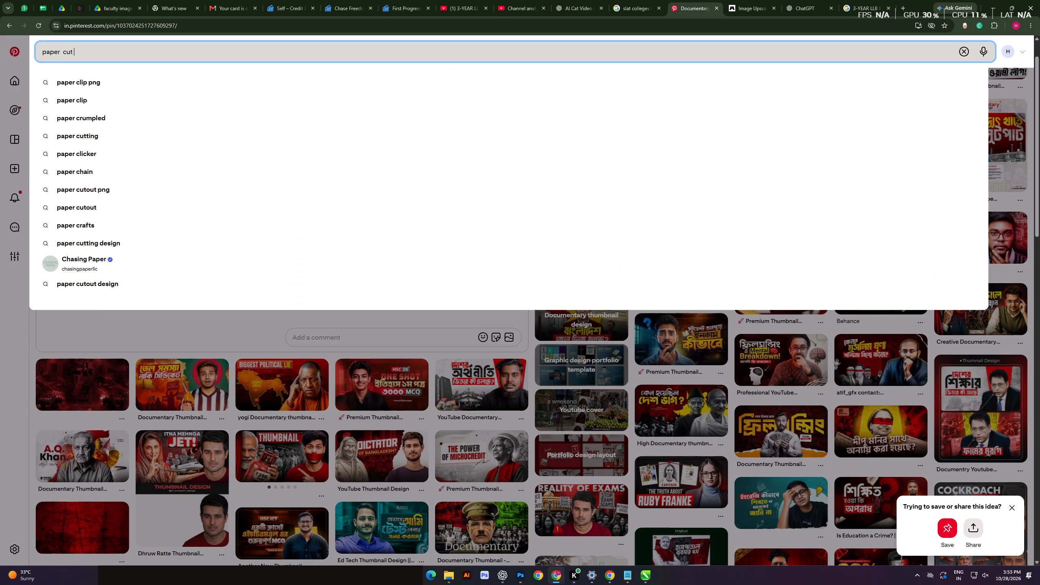
{"action": "key", "text": "space"}
{"action": "key", "text": "Down"}
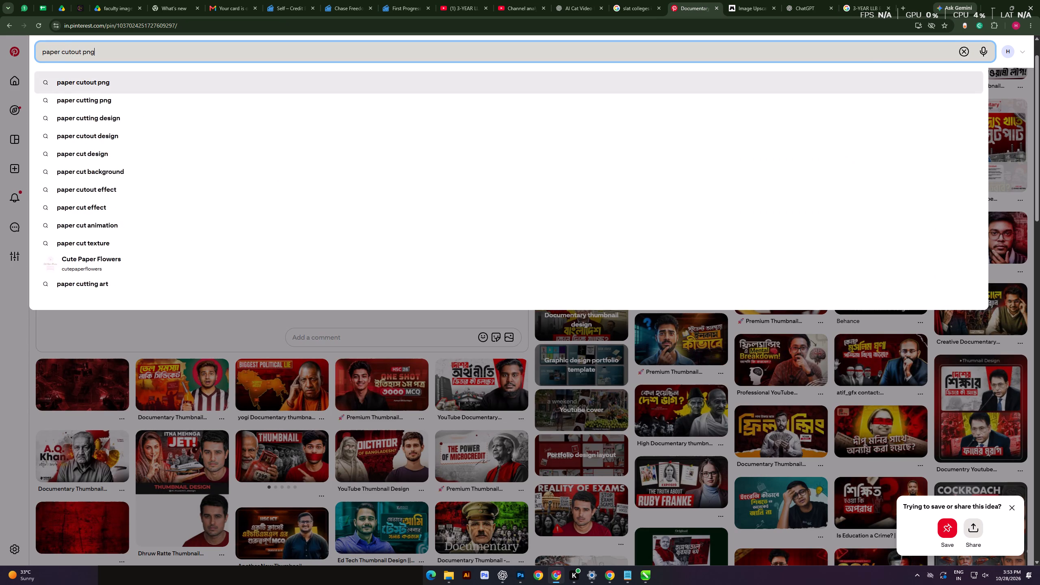
{"action": "key", "text": "Return"}
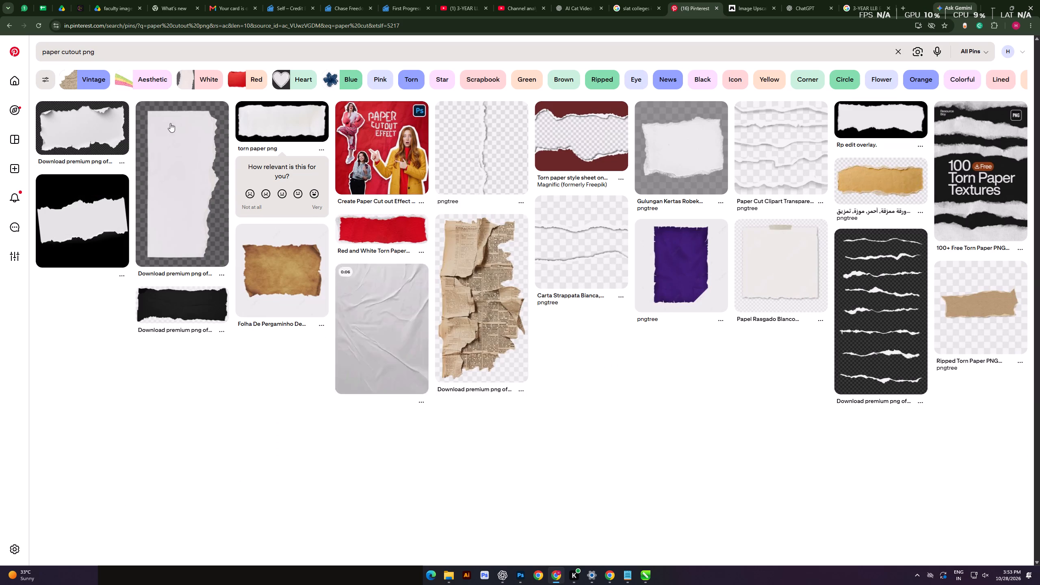
{"action": "scroll", "coordinate": [201, 146], "scroll_direction": "down", "scroll_amount": 4}
{"action": "scroll", "coordinate": [209, 156], "scroll_direction": "up", "scroll_amount": 5}
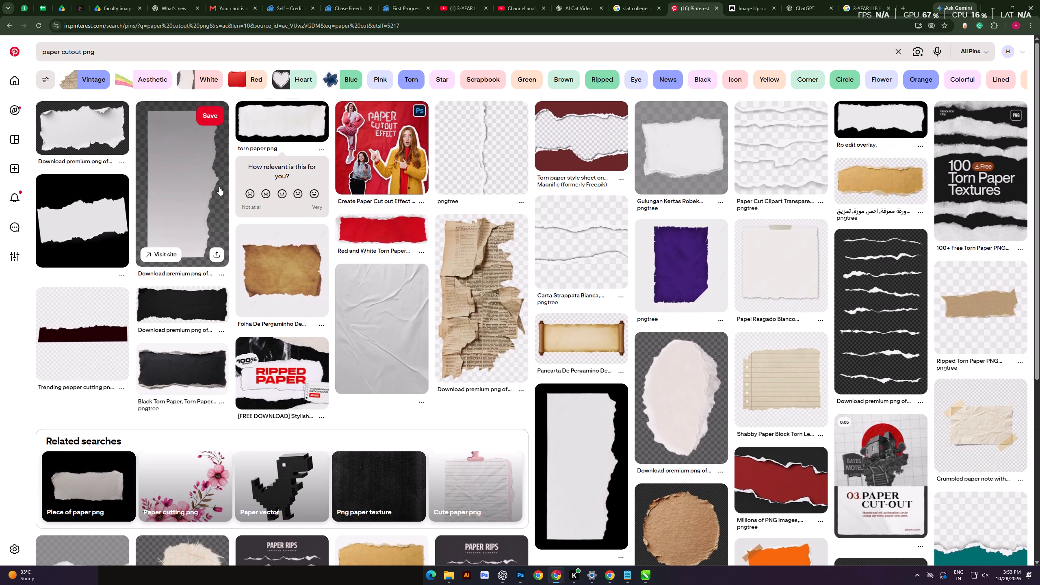
Extend the Pinterest search to "paper cutout png dyri" and look through the torn paper results.
{"action": "left_click", "coordinate": [175, 45]}
{"action": "key", "text": "space"}
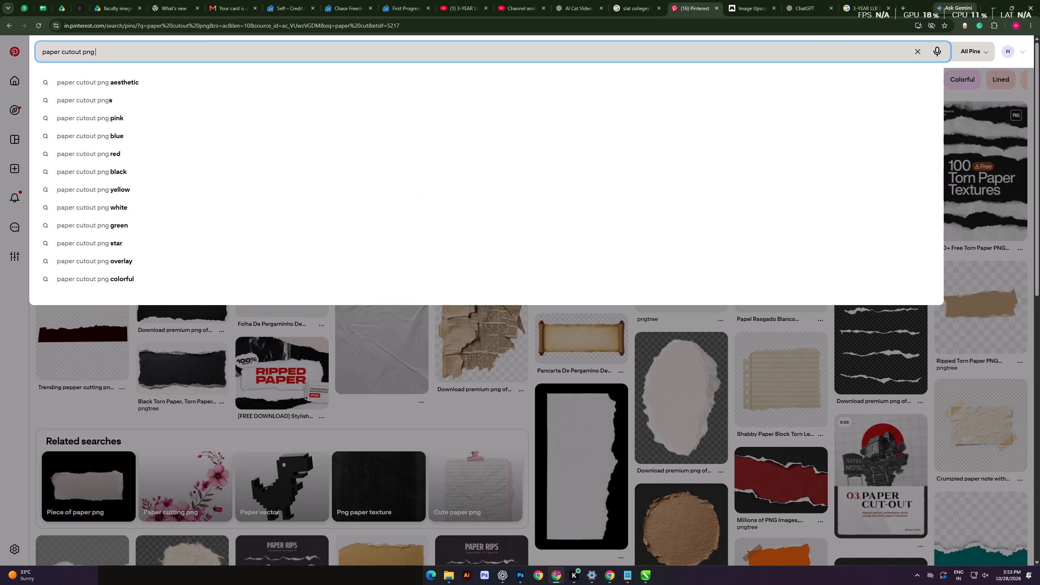
{"action": "type", "text": "dyri"}
{"action": "key", "text": "Return"}
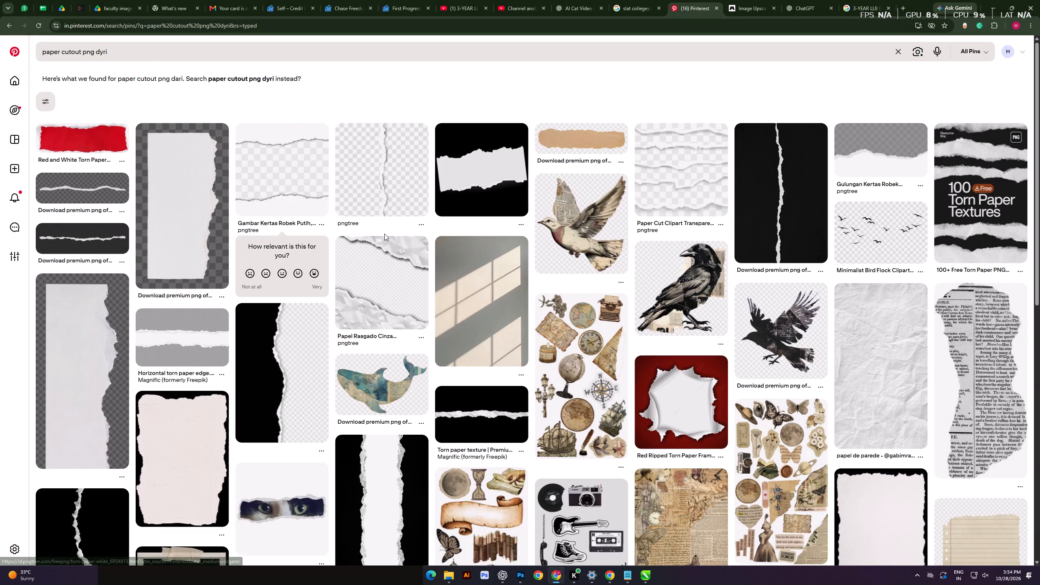
{"action": "scroll", "coordinate": [385, 230], "scroll_direction": "down", "scroll_amount": 4}
{"action": "scroll", "coordinate": [342, 220], "scroll_direction": "down", "scroll_amount": 1}
{"action": "scroll", "coordinate": [325, 211], "scroll_direction": "up", "scroll_amount": 7}
{"action": "scroll", "coordinate": [154, 189], "scroll_direction": "up", "scroll_amount": 3}
Open the white ripped paper pin, then the related horizontal white torn strip on black, and copy that image.
{"action": "left_click", "coordinate": [174, 200]}
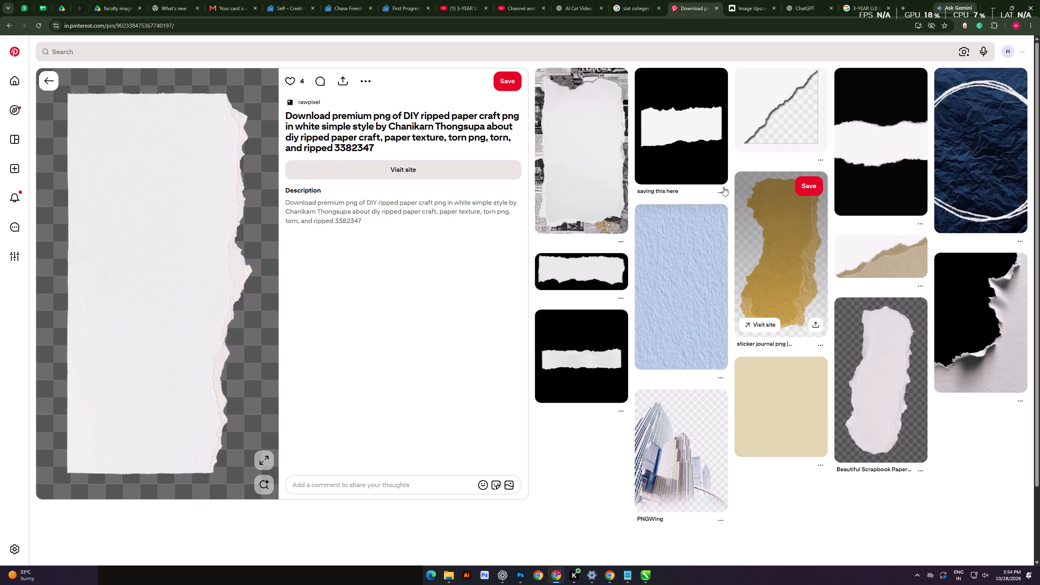
{"action": "left_click", "coordinate": [869, 164]}
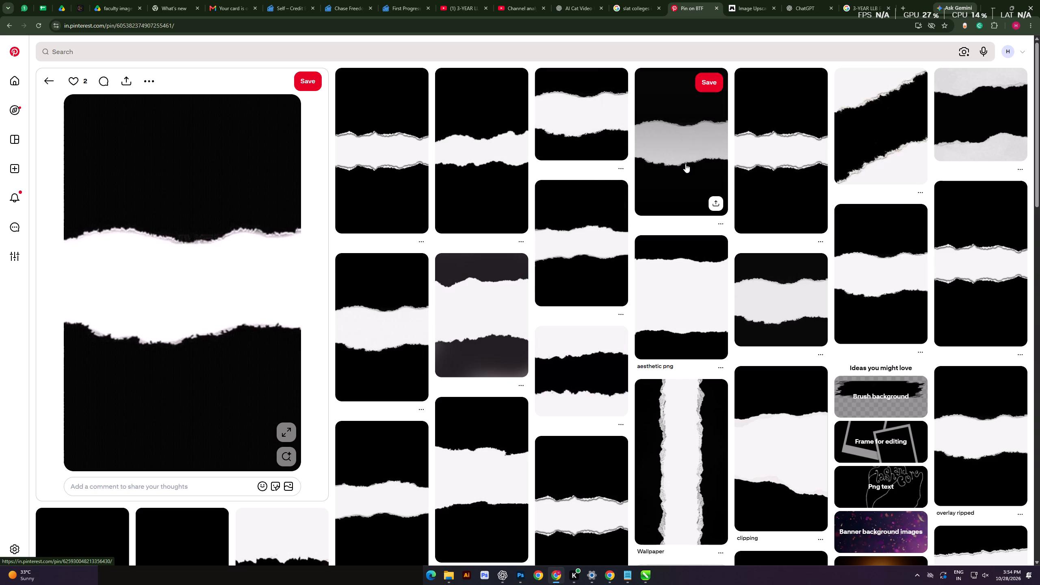
{"action": "right_click_drag", "start_coordinate": [151, 240], "coordinate": [149, 225]}
{"action": "left_click", "coordinate": [162, 259]}
Return to CorelDRAW, paste the torn paper image and place it on the empty canvas beside the thumbnails.
{"action": "key", "text": "alt+Tab"}
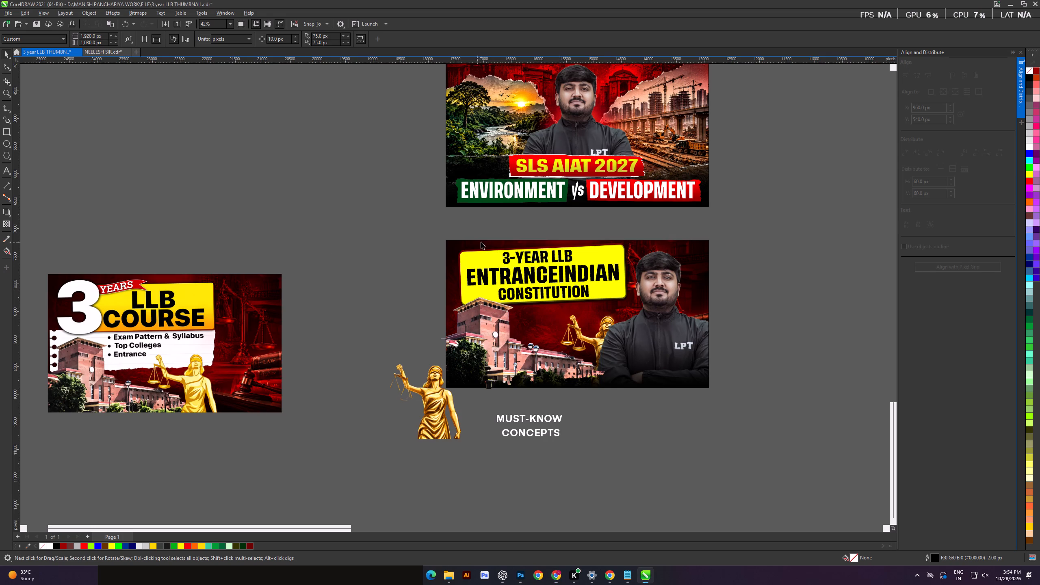
{"action": "scroll", "coordinate": [485, 241], "scroll_direction": "down", "scroll_amount": 9}
{"action": "key", "text": "ctrl+v"}
{"action": "left_click_drag", "start_coordinate": [786, 124], "coordinate": [699, 217]}
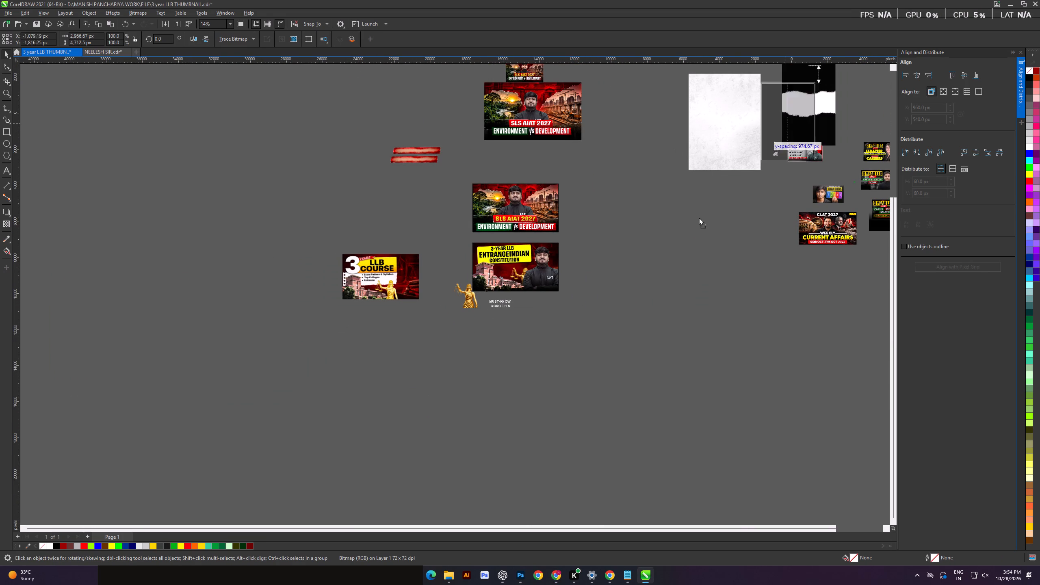
{"action": "left_click_drag", "start_coordinate": [699, 217], "coordinate": [624, 292]}
Save the thumbnail document.
{"action": "left_click", "coordinate": [580, 371]}
{"action": "key", "text": "ctrl+s"}
{"action": "key", "text": "ctrl+s"}
{"action": "key", "text": "ctrl+s"}
{"action": "left_click", "coordinate": [565, 376], "text": "ctrl"}
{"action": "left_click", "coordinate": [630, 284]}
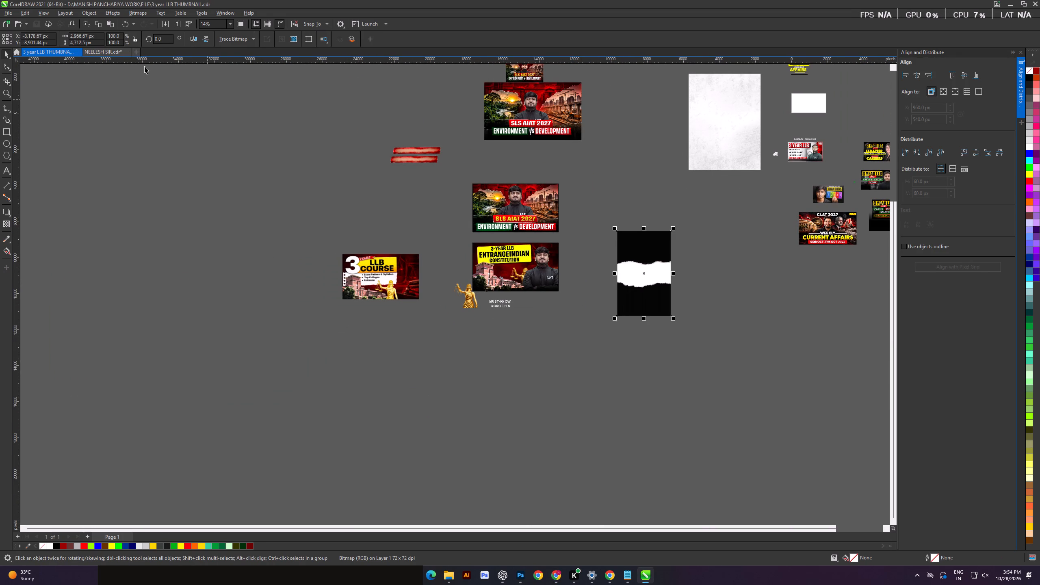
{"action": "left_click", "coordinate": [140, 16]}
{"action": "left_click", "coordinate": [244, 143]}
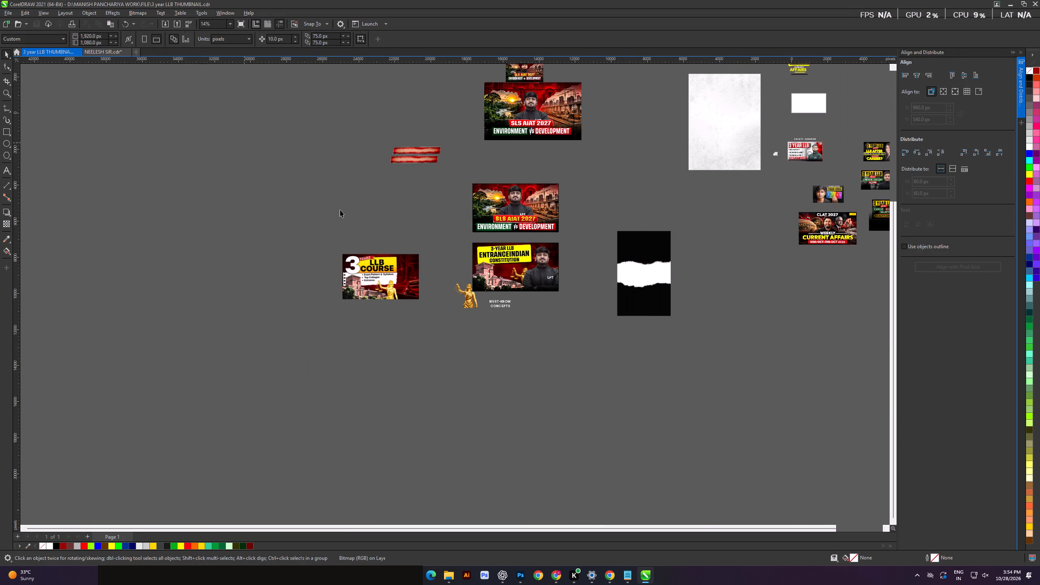
Move the loose golden Lady Justice cut-out and the "MUST-KNOW CONCEPTS" text out from under the thumbnail, towards the torn paper image.
{"action": "scroll", "coordinate": [479, 245], "scroll_direction": "up", "scroll_amount": 7}
{"action": "scroll", "coordinate": [479, 245], "scroll_direction": "down", "scroll_amount": 4}
{"action": "left_click_drag", "start_coordinate": [461, 326], "coordinate": [648, 378]}
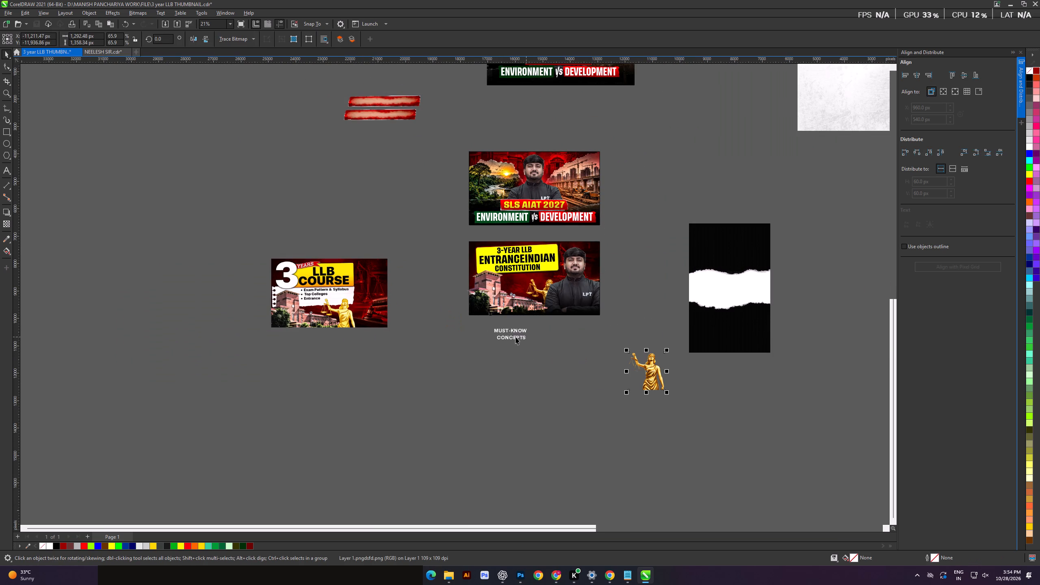
{"action": "left_click_drag", "start_coordinate": [483, 324], "coordinate": [548, 349]}
{"action": "left_click_drag", "start_coordinate": [513, 332], "coordinate": [611, 344]}
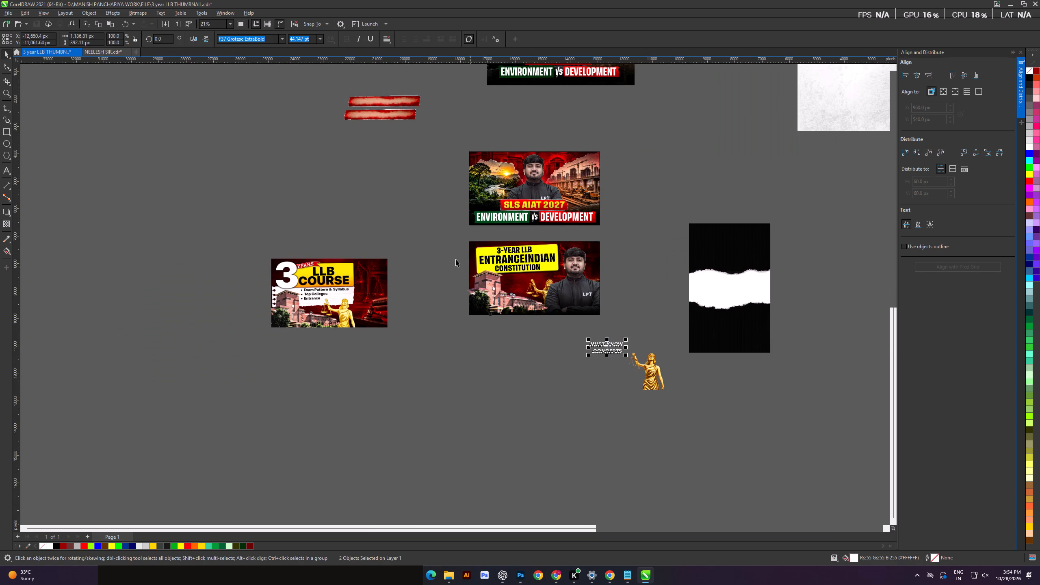
Place a copy of the 3-Year LLB thumbnail in the empty space directly below the original.
{"action": "left_click_drag", "start_coordinate": [425, 231], "coordinate": [621, 328]}
{"action": "scroll", "coordinate": [591, 292], "scroll_direction": "down", "scroll_amount": 3, "text": "alt"}
{"action": "right_click_drag", "start_coordinate": [527, 219], "coordinate": [518, 320]}
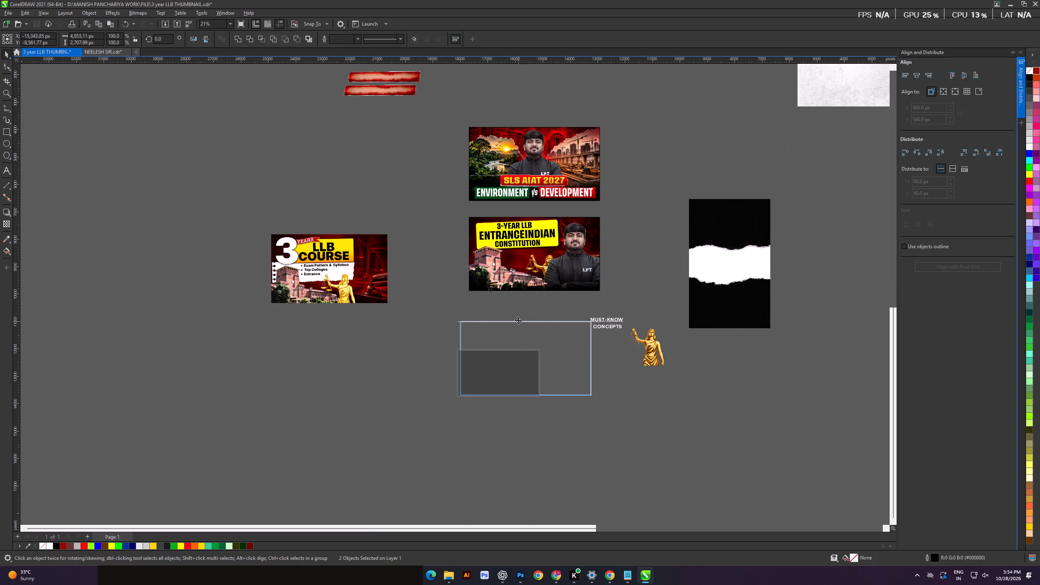
{"action": "right_click_drag", "start_coordinate": [518, 320], "coordinate": [508, 317]}
{"action": "left_click", "coordinate": [533, 336]}
{"action": "left_click", "coordinate": [506, 400]}
Cut the yellow title box and its text lines out of the duplicate thumbnail's PowerClip and paste them outside it as loose objects.
{"action": "scroll", "coordinate": [488, 361], "scroll_direction": "up", "scroll_amount": 9, "text": "shift"}
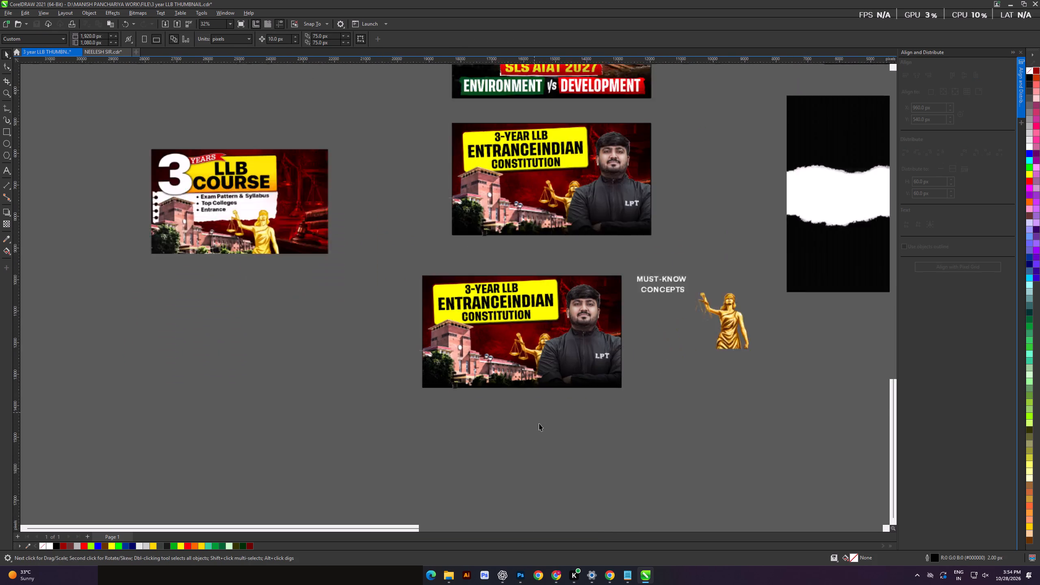
{"action": "scroll", "coordinate": [539, 423], "scroll_direction": "up", "scroll_amount": 2, "text": "shift"}
{"action": "scroll", "coordinate": [507, 369], "scroll_direction": "down", "scroll_amount": 5, "text": "alt"}
{"action": "left_click_drag", "start_coordinate": [310, 312], "coordinate": [310, 299]}
{"action": "scroll", "coordinate": [582, 284], "scroll_direction": "up", "scroll_amount": 4, "text": "shift"}
{"action": "double_click", "coordinate": [595, 314]}
{"action": "scroll", "coordinate": [592, 314], "scroll_direction": "up", "scroll_amount": 5, "text": "alt"}
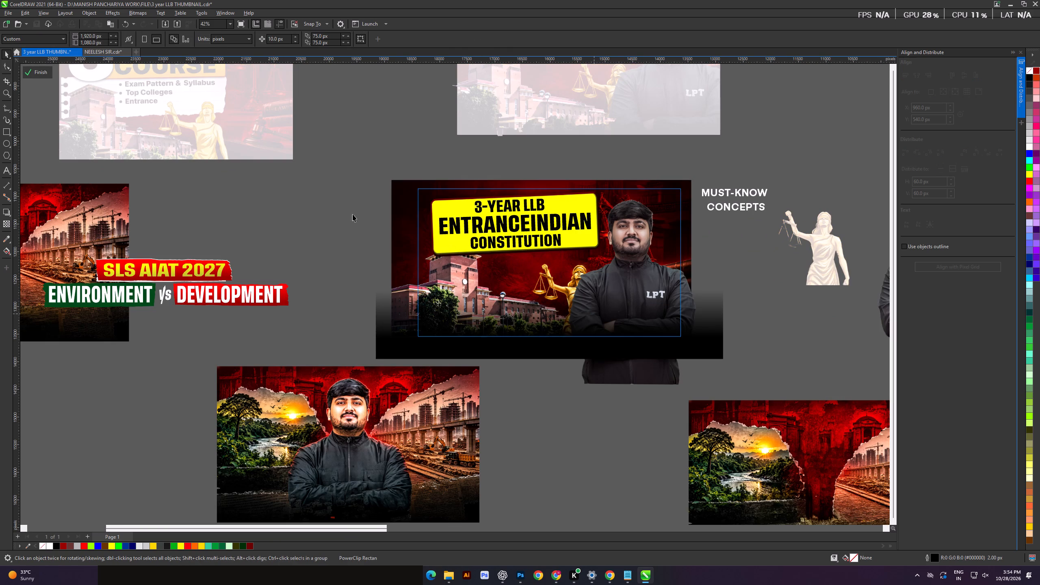
{"action": "left_click_drag", "start_coordinate": [316, 182], "coordinate": [632, 295]}
{"action": "key", "text": "ctrl+c"}
{"action": "key", "text": "ctrl+x"}
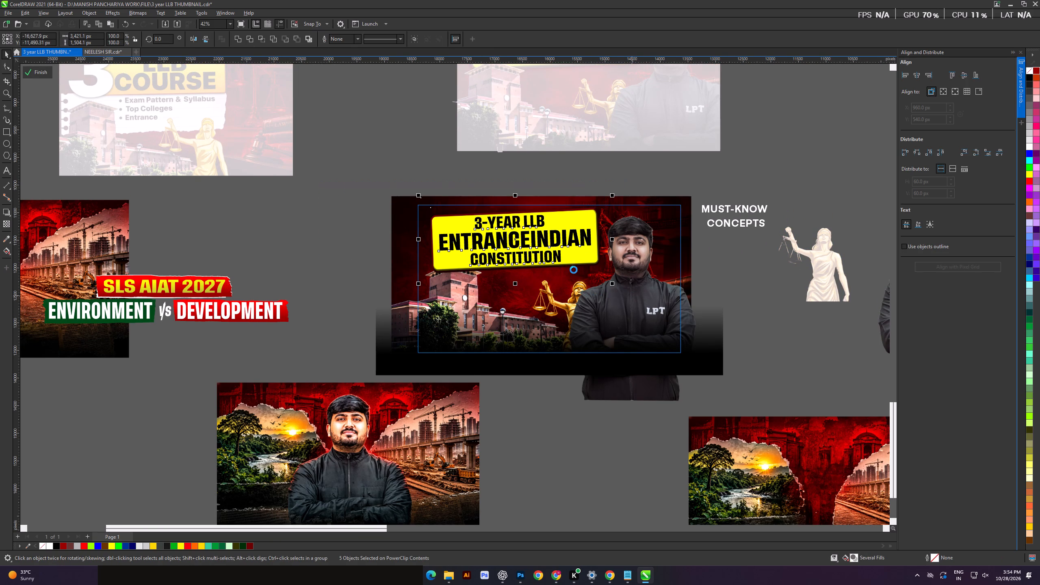
{"action": "left_click", "coordinate": [39, 73]}
{"action": "left_click", "coordinate": [283, 291]}
{"action": "key", "text": "ctrl+v"}
{"action": "left_click", "coordinate": [377, 209]}
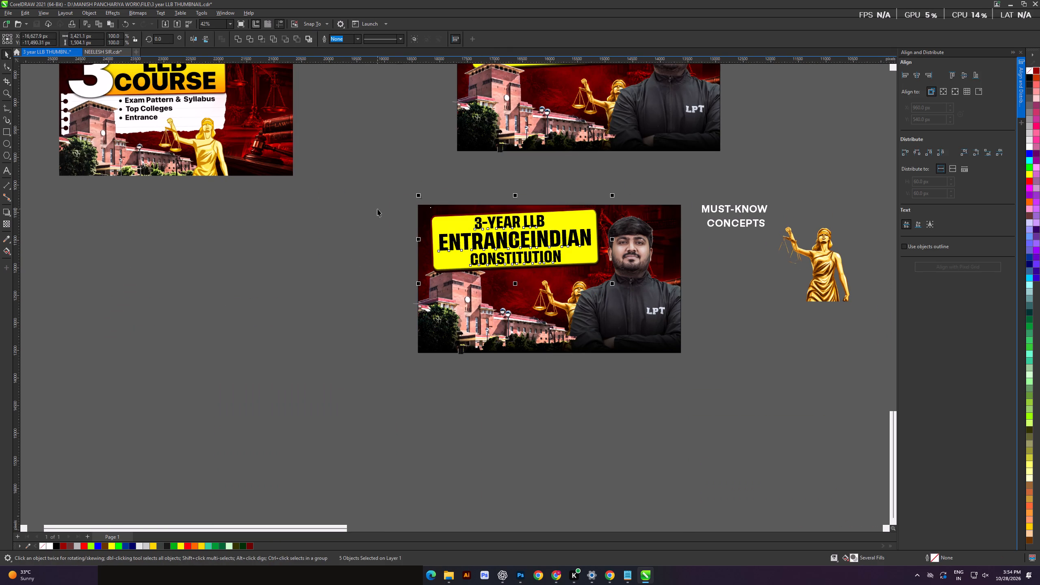
Move the yellow title box and its text lines off the duplicate thumbnail into the empty space below it.
{"action": "left_click_drag", "start_coordinate": [351, 179], "coordinate": [616, 290]}
{"action": "left_click_drag", "start_coordinate": [555, 239], "coordinate": [547, 445]}
{"action": "left_click_drag", "start_coordinate": [345, 410], "coordinate": [353, 412]}
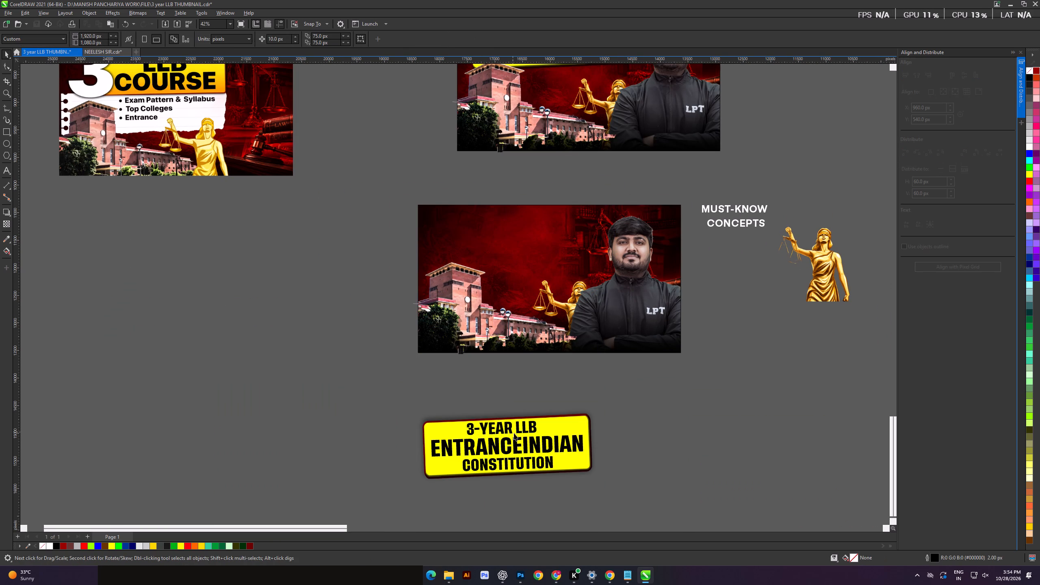
Move only the three title text lines back onto the upper part of the duplicate thumbnail, leaving the yellow box below.
{"action": "left_click_drag", "start_coordinate": [389, 389], "coordinate": [587, 486]}
{"action": "left_click_drag", "start_coordinate": [570, 453], "coordinate": [557, 289]}
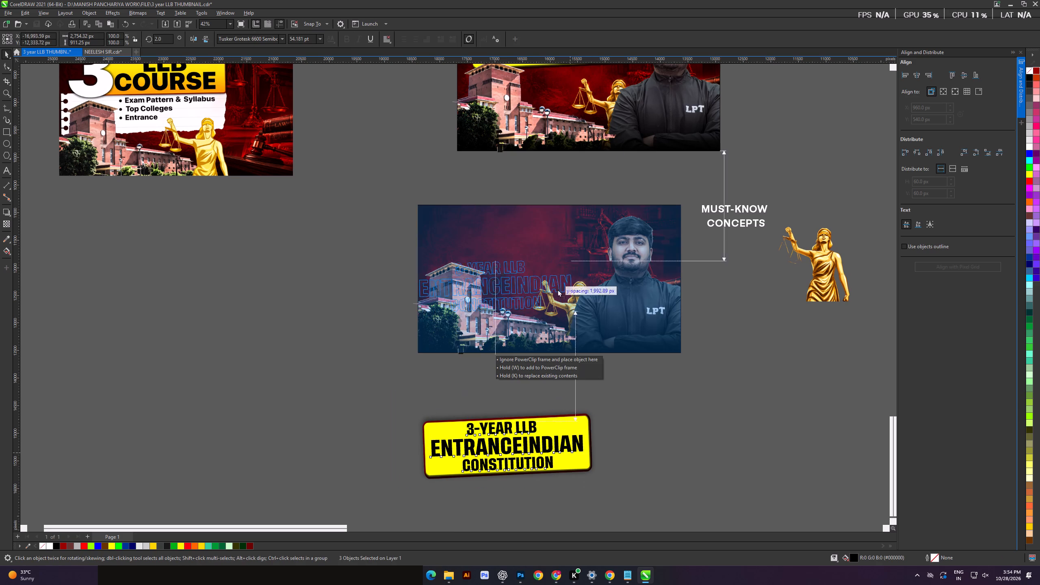
{"action": "left_click_drag", "start_coordinate": [557, 289], "coordinate": [568, 243]}
Set the rotation of the three title text lines to 0 degrees.
{"action": "left_click_drag", "start_coordinate": [165, 37], "coordinate": [132, 46]}
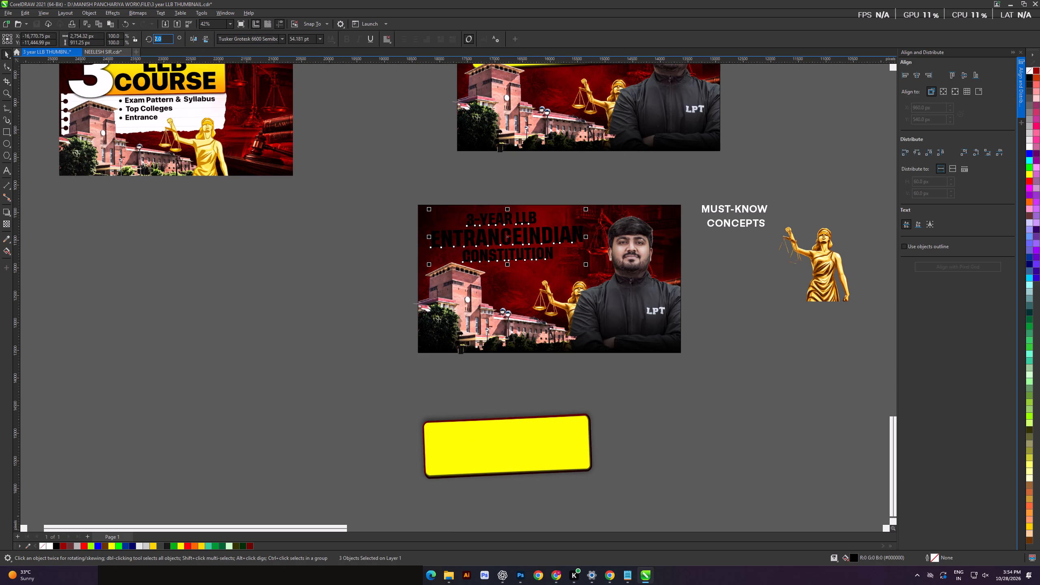
{"action": "left_click_drag", "start_coordinate": [132, 46], "coordinate": [131, 46]}
{"action": "key", "text": "0"}
{"action": "key", "text": "Return"}
{"action": "scroll", "coordinate": [472, 190], "scroll_direction": "up", "scroll_amount": 5}
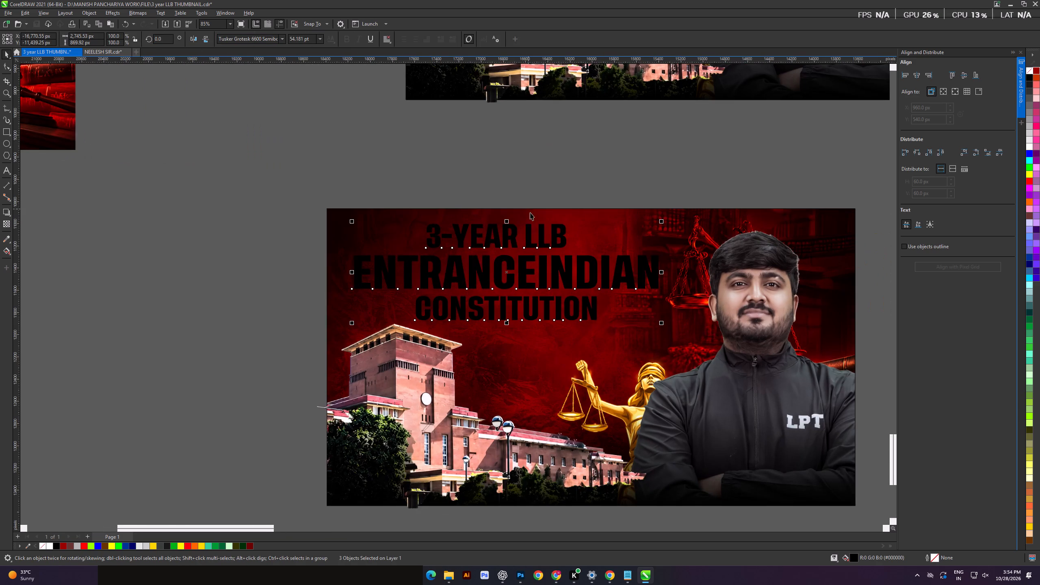
Reposition and enlarge the three title lines to about 2,975 px wide, above the building and beside the man's head.
{"action": "scroll", "coordinate": [527, 213], "scroll_direction": "down", "scroll_amount": 3, "text": "shift"}
{"action": "left_click_drag", "start_coordinate": [157, 182], "coordinate": [661, 349]}
{"action": "left_click_drag", "start_coordinate": [625, 271], "coordinate": [633, 272]}
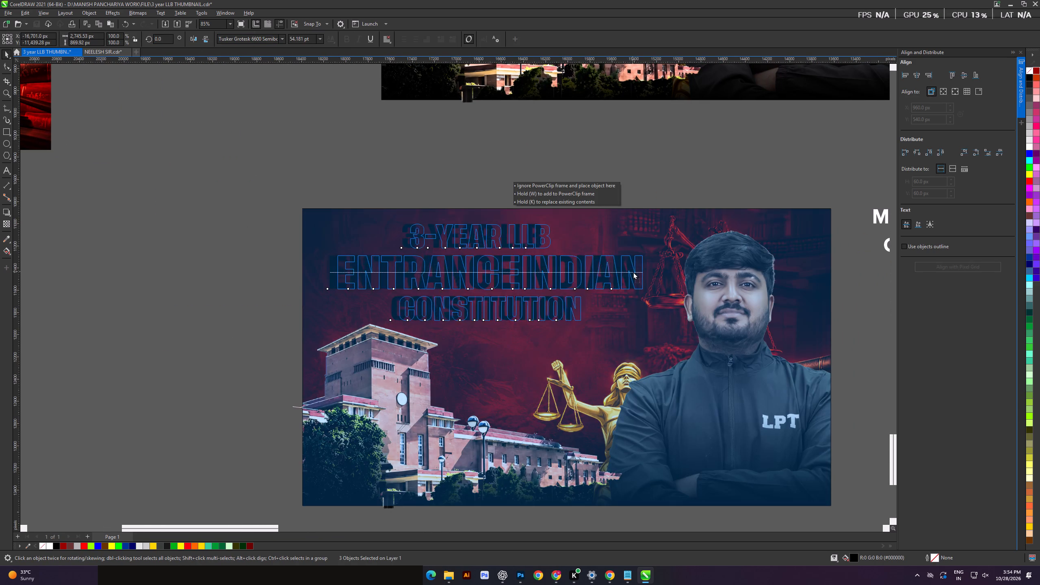
{"action": "left_click_drag", "start_coordinate": [633, 272], "coordinate": [633, 270]}
{"action": "left_click_drag", "start_coordinate": [646, 323], "coordinate": [661, 327], "text": "shift"}
{"action": "left_click_drag", "start_coordinate": [623, 275], "coordinate": [626, 275]}
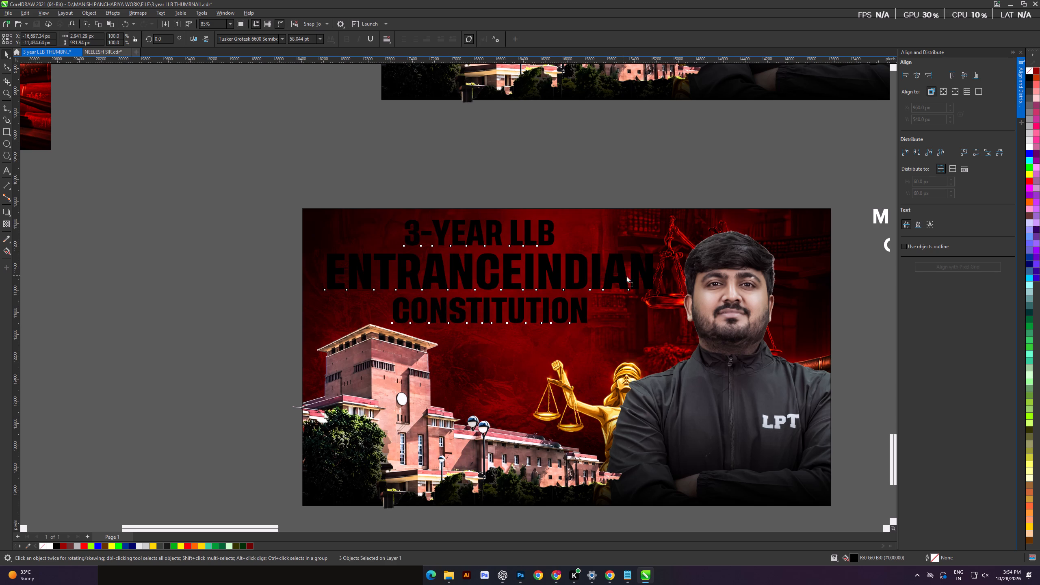
{"action": "left_click_drag", "start_coordinate": [626, 275], "coordinate": [629, 275]}
{"action": "left_click_drag", "start_coordinate": [663, 323], "coordinate": [668, 327], "text": "shift"}
{"action": "left_click", "coordinate": [258, 208]}
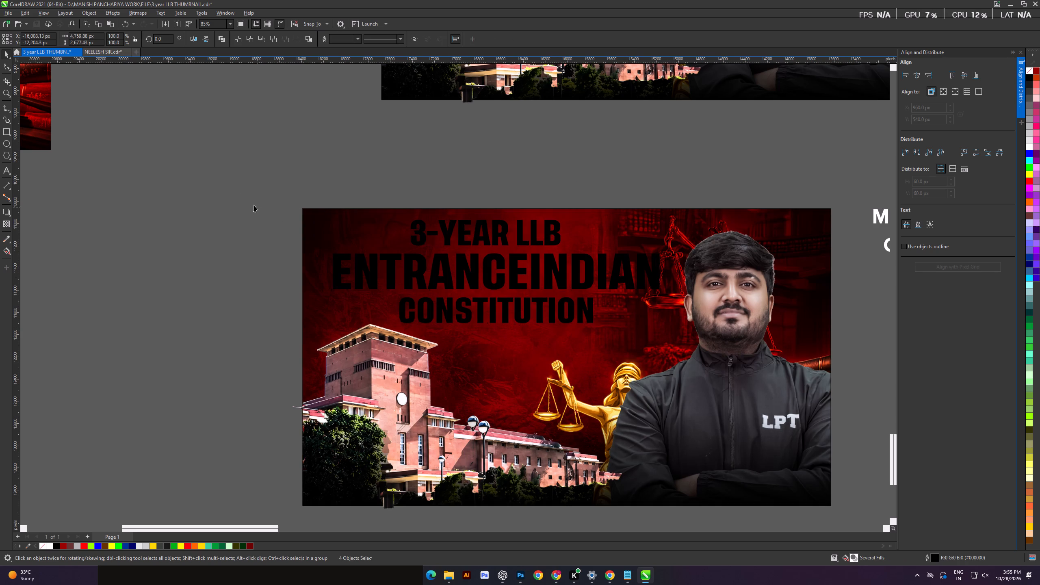
{"action": "left_click_drag", "start_coordinate": [226, 186], "coordinate": [672, 344]}
{"action": "left_click_drag", "start_coordinate": [663, 329], "coordinate": [669, 331], "text": "shift"}
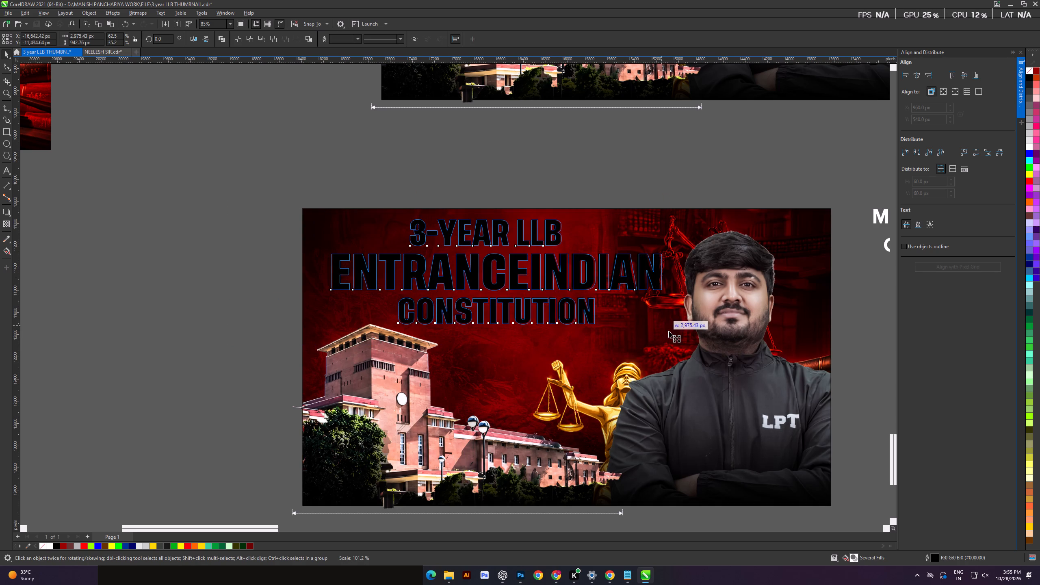
{"action": "left_click_drag", "start_coordinate": [669, 331], "coordinate": [669, 331], "text": "shift"}
{"action": "left_click", "coordinate": [121, 316]}
Fill the "3-YEAR LLB" title line with white.
{"action": "scroll", "coordinate": [415, 299], "scroll_direction": "up", "scroll_amount": 2, "text": "shift"}
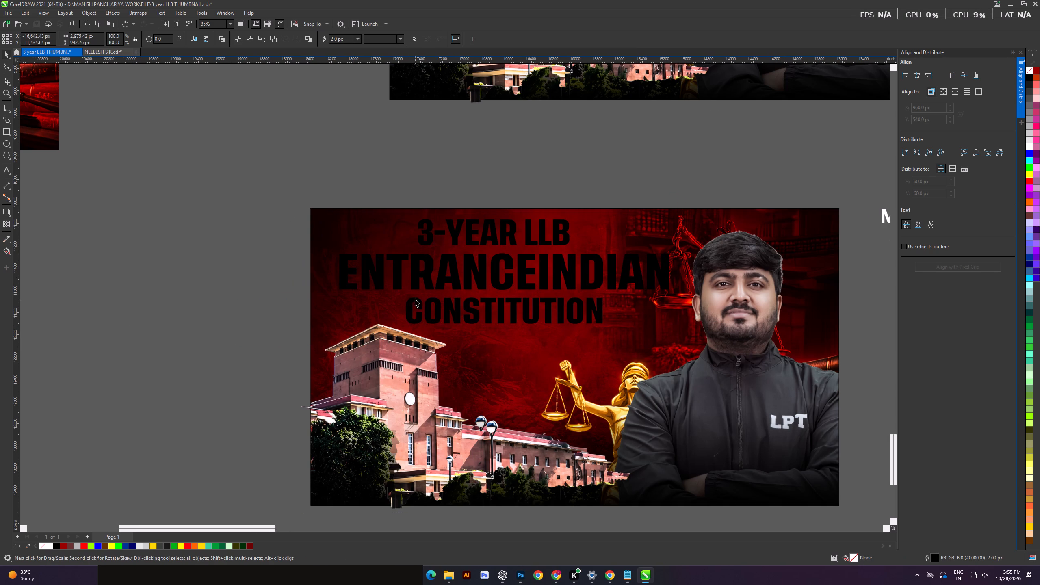
{"action": "scroll", "coordinate": [415, 299], "scroll_direction": "up", "scroll_amount": 4, "text": "shift"}
{"action": "scroll", "coordinate": [409, 290], "scroll_direction": "down", "scroll_amount": 5, "text": "alt"}
{"action": "left_click_drag", "start_coordinate": [250, 181], "coordinate": [257, 184]}
{"action": "scroll", "coordinate": [535, 167], "scroll_direction": "down", "scroll_amount": 3, "text": "shift"}
{"action": "scroll", "coordinate": [545, 182], "scroll_direction": "up", "scroll_amount": 7, "text": "alt"}
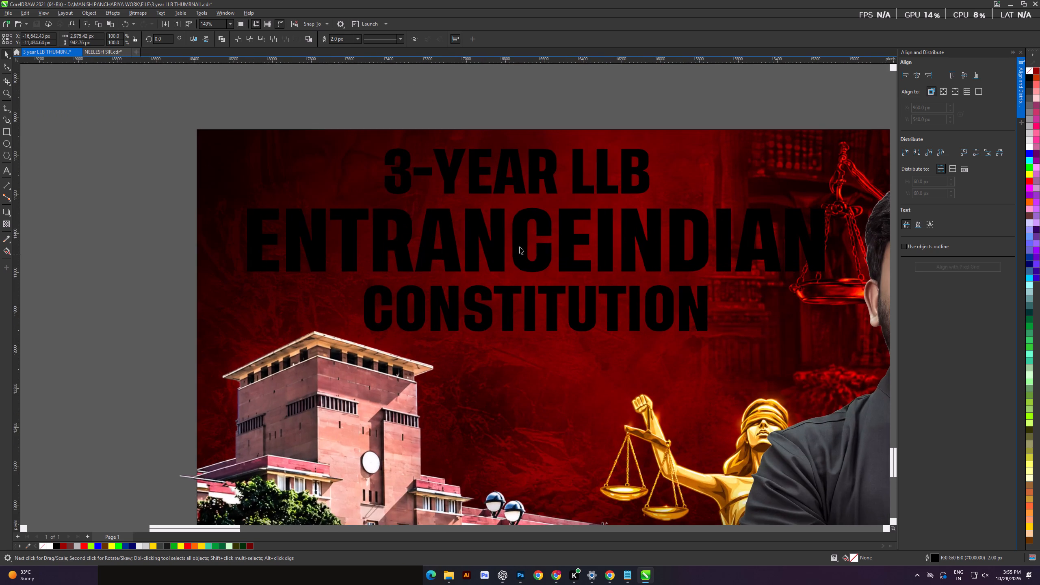
{"action": "scroll", "coordinate": [525, 245], "scroll_direction": "down", "scroll_amount": 3}
{"action": "scroll", "coordinate": [525, 245], "scroll_direction": "down", "scroll_amount": 1, "text": "shift"}
{"action": "left_click", "coordinate": [479, 192]}
{"action": "left_click", "coordinate": [472, 191]}
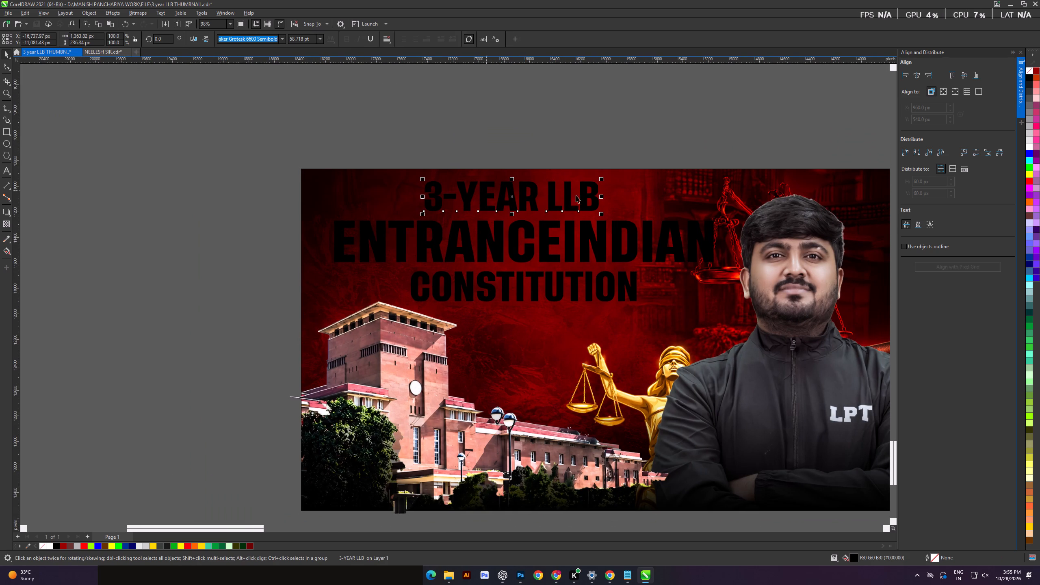
{"action": "left_click", "coordinate": [1029, 149]}
{"action": "left_click_drag", "start_coordinate": [482, 100], "coordinate": [475, 100]}
{"action": "scroll", "coordinate": [513, 226], "scroll_direction": "up", "scroll_amount": 1}
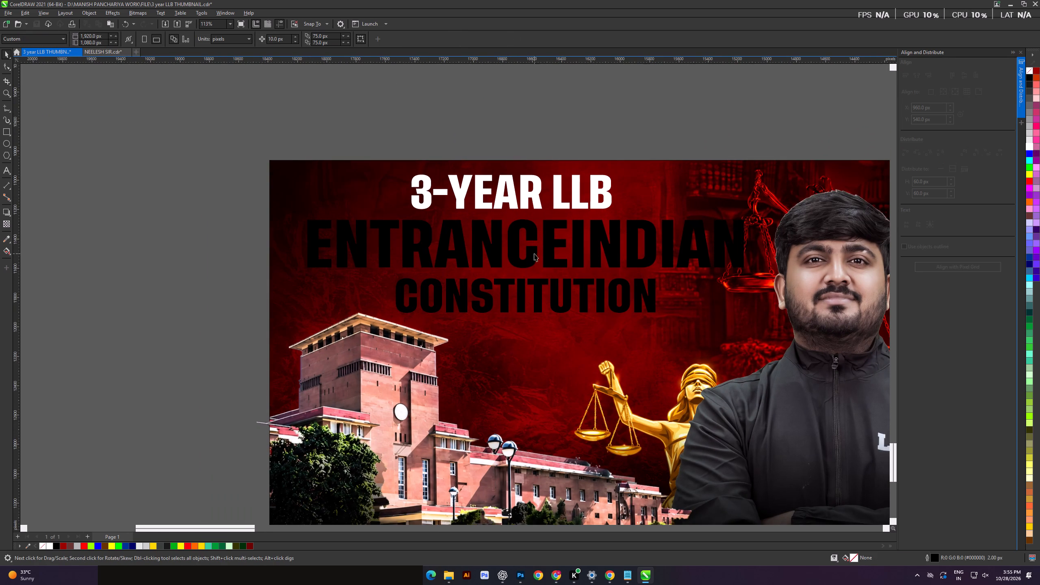
Fill the "ENTRANCEINDIAN" and "CONSTITUTION" title lines with yellow.
{"action": "left_click", "coordinate": [534, 253]}
{"action": "left_click", "coordinate": [1030, 173]}
{"action": "left_click", "coordinate": [580, 99]}
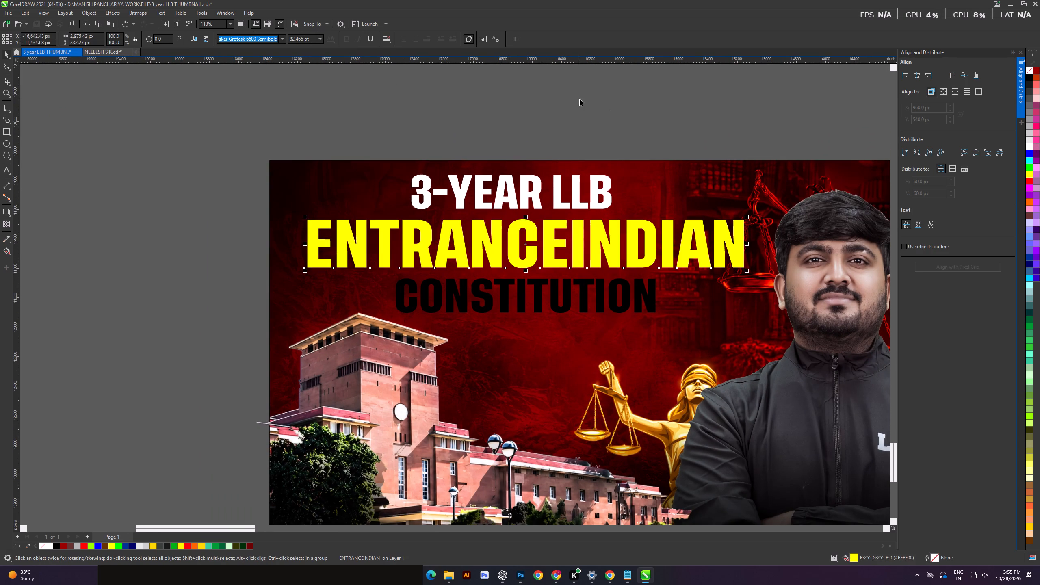
{"action": "left_click", "coordinate": [535, 301]}
{"action": "left_click", "coordinate": [1031, 172]}
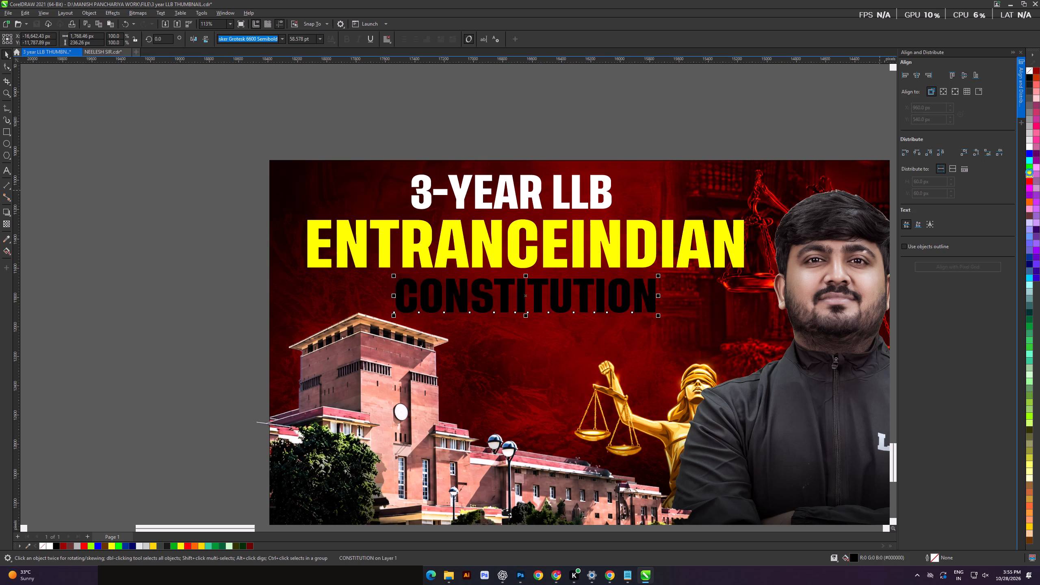
{"action": "left_click", "coordinate": [119, 259]}
Apply a vertical fountain fill to "ENTRANCEINDIAN", running from yellow at the top to orange below the letters.
{"action": "scroll", "coordinate": [526, 243], "scroll_direction": "up", "scroll_amount": 5, "text": "shift"}
{"action": "left_click", "coordinate": [573, 240]}
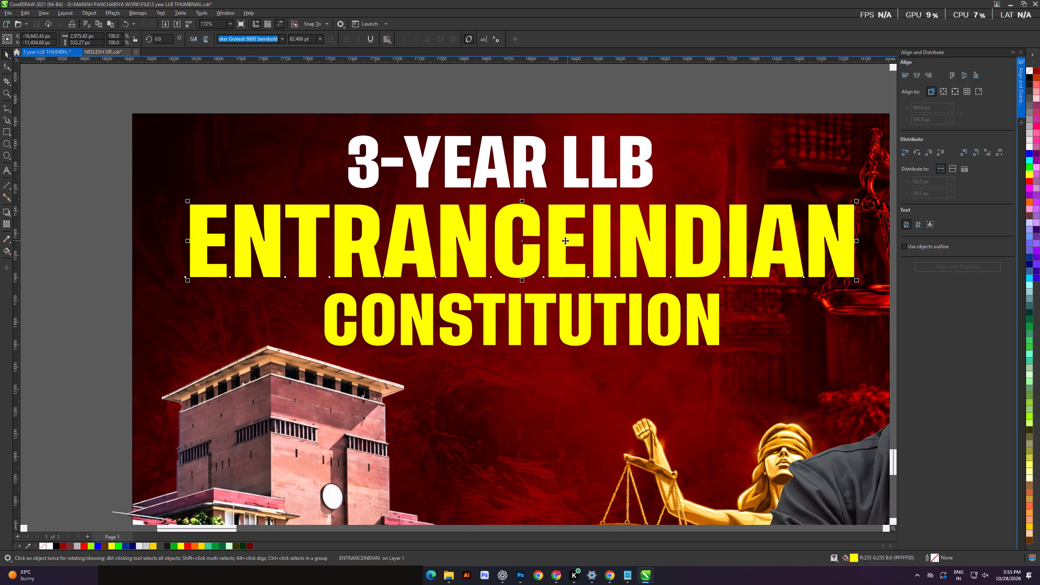
{"action": "scroll", "coordinate": [553, 239], "scroll_direction": "up", "scroll_amount": 1}
{"action": "key", "text": "g"}
{"action": "left_click_drag", "start_coordinate": [482, 188], "coordinate": [477, 404]}
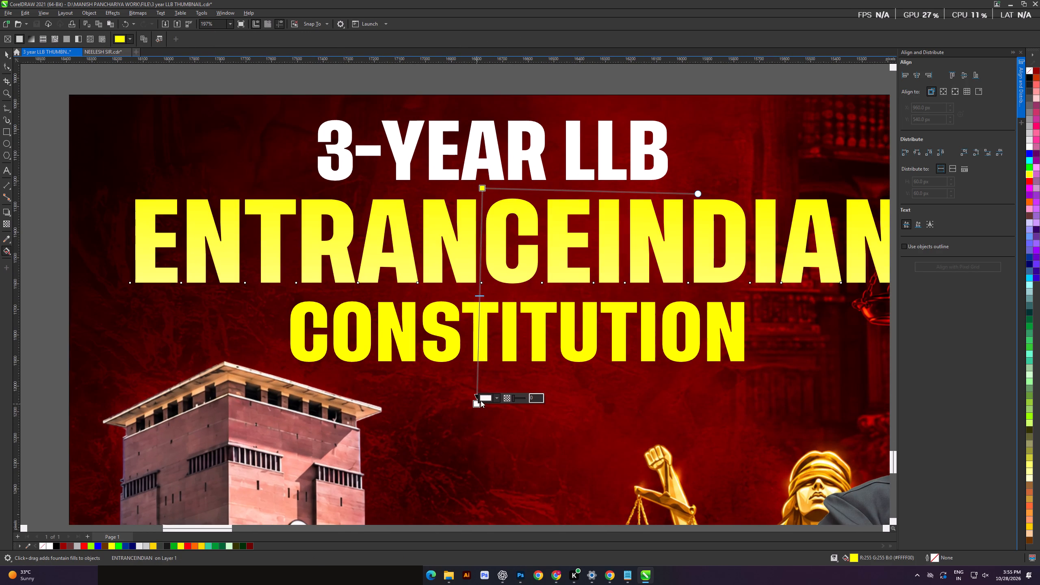
{"action": "left_click", "coordinate": [486, 397]}
{"action": "left_click", "coordinate": [564, 515]}
{"action": "left_click", "coordinate": [560, 514]}
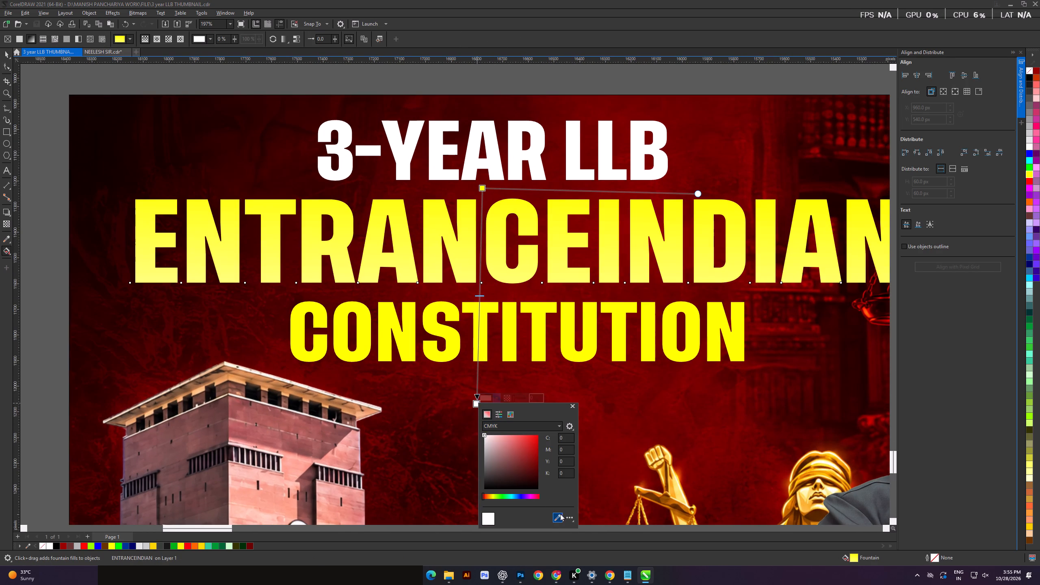
{"action": "left_click", "coordinate": [1030, 203]}
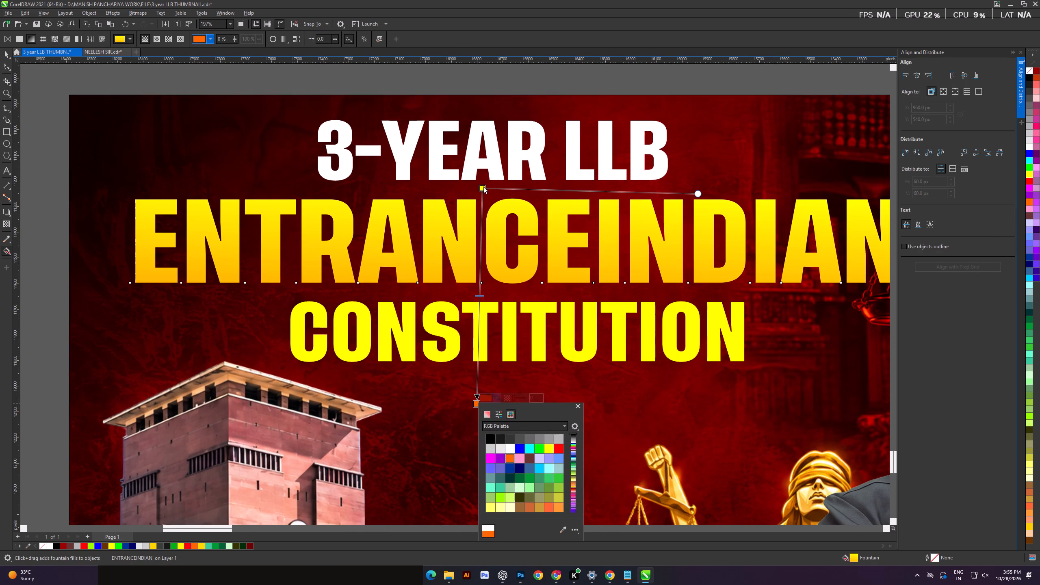
{"action": "left_click", "coordinate": [483, 186]}
{"action": "left_click_drag", "start_coordinate": [483, 186], "coordinate": [470, 210]}
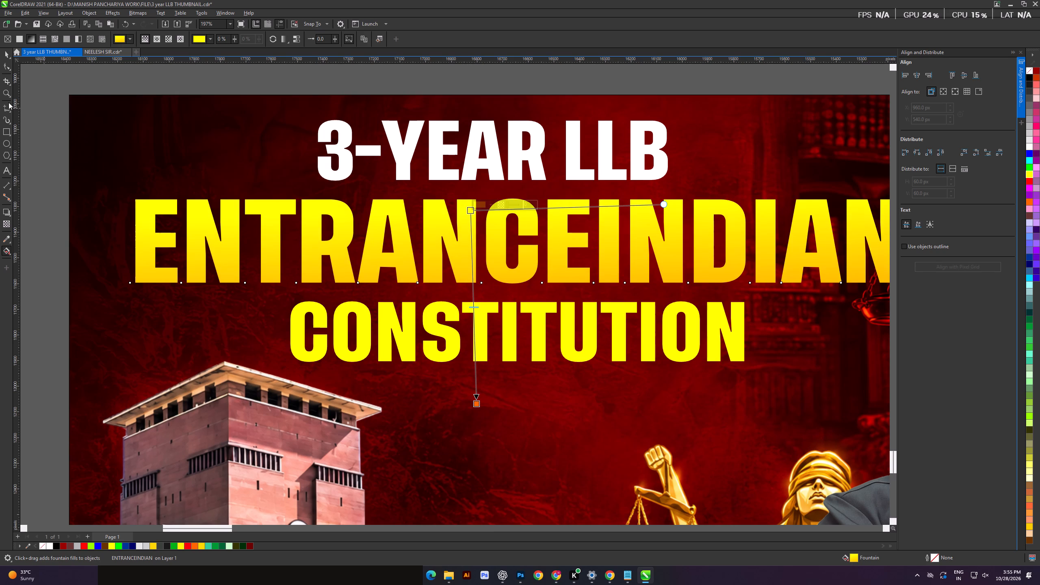
{"action": "left_click", "coordinate": [5, 54]}
{"action": "left_click", "coordinate": [52, 195]}
Copy the yellow-to-orange fountain fill from "ENTRANCEINDIAN" to the "CONSTITUTION" line.
{"action": "left_click", "coordinate": [331, 262]}
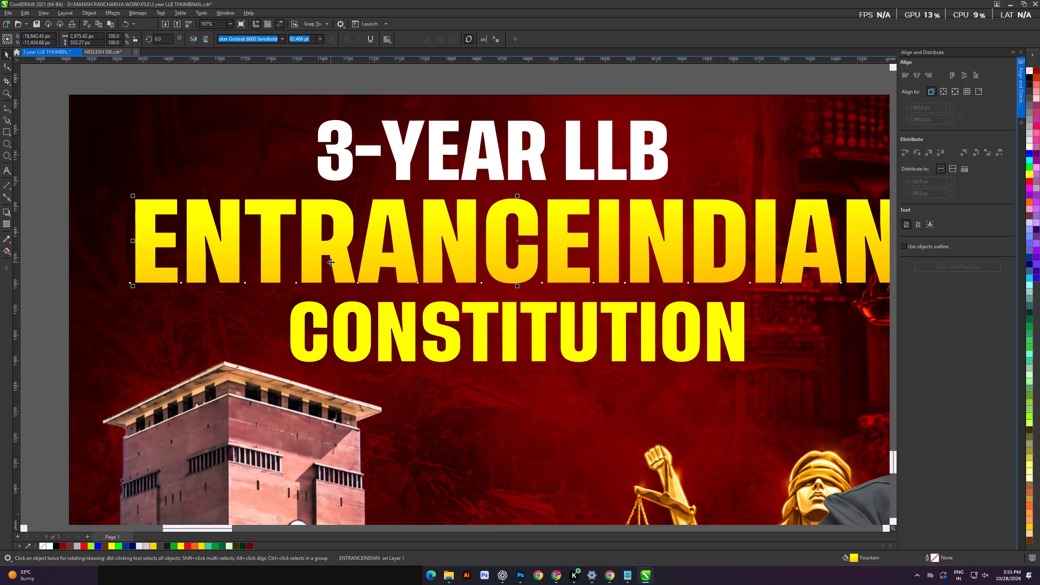
{"action": "right_click_drag", "start_coordinate": [331, 262], "coordinate": [344, 314]}
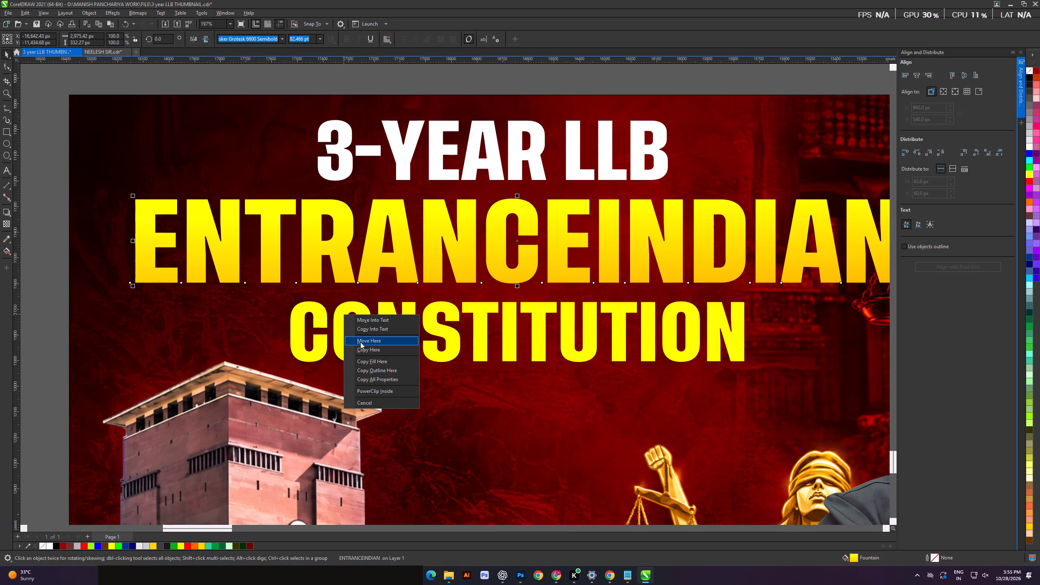
{"action": "left_click", "coordinate": [372, 360]}
{"action": "scroll", "coordinate": [433, 293], "scroll_direction": "down", "scroll_amount": 4}
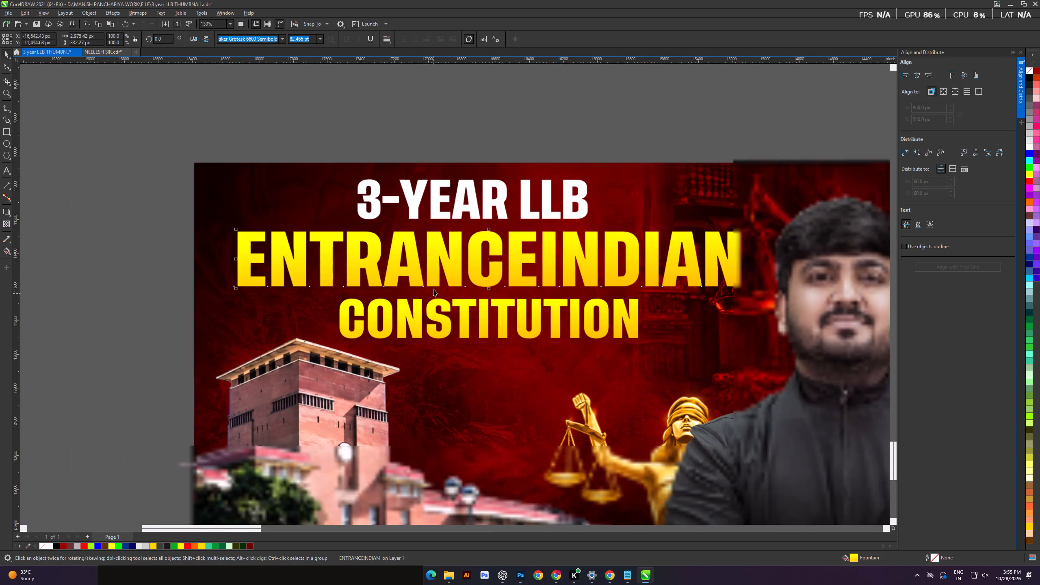
Give "ENTRANCEINDIAN" and "CONSTITUTION" a 5 px yellow outline that scales with the object, sits behind the fill and overprints.
{"action": "left_click", "coordinate": [134, 242]}
{"action": "left_click", "coordinate": [362, 265]}
{"action": "left_click", "coordinate": [393, 319], "text": "shift"}
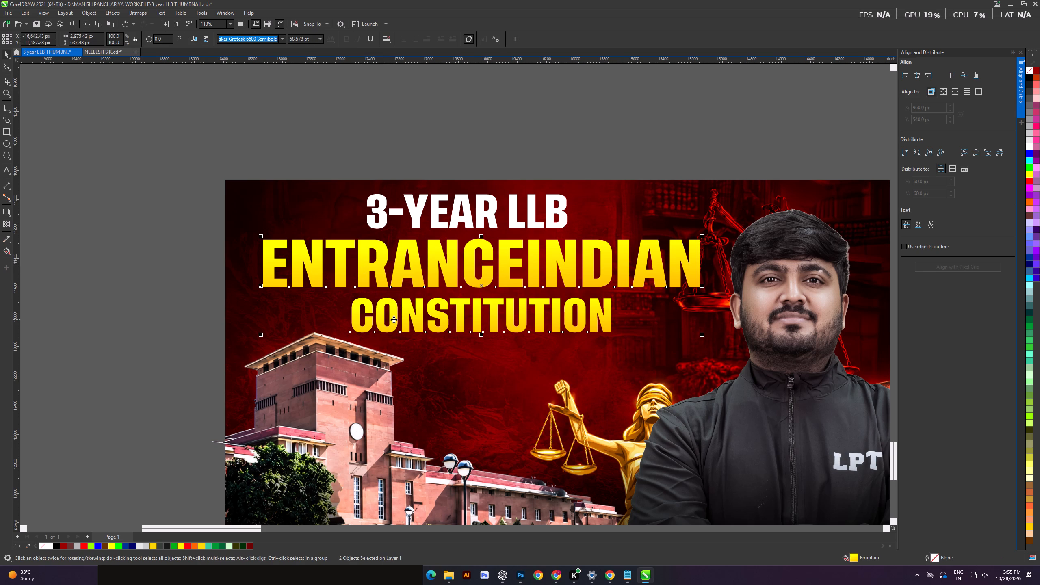
{"action": "key", "text": "F12"}
{"action": "left_click", "coordinate": [484, 236]}
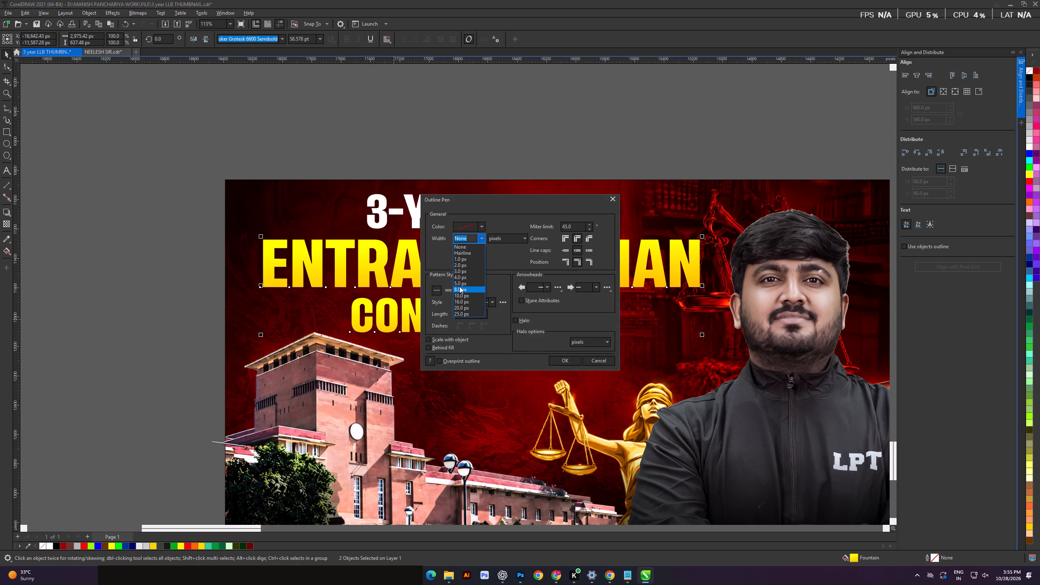
{"action": "left_click", "coordinate": [460, 290]}
{"action": "left_click", "coordinate": [480, 227]}
{"action": "left_click", "coordinate": [534, 340]}
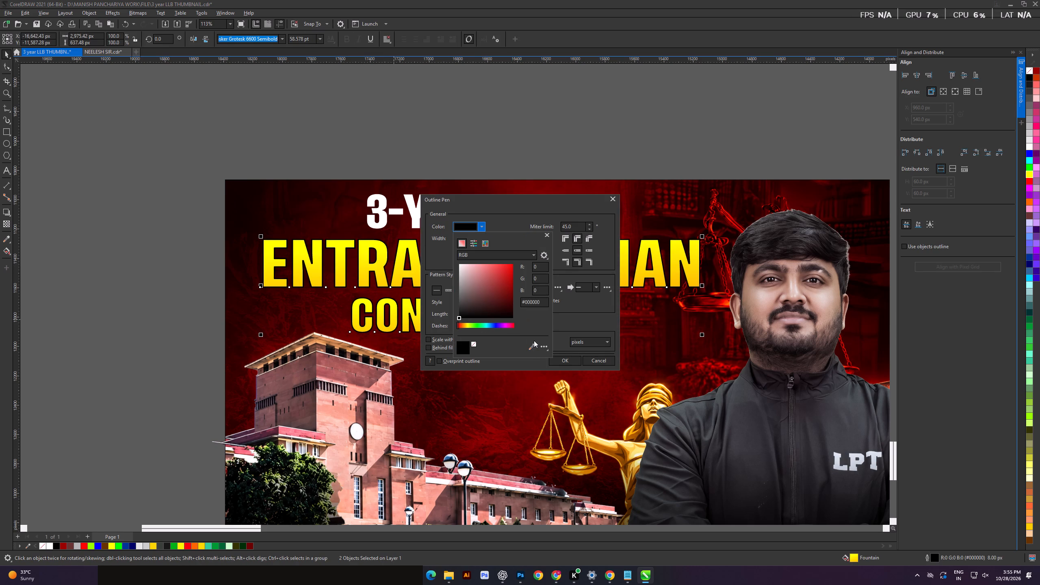
{"action": "left_click", "coordinate": [536, 346]}
{"action": "left_click", "coordinate": [1029, 173]}
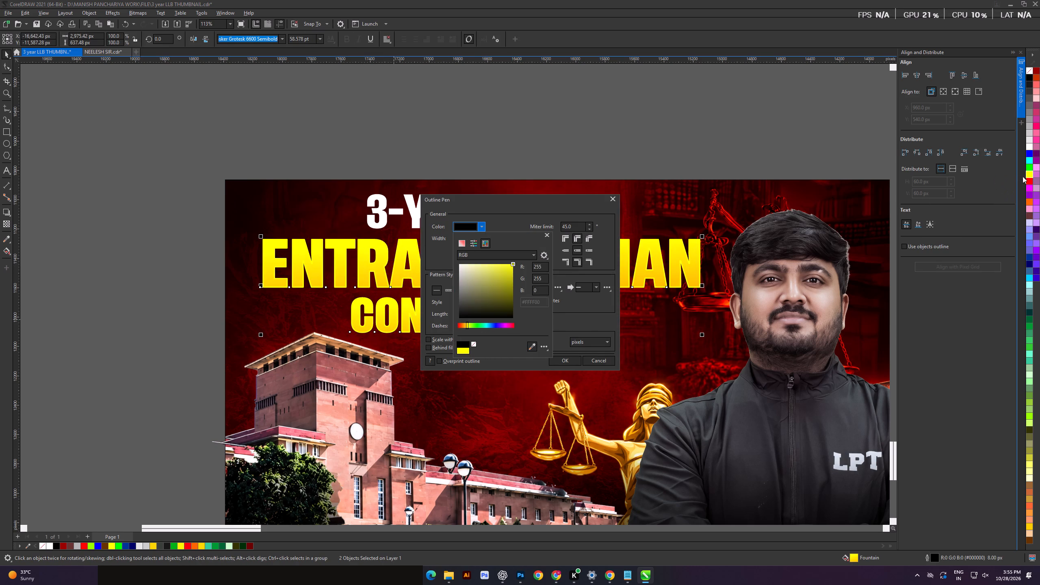
{"action": "left_click", "coordinate": [442, 344]}
{"action": "left_click", "coordinate": [440, 338]}
{"action": "left_click", "coordinate": [444, 343]}
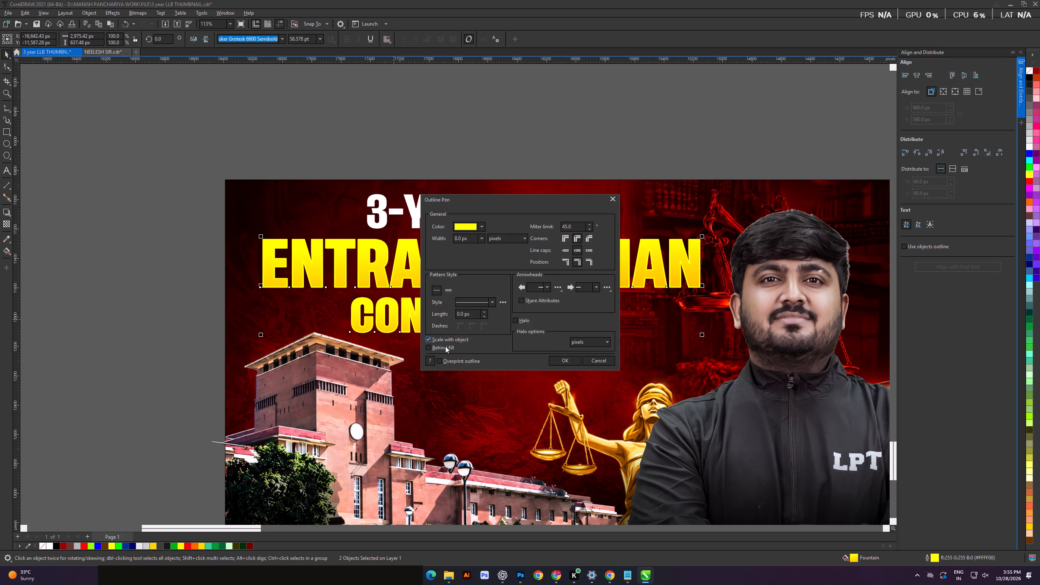
{"action": "left_click", "coordinate": [446, 348]}
{"action": "left_click", "coordinate": [451, 360]}
{"action": "left_click", "coordinate": [482, 240]}
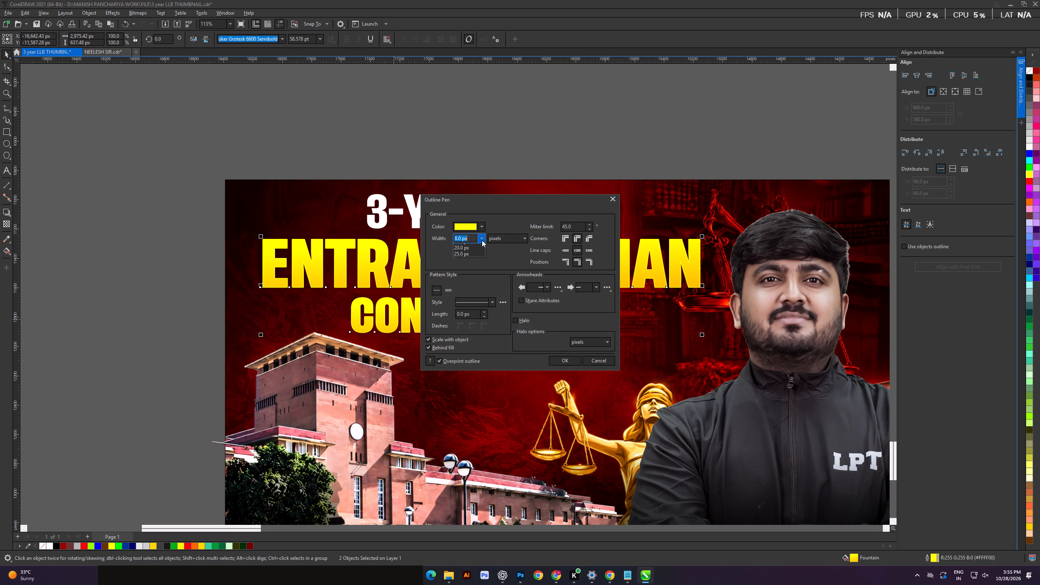
{"action": "left_click", "coordinate": [456, 282]}
{"action": "left_click", "coordinate": [559, 359]}
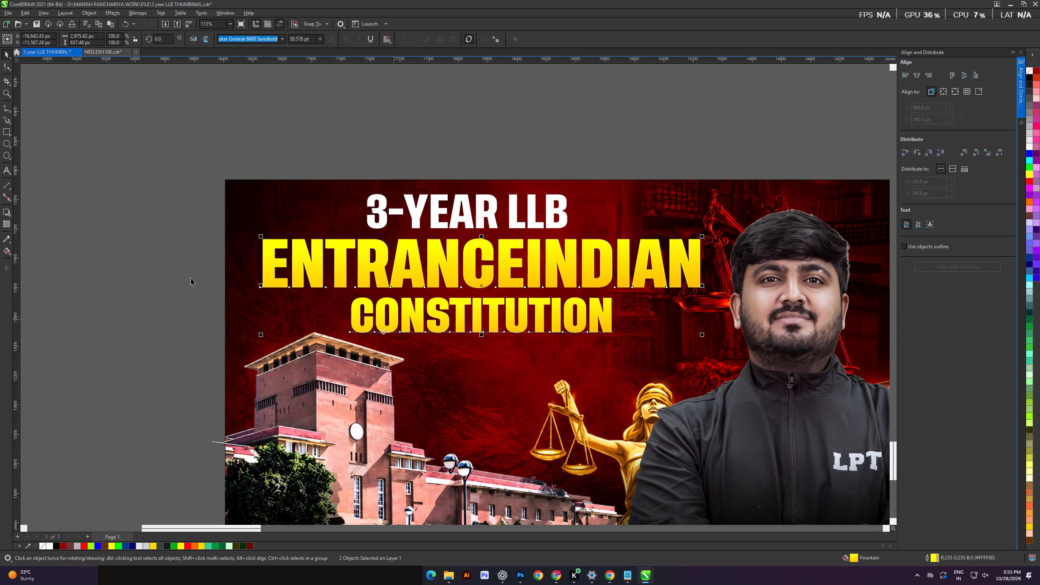
Set the outline width of "ENTRANCEINDIAN" and "CONSTITUTION" to 3 px.
{"action": "left_click", "coordinate": [165, 262]}
{"action": "scroll", "coordinate": [289, 255], "scroll_direction": "up", "scroll_amount": 1}
{"action": "scroll", "coordinate": [458, 287], "scroll_direction": "up", "scroll_amount": 2}
{"action": "left_click", "coordinate": [488, 270]}
{"action": "left_click", "coordinate": [475, 315], "text": "shift"}
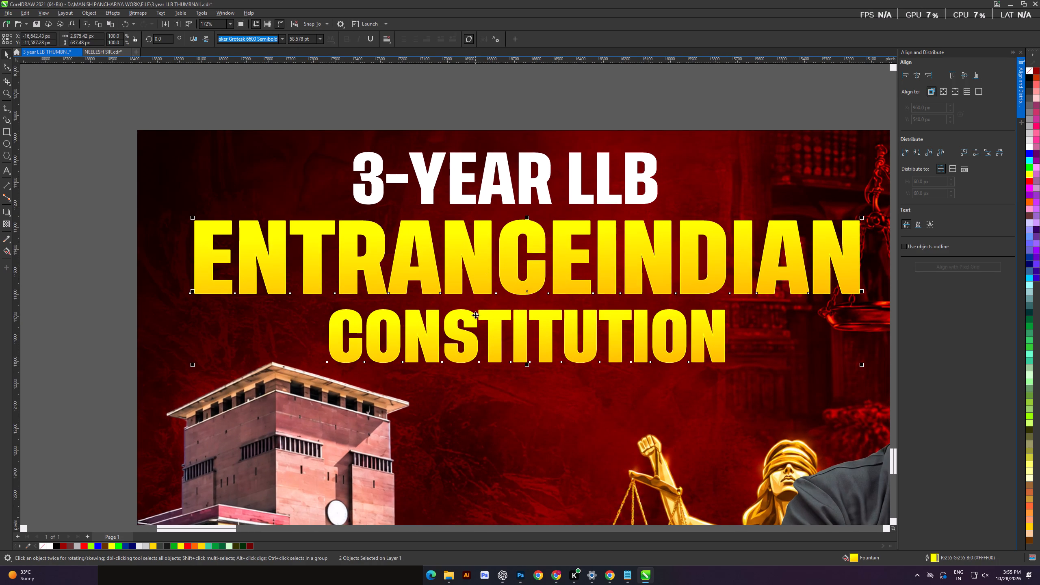
{"action": "key", "text": "F12"}
{"action": "left_click", "coordinate": [481, 238]}
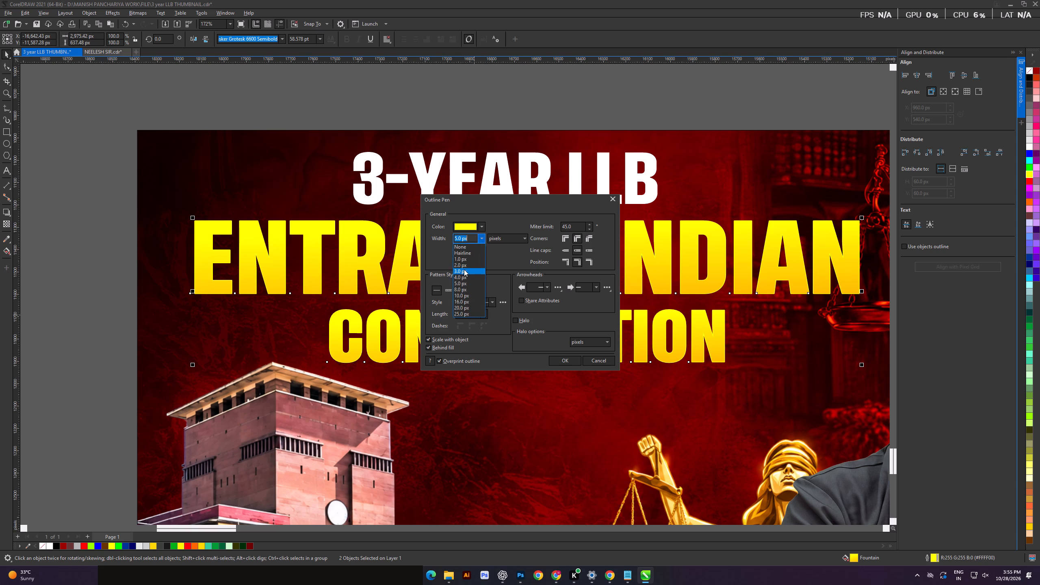
{"action": "left_click", "coordinate": [464, 269]}
{"action": "left_click", "coordinate": [565, 359]}
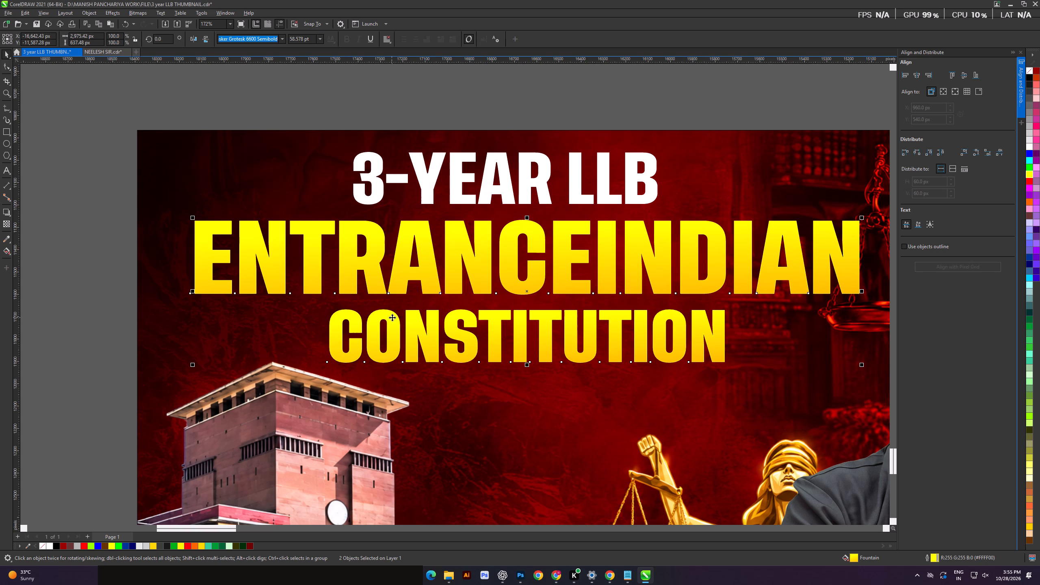
Add a black Multiply drop shadow with opacity 100 and feather 15 to "ENTRANCEINDIAN" and "CONSTITUTION".
{"action": "scroll", "coordinate": [32, 178], "scroll_direction": "down", "scroll_amount": 1}
{"action": "left_click", "coordinate": [6, 211]}
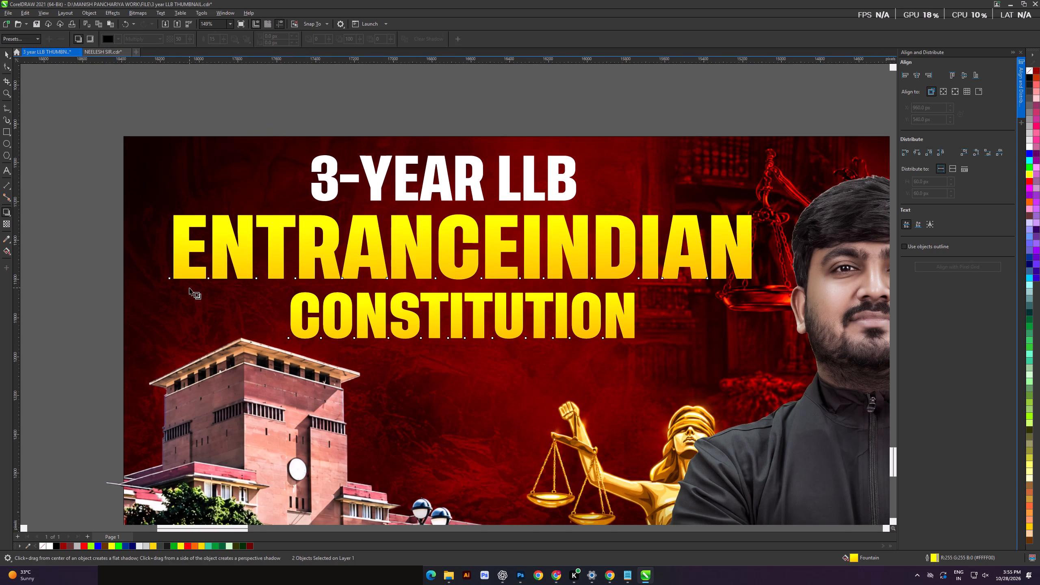
{"action": "left_click_drag", "start_coordinate": [182, 271], "coordinate": [751, 285]}
{"action": "left_click_drag", "start_coordinate": [455, 281], "coordinate": [808, 286]}
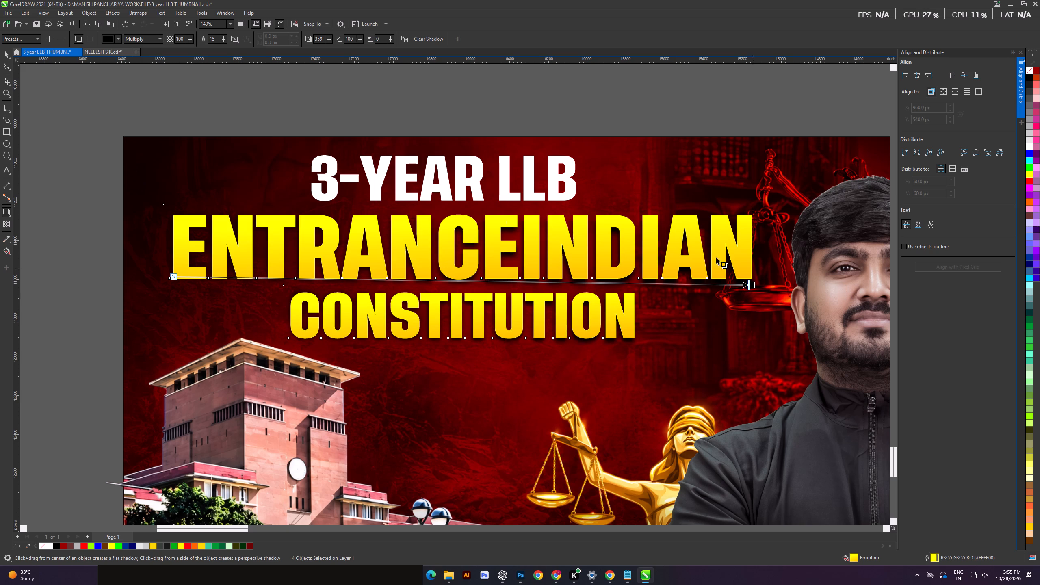
{"action": "left_click", "coordinate": [6, 55]}
{"action": "left_click", "coordinate": [50, 147]}
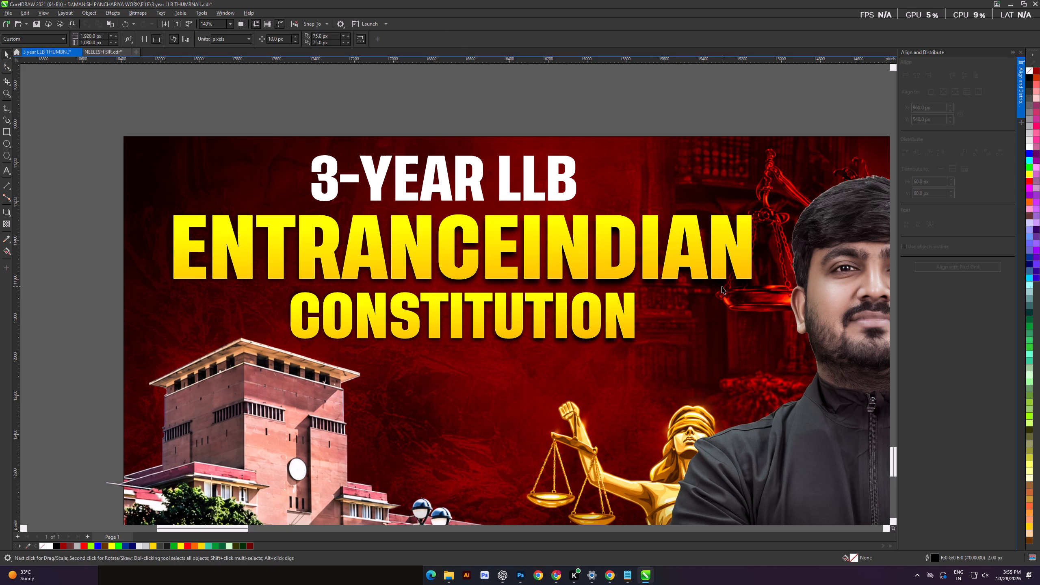
Break the drop shadows of "ENTRANCEINDIAN" and "CONSTITUTION" apart from their text.
{"action": "left_click", "coordinate": [722, 284]}
{"action": "left_click", "coordinate": [644, 330], "text": "shift"}
{"action": "right_click", "coordinate": [643, 330], "text": "shift"}
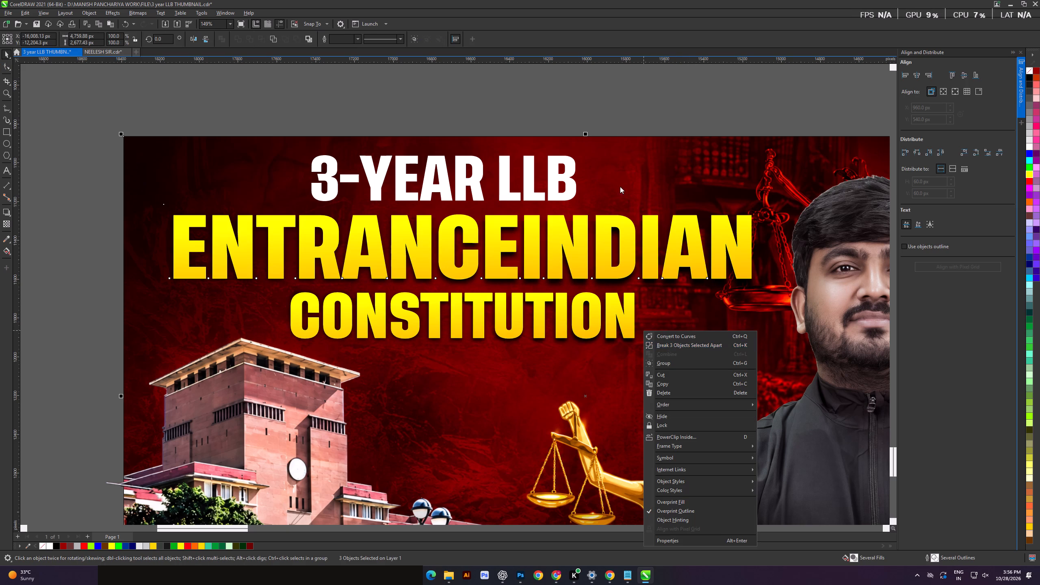
{"action": "left_click", "coordinate": [613, 129]}
{"action": "left_click", "coordinate": [661, 285]}
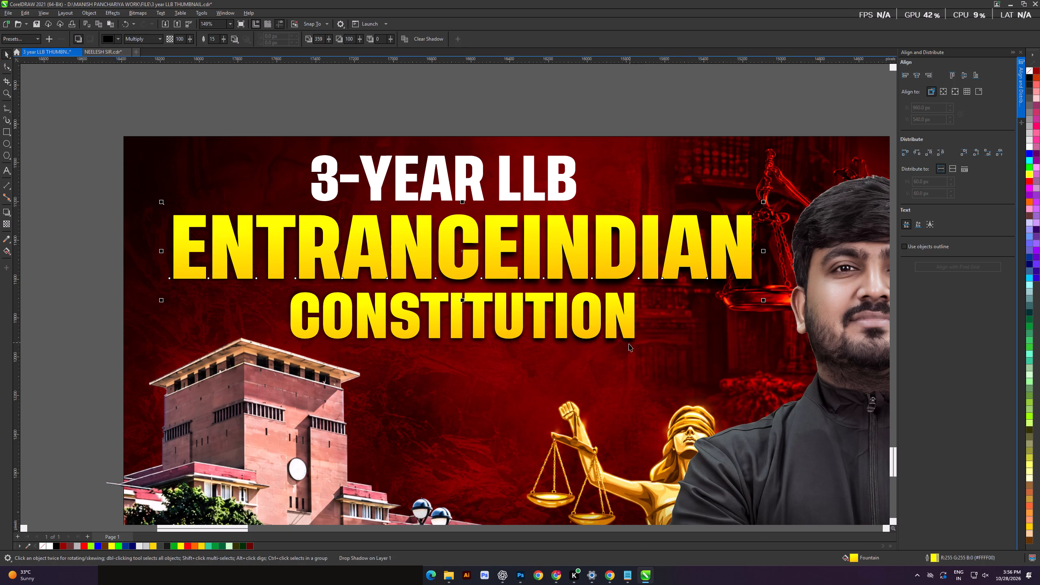
{"action": "left_click", "coordinate": [629, 344], "text": "shift"}
{"action": "right_click", "coordinate": [629, 344], "text": "shift"}
{"action": "left_click", "coordinate": [641, 349]}
{"action": "left_click", "coordinate": [590, 96]}
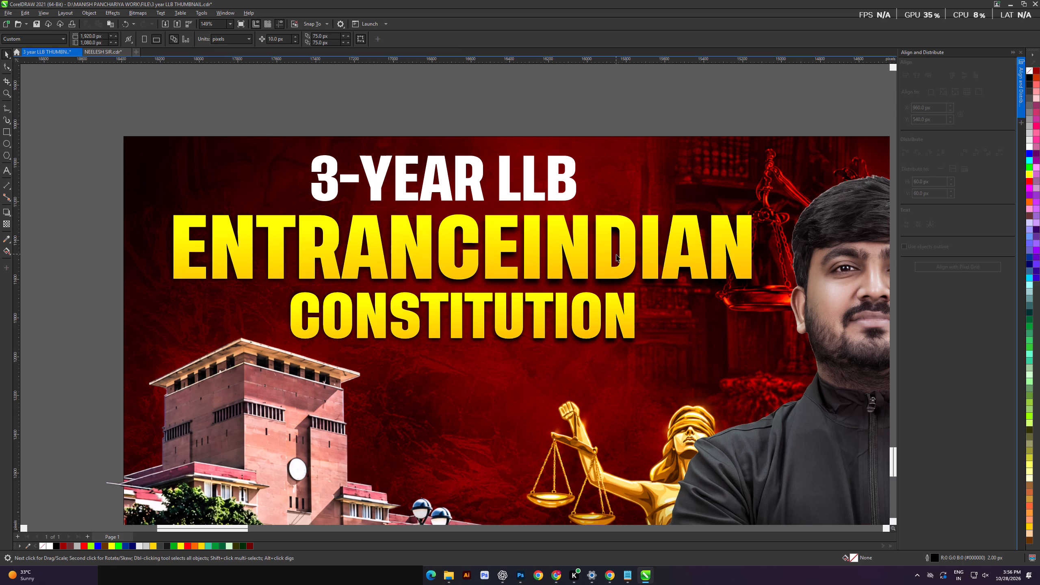
Add a second black Multiply drop shadow, opacity 100 and feather 15, cast down and to the left of "ENTRANCEINDIAN" and "CONSTITUTION".
{"action": "left_click", "coordinate": [622, 258]}
{"action": "left_click", "coordinate": [628, 321], "text": "shift"}
{"action": "left_click", "coordinate": [9, 211]}
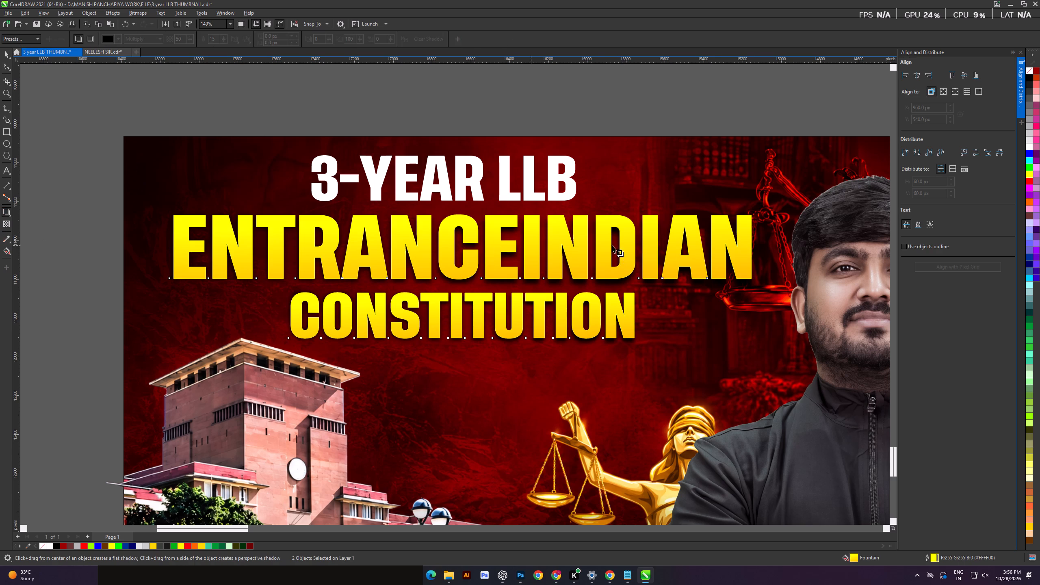
{"action": "left_click_drag", "start_coordinate": [748, 253], "coordinate": [167, 286]}
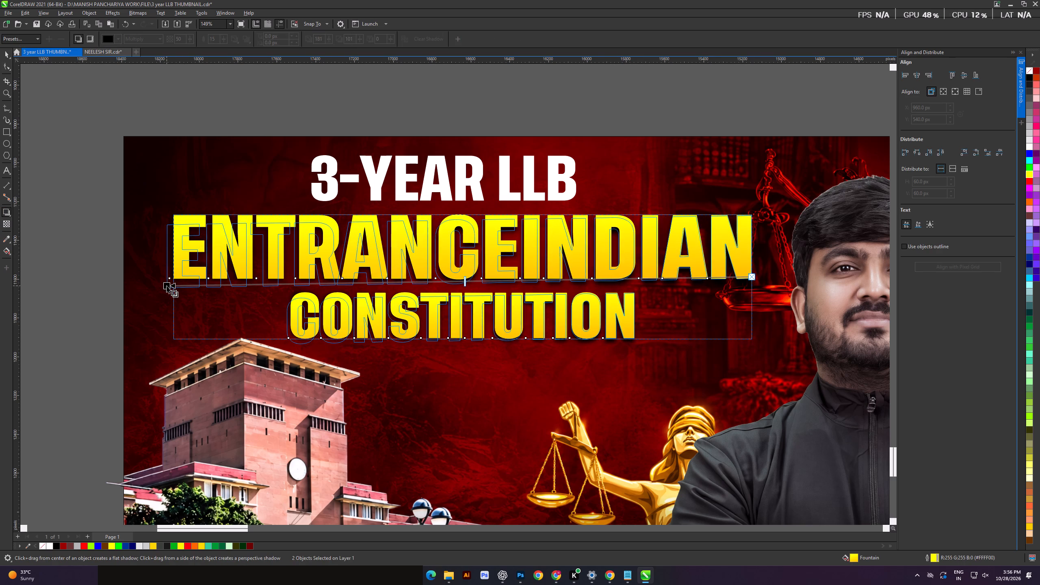
{"action": "left_click_drag", "start_coordinate": [167, 286], "coordinate": [167, 286]}
{"action": "left_click_drag", "start_coordinate": [464, 283], "coordinate": [19, 294]}
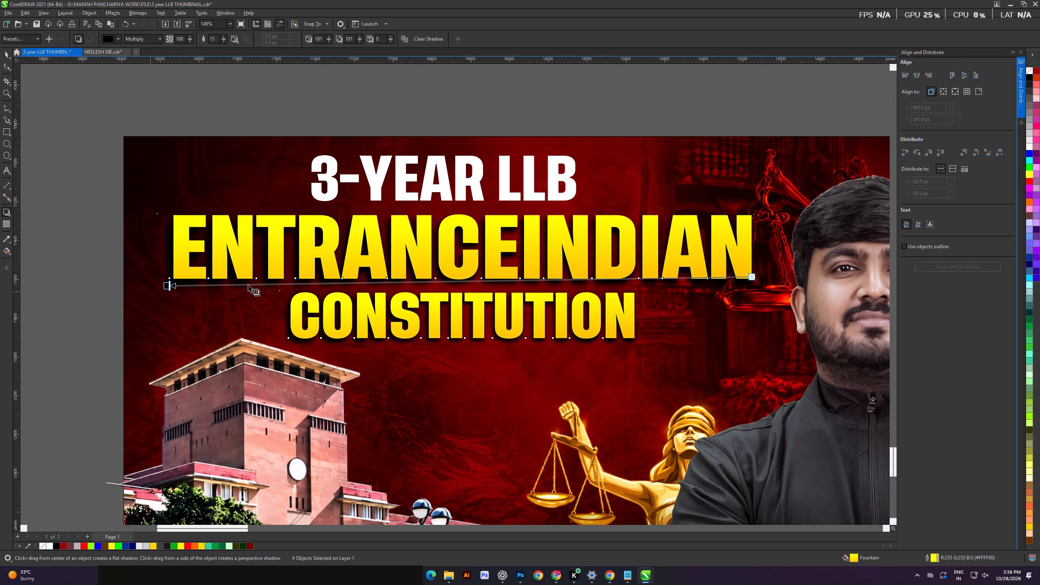
Break the second drop shadows of "ENTRANCEINDIAN" and "CONSTITUTION" apart from their text.
{"action": "left_click", "coordinate": [4, 52]}
{"action": "left_click", "coordinate": [72, 241]}
{"action": "scroll", "coordinate": [217, 294], "scroll_direction": "up", "scroll_amount": 6, "text": "shift"}
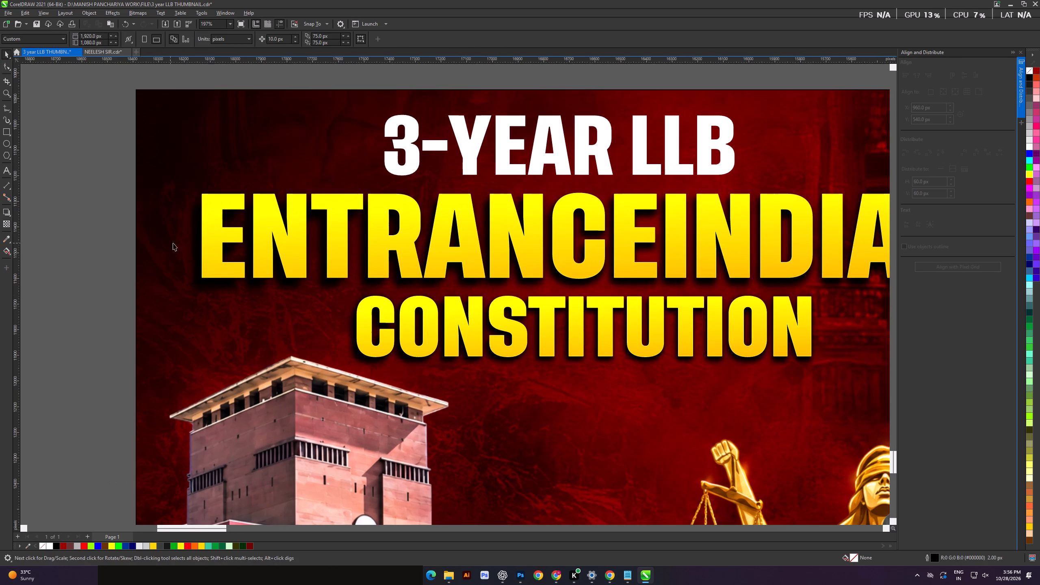
{"action": "left_click", "coordinate": [186, 248]}
{"action": "left_click", "coordinate": [338, 327], "text": "shift"}
{"action": "right_click", "coordinate": [338, 327], "text": "shift"}
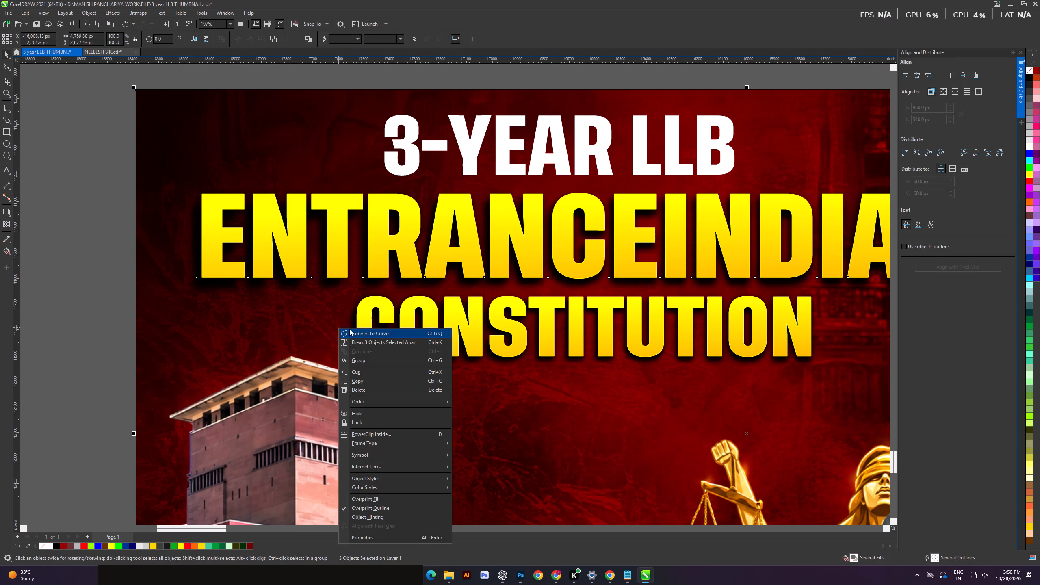
{"action": "left_click_drag", "start_coordinate": [97, 182], "coordinate": [101, 188]}
{"action": "left_click", "coordinate": [187, 239]}
{"action": "right_click", "coordinate": [187, 239], "text": "shift"}
{"action": "left_click", "coordinate": [206, 245]}
{"action": "left_click_drag", "start_coordinate": [45, 211], "coordinate": [49, 211]}
{"action": "left_click", "coordinate": [349, 317]}
{"action": "right_click", "coordinate": [348, 317]}
{"action": "left_click", "coordinate": [377, 321]}
{"action": "left_click", "coordinate": [82, 241]}
{"action": "scroll", "coordinate": [209, 221], "scroll_direction": "down", "scroll_amount": 4}
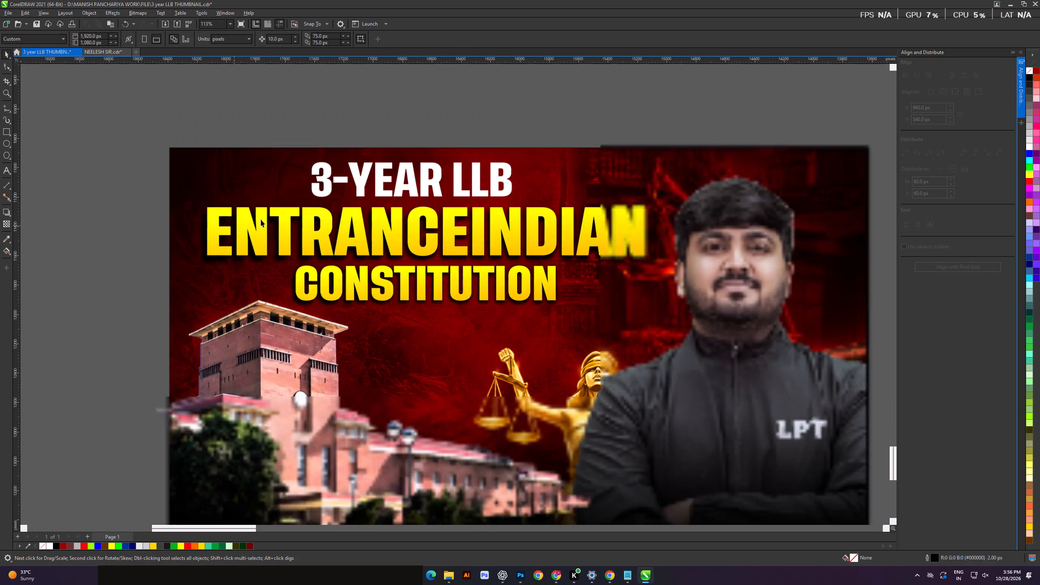
Draw an ellipse about 1,864 by 638 px beside the thumbnail, filled black with no outline.
{"action": "scroll", "coordinate": [310, 201], "scroll_direction": "up", "scroll_amount": 4, "text": "alt"}
{"action": "scroll", "coordinate": [661, 169], "scroll_direction": "up", "scroll_amount": 7, "text": "shift"}
{"action": "scroll", "coordinate": [552, 178], "scroll_direction": "down", "scroll_amount": 3}
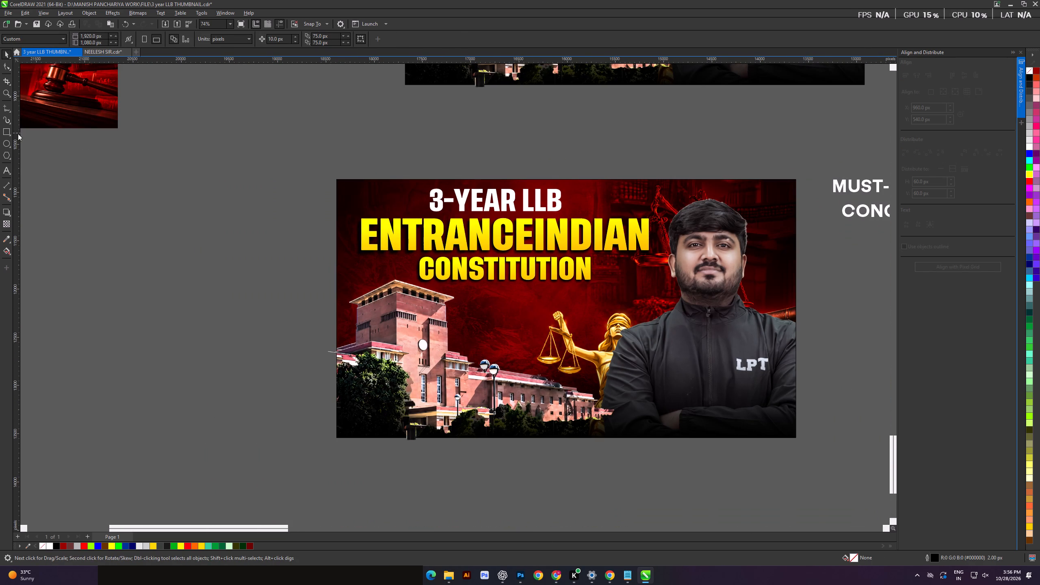
{"action": "left_click", "coordinate": [9, 141]}
{"action": "left_click_drag", "start_coordinate": [126, 189], "coordinate": [305, 251]}
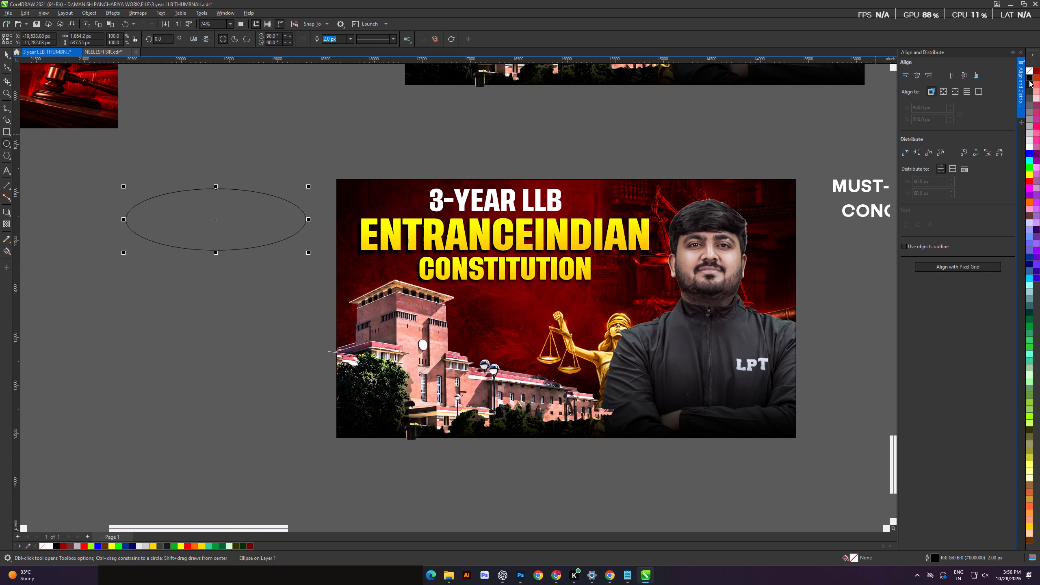
{"action": "left_click", "coordinate": [1028, 78]}
{"action": "right_click", "coordinate": [1028, 69]}
{"action": "left_click", "coordinate": [1012, 78]}
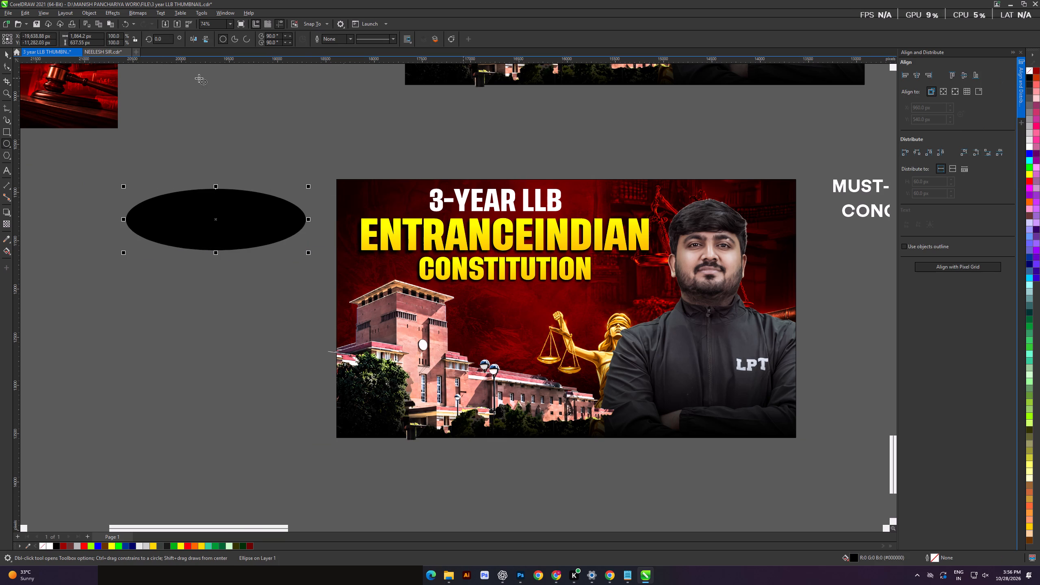
Apply a Gaussian Blur with a 250-pixel radius to the black ellipse.
{"action": "left_click", "coordinate": [104, 10]}
{"action": "left_click", "coordinate": [135, 62]}
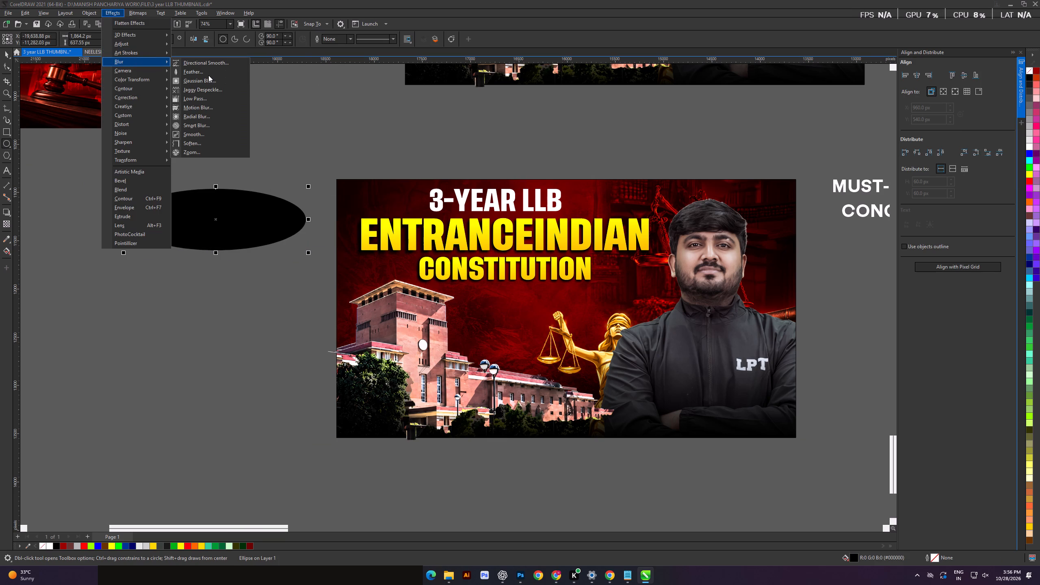
{"action": "left_click", "coordinate": [210, 80]}
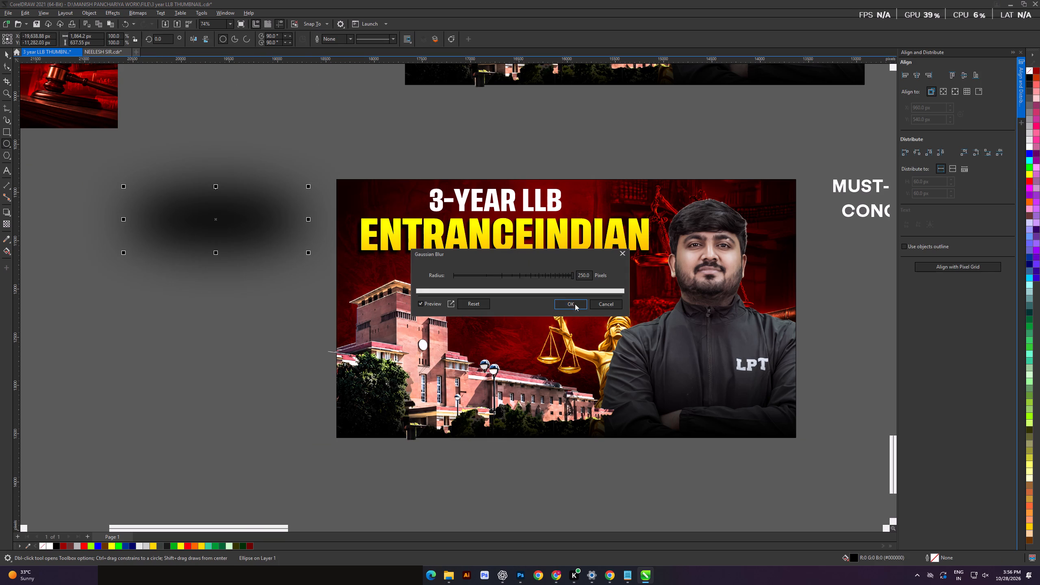
{"action": "left_click", "coordinate": [579, 303]}
{"action": "left_click", "coordinate": [5, 51]}
Move the blurred ellipse over the title, widen it to about 2,521 px, and place a copy lower over "CONSTITUTION".
{"action": "left_click_drag", "start_coordinate": [102, 331], "coordinate": [105, 318]}
{"action": "left_click_drag", "start_coordinate": [184, 235], "coordinate": [208, 238]}
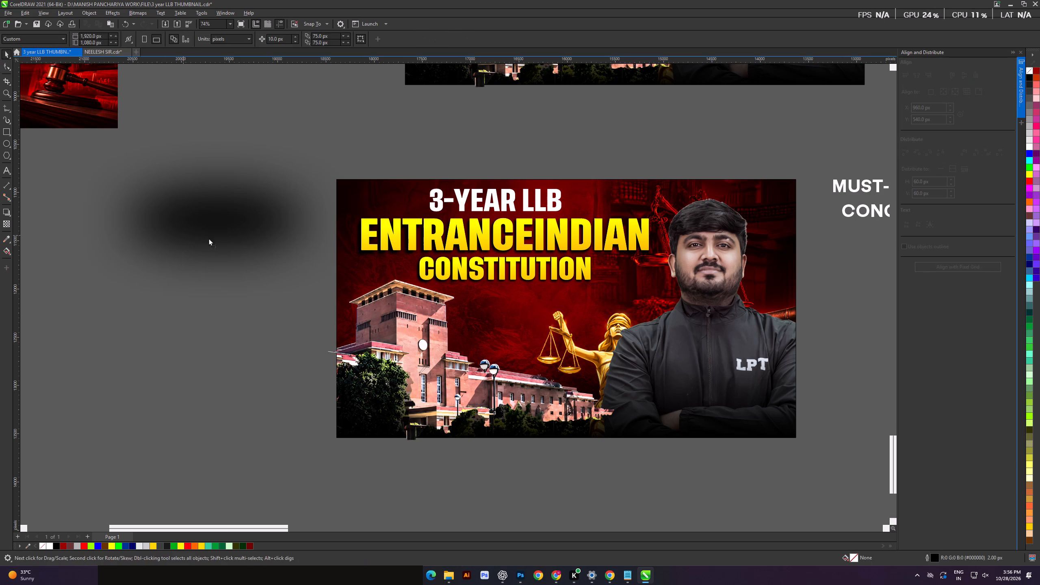
{"action": "left_click_drag", "start_coordinate": [208, 238], "coordinate": [458, 228]}
{"action": "left_click_drag", "start_coordinate": [581, 212], "coordinate": [613, 222], "text": "shift"}
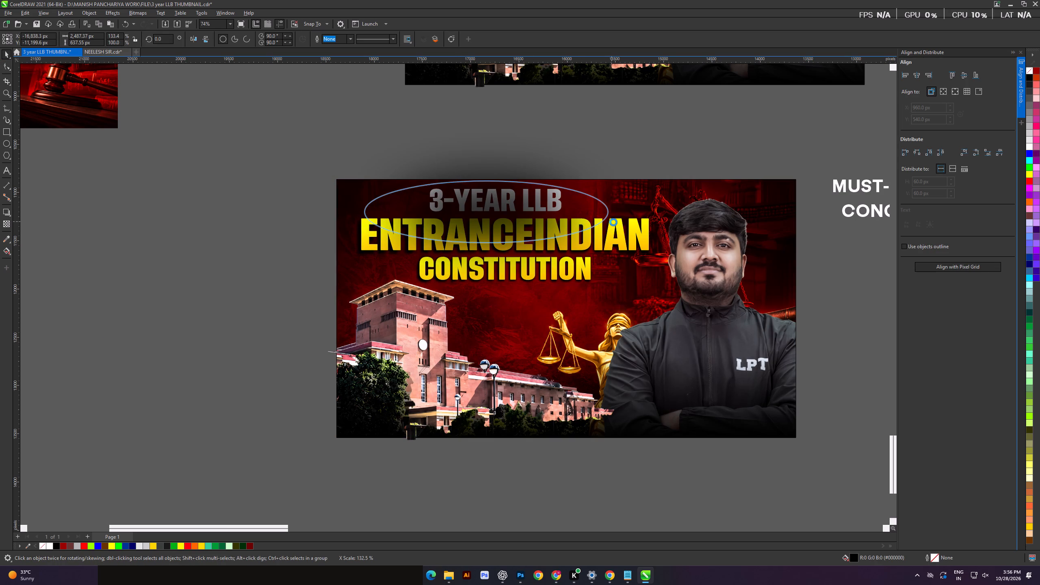
{"action": "left_click_drag", "start_coordinate": [613, 222], "coordinate": [613, 222], "text": "shift"}
{"action": "right_click_drag", "start_coordinate": [490, 219], "coordinate": [498, 265]}
{"action": "left_click", "coordinate": [515, 277]}
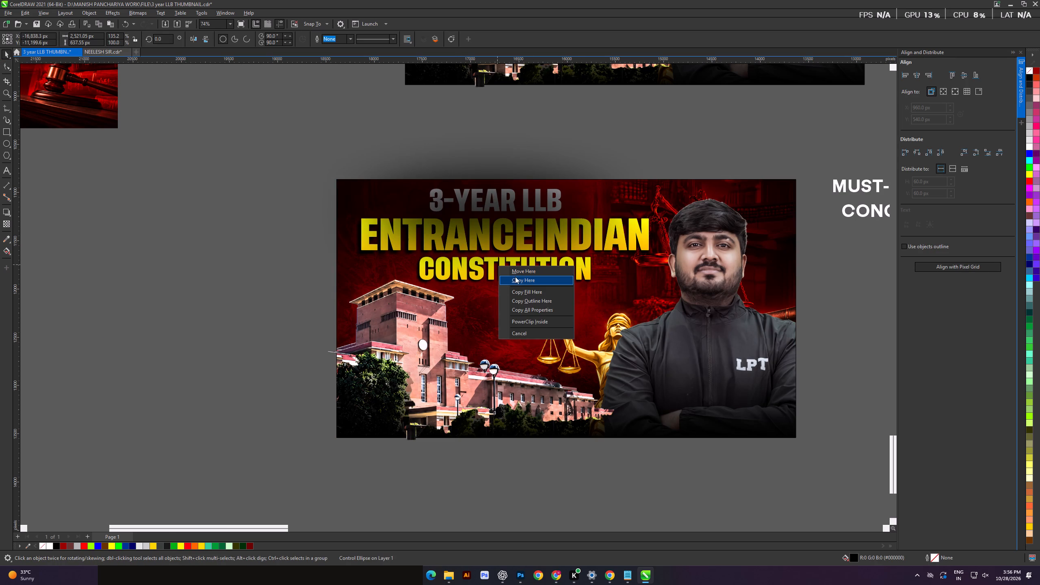
{"action": "left_click", "coordinate": [194, 264]}
{"action": "left_click", "coordinate": [224, 283]}
Save the document.
{"action": "key", "text": "ctrl+s"}
{"action": "key", "text": "ctrl+s"}
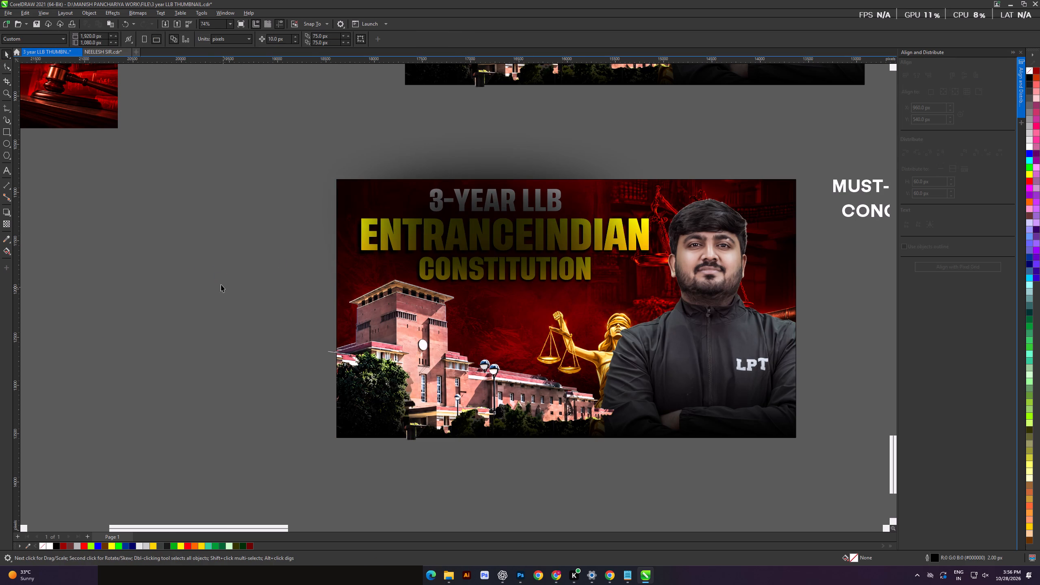
{"action": "key", "text": "ctrl+s"}
{"action": "left_click", "coordinate": [203, 281], "text": "ctrl"}
{"action": "key", "text": "ctrl+s"}
{"action": "left_click", "coordinate": [208, 262]}
PowerClip both blurred ellipses inside the thumbnail's background frame.
{"action": "scroll", "coordinate": [272, 215], "scroll_direction": "down", "scroll_amount": 2}
{"action": "scroll", "coordinate": [427, 199], "scroll_direction": "up", "scroll_amount": 3, "text": "shift"}
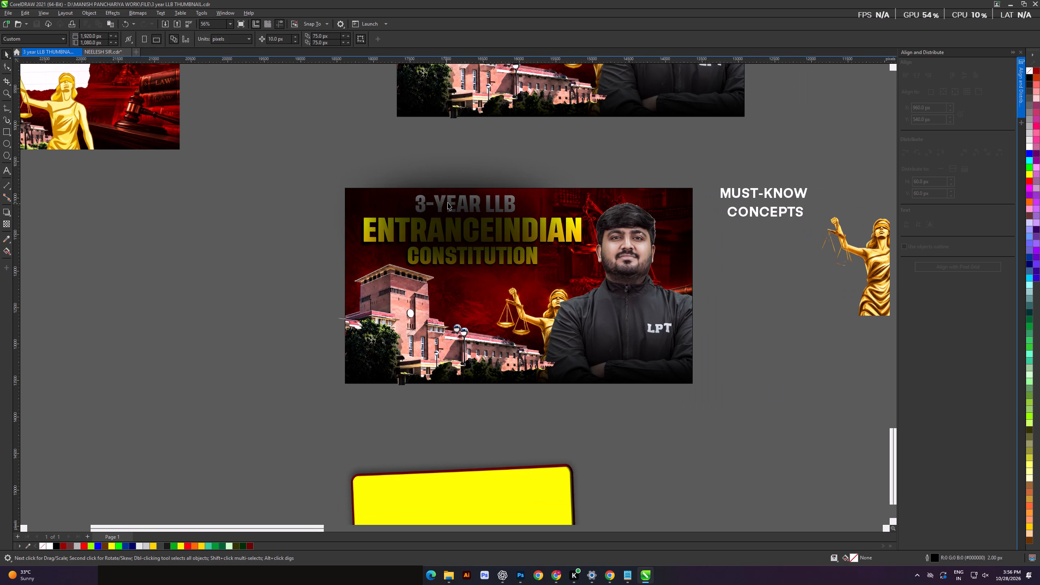
{"action": "left_click", "coordinate": [448, 202]}
{"action": "left_click", "coordinate": [474, 248], "text": "shift"}
{"action": "key", "text": "d"}
{"action": "left_click", "coordinate": [611, 298]}
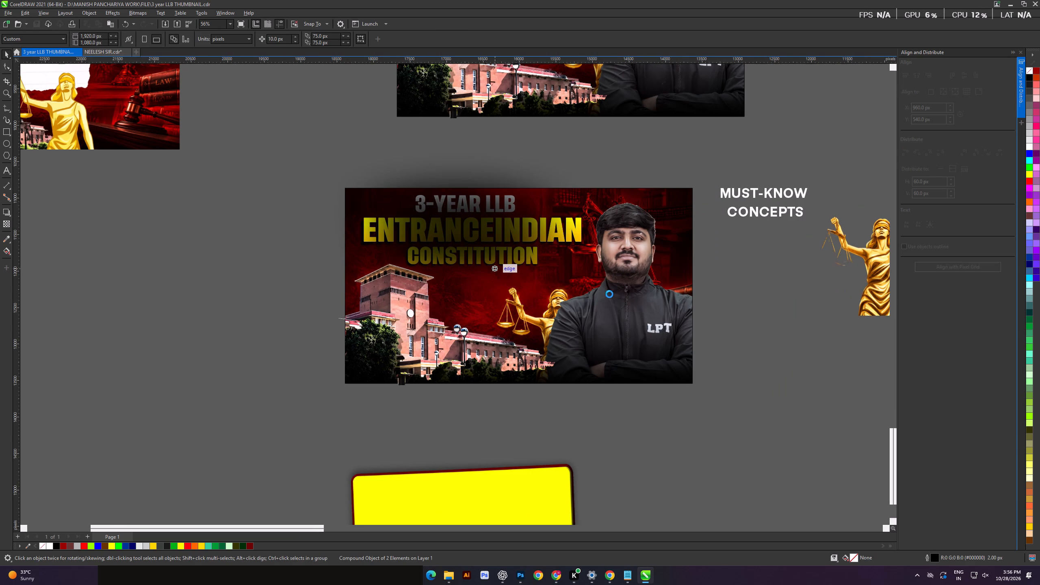
{"action": "left_click", "coordinate": [206, 268]}
{"action": "scroll", "coordinate": [554, 274], "scroll_direction": "up", "scroll_amount": 5, "text": "shift"}
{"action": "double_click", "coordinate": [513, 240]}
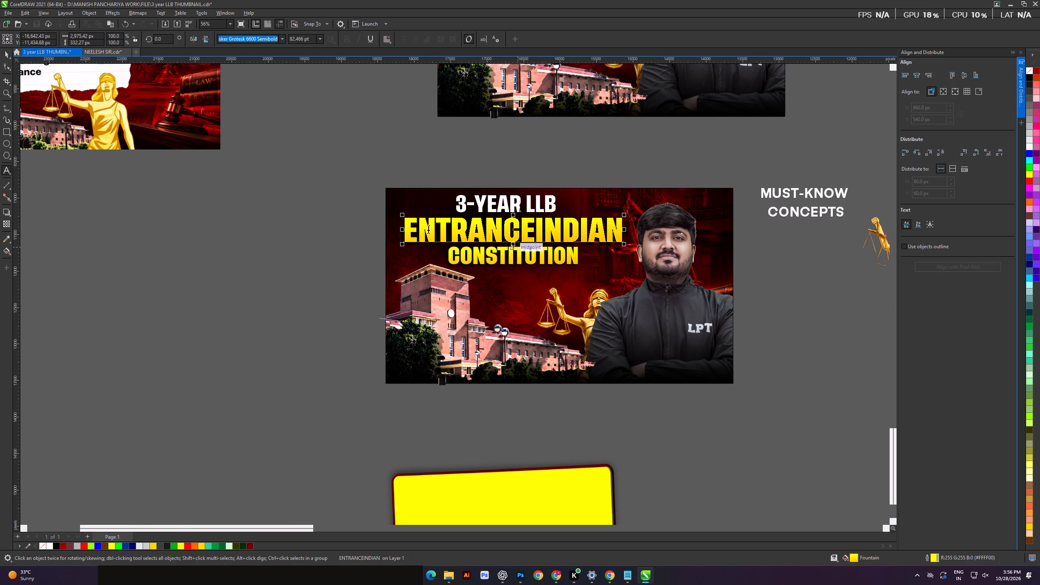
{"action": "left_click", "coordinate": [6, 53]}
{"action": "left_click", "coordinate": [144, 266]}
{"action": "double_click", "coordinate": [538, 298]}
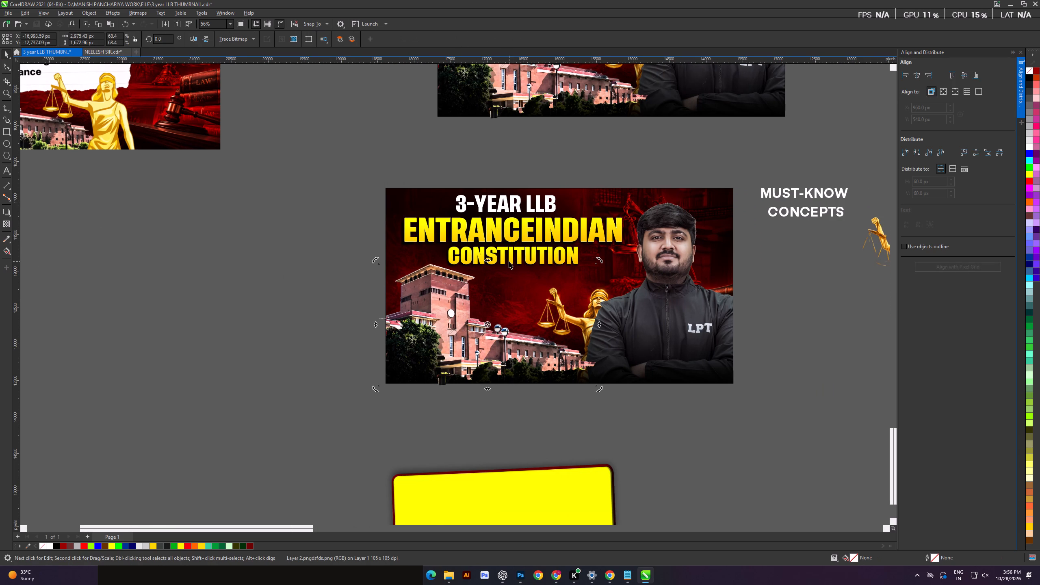
Open the thumbnail's PowerClip contents, enlarge both blurred ellipses to about 3,882 by 1,658 px overall, and shift them slightly down.
{"action": "double_click", "coordinate": [623, 299]}
{"action": "left_click", "coordinate": [520, 234]}
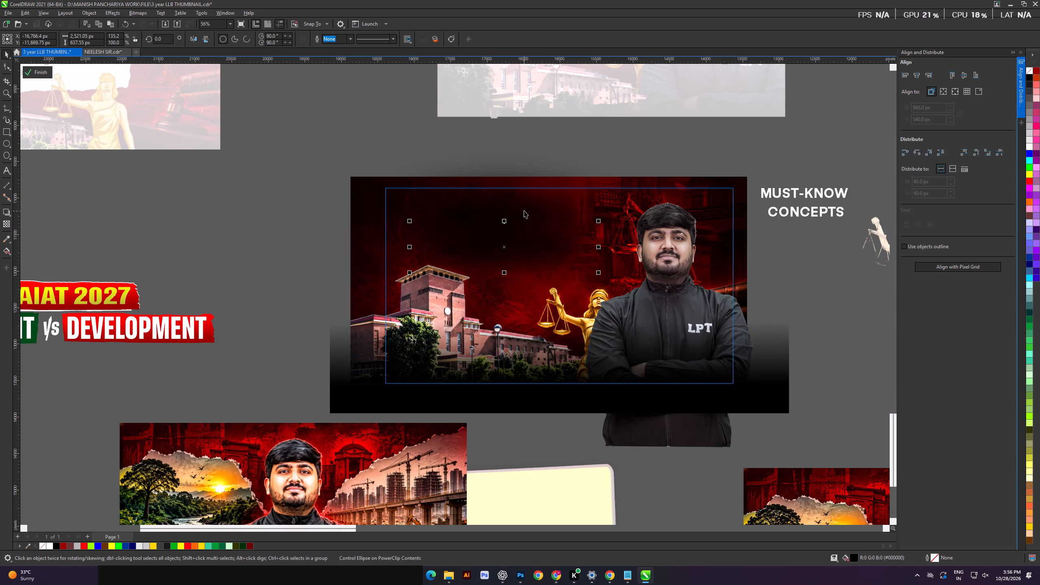
{"action": "left_click", "coordinate": [524, 210]}
{"action": "left_click", "coordinate": [533, 249], "text": "shift"}
{"action": "left_click_drag", "start_coordinate": [600, 274], "coordinate": [647, 300], "text": "shift"}
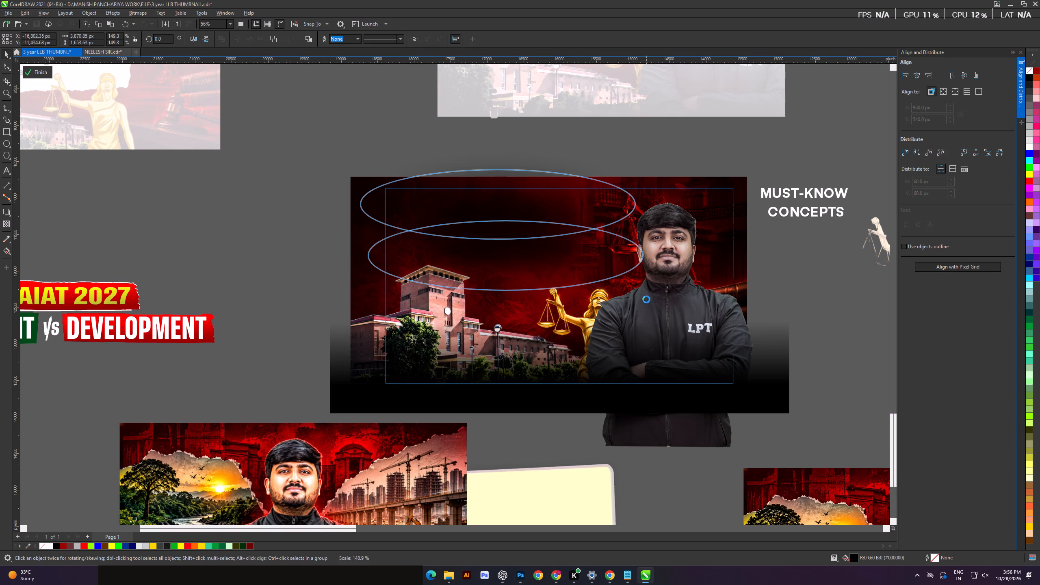
{"action": "left_click_drag", "start_coordinate": [536, 226], "coordinate": [536, 232]}
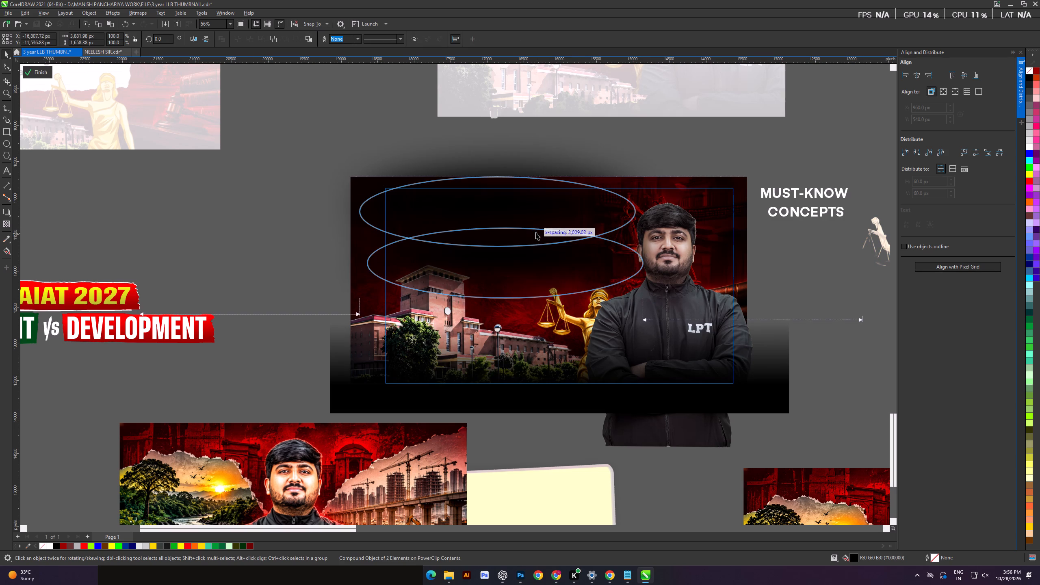
Bring the man's portrait and the black bottom gradient rectangle to the front, gradient on top, and finish editing the PowerClip.
{"action": "left_click", "coordinate": [680, 389]}
{"action": "left_click", "coordinate": [692, 428]}
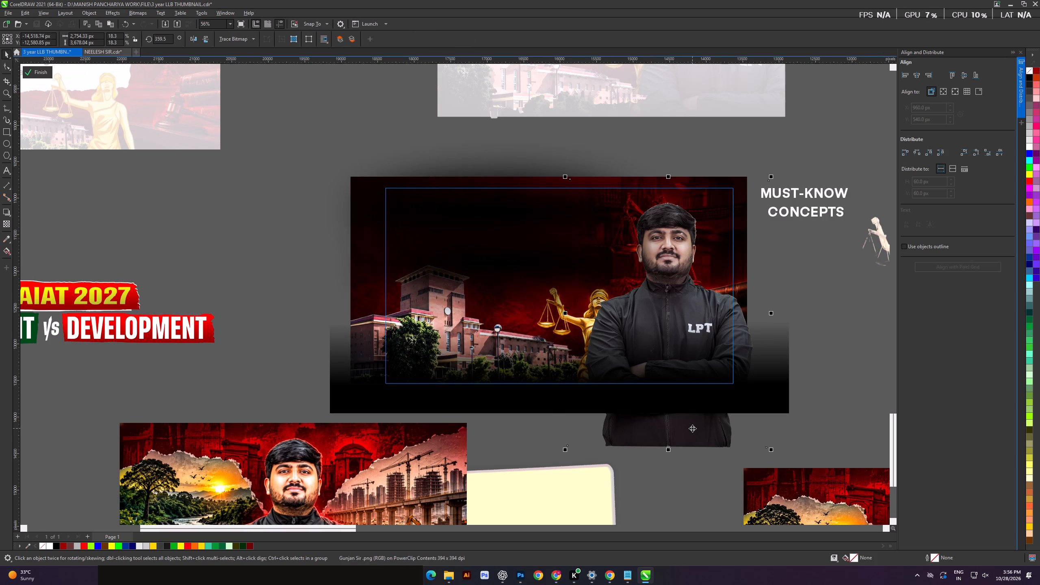
{"action": "key", "text": "shift+Page_Up"}
{"action": "left_click", "coordinate": [768, 397]}
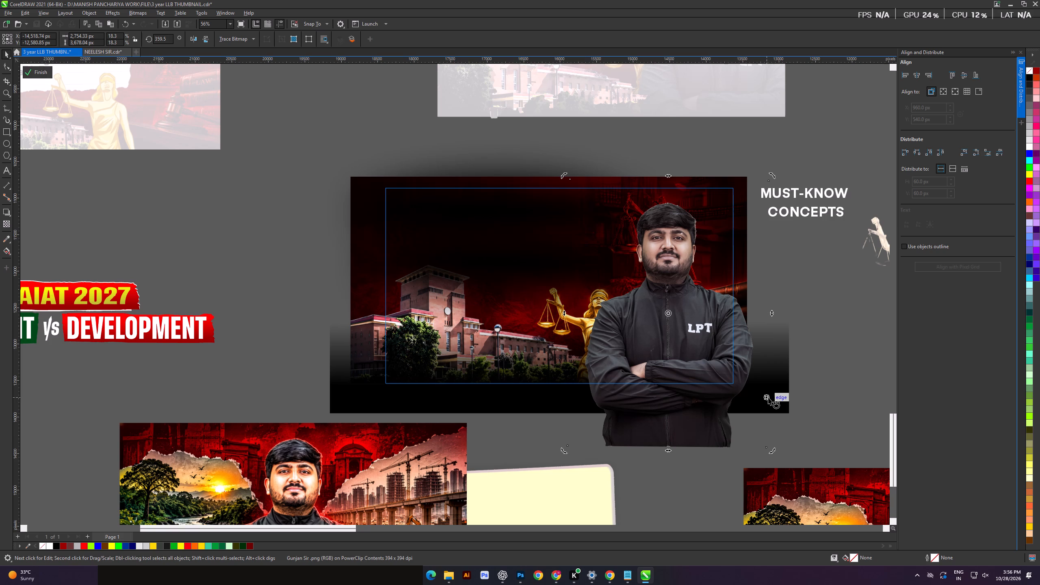
{"action": "left_click", "coordinate": [359, 378]}
{"action": "key", "text": "shift+Page_Up"}
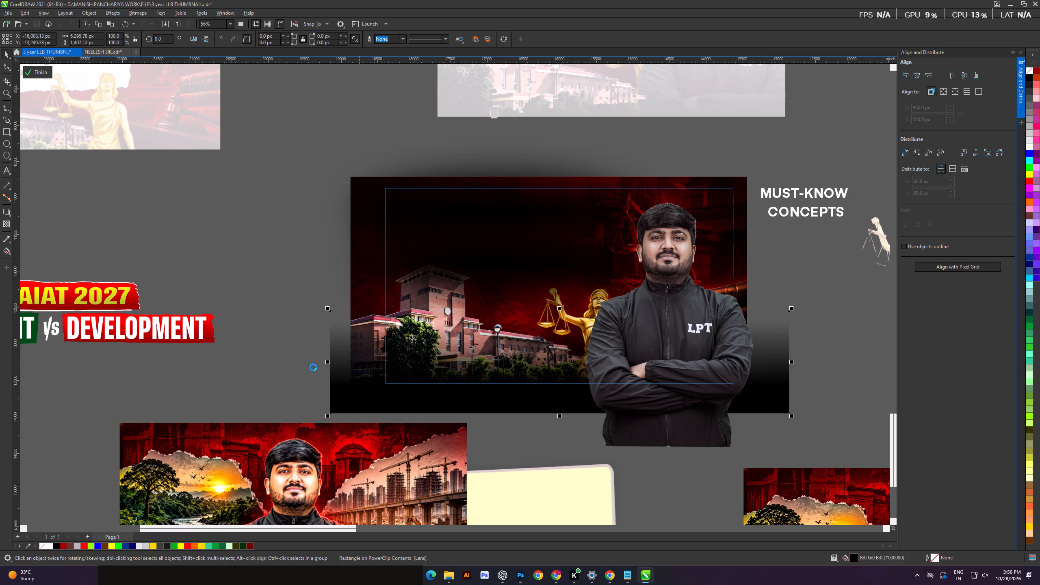
{"action": "left_click", "coordinate": [28, 72]}
Examine the whole thumbnail, checking the darkened background behind the title text.
{"action": "left_click", "coordinate": [246, 253]}
{"action": "scroll", "coordinate": [269, 234], "scroll_direction": "down", "scroll_amount": 1}
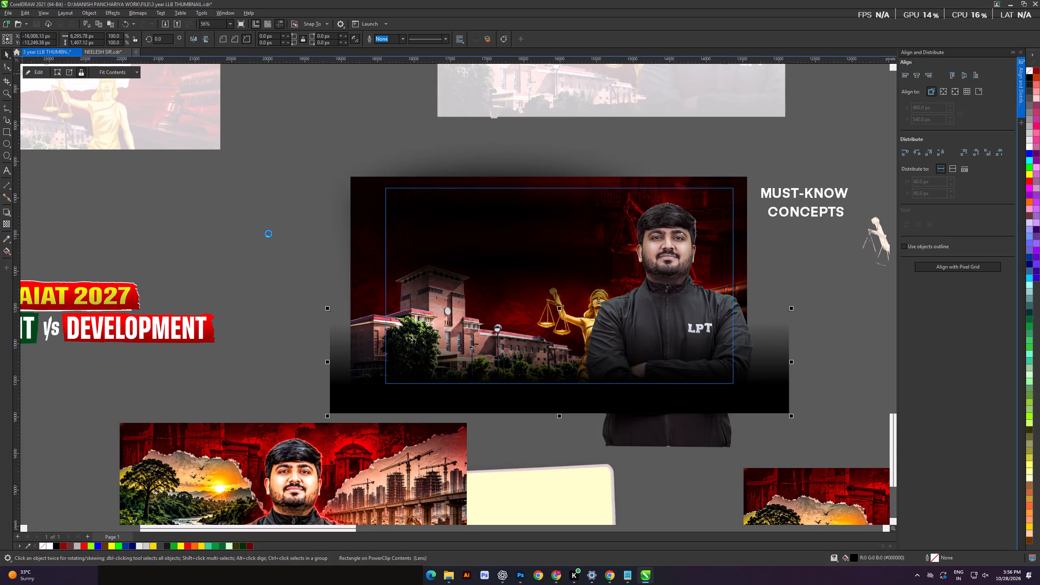
{"action": "scroll", "coordinate": [269, 234], "scroll_direction": "down", "scroll_amount": 1}
{"action": "left_click", "coordinate": [263, 248]}
{"action": "scroll", "coordinate": [383, 245], "scroll_direction": "up", "scroll_amount": 8, "text": "shift"}
{"action": "left_click", "coordinate": [420, 166]}
{"action": "scroll", "coordinate": [504, 224], "scroll_direction": "up", "scroll_amount": 1, "text": "shift"}
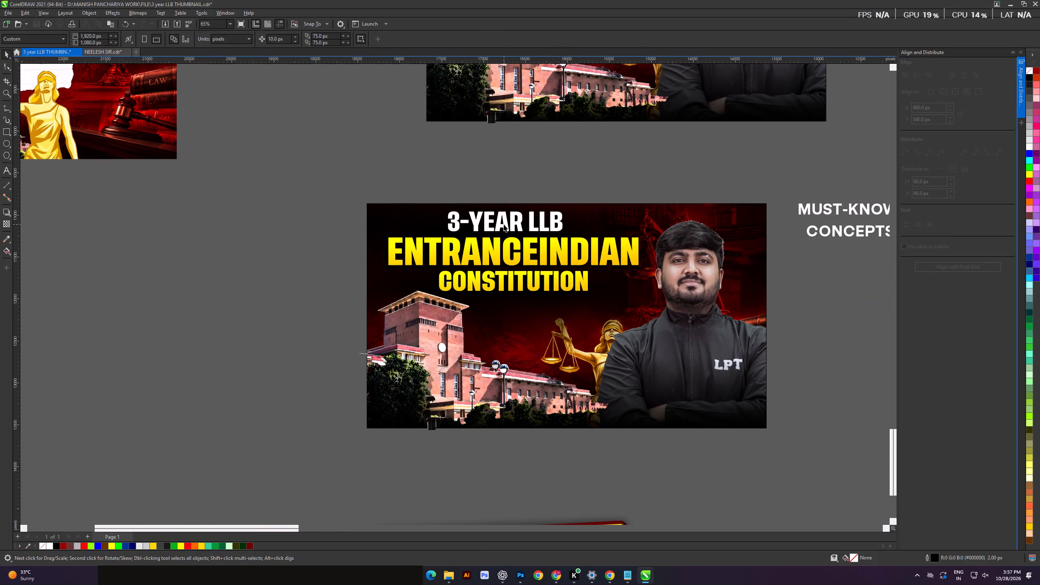
{"action": "left_click", "coordinate": [272, 215]}
{"action": "scroll", "coordinate": [470, 247], "scroll_direction": "down", "scroll_amount": 4, "text": "shift"}
{"action": "scroll", "coordinate": [494, 229], "scroll_direction": "up", "scroll_amount": 1}
{"action": "left_click", "coordinate": [278, 197]}
{"action": "scroll", "coordinate": [513, 224], "scroll_direction": "up", "scroll_amount": 2, "text": "shift"}
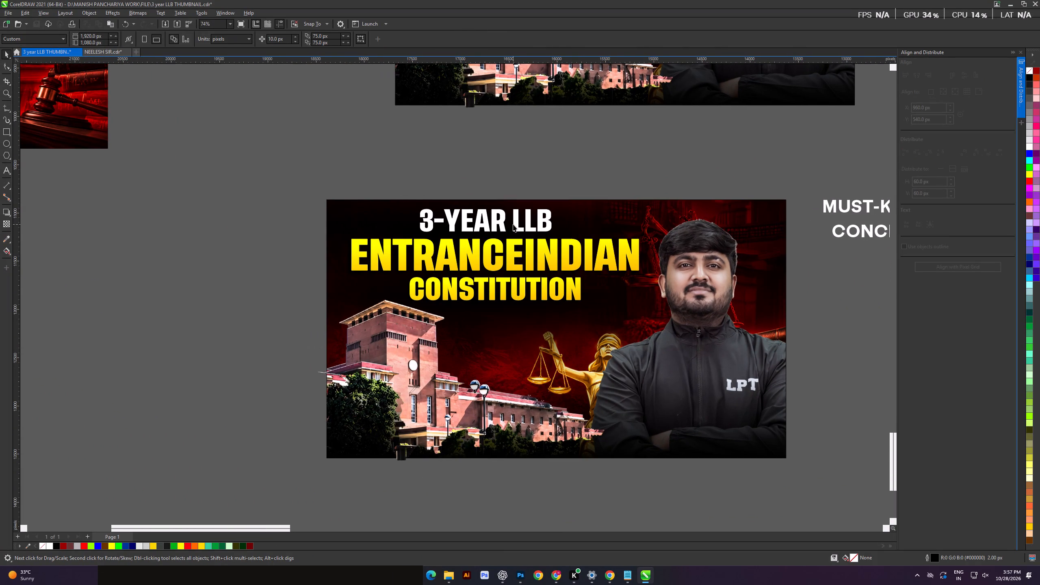
Reopen the PowerClip contents, move the upper blurred ellipse about 620 px right and 425 px up, and finish editing.
{"action": "double_click", "coordinate": [345, 218]}
{"action": "left_click", "coordinate": [342, 214]}
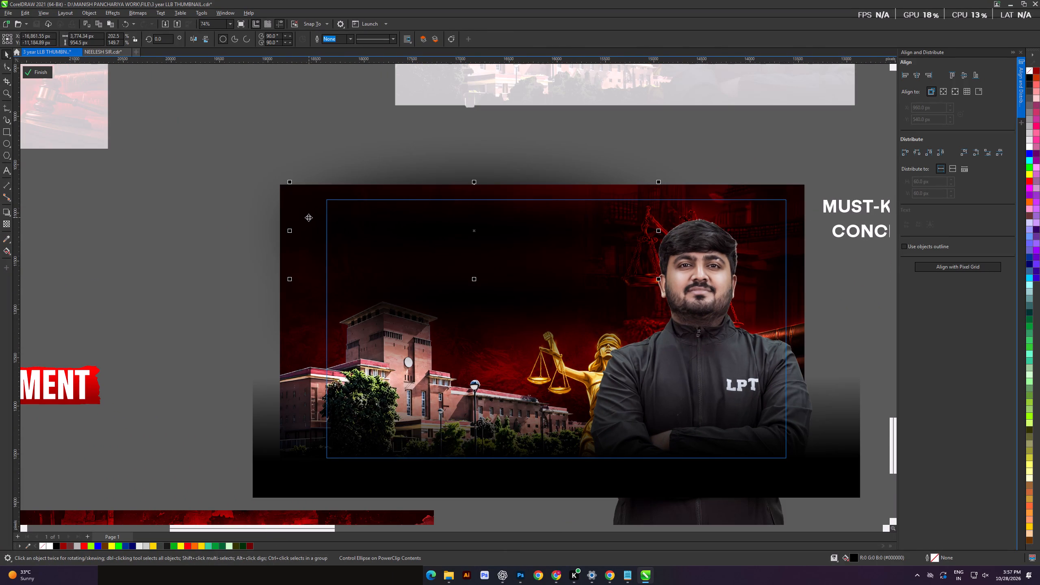
{"action": "left_click_drag", "start_coordinate": [310, 218], "coordinate": [368, 177]}
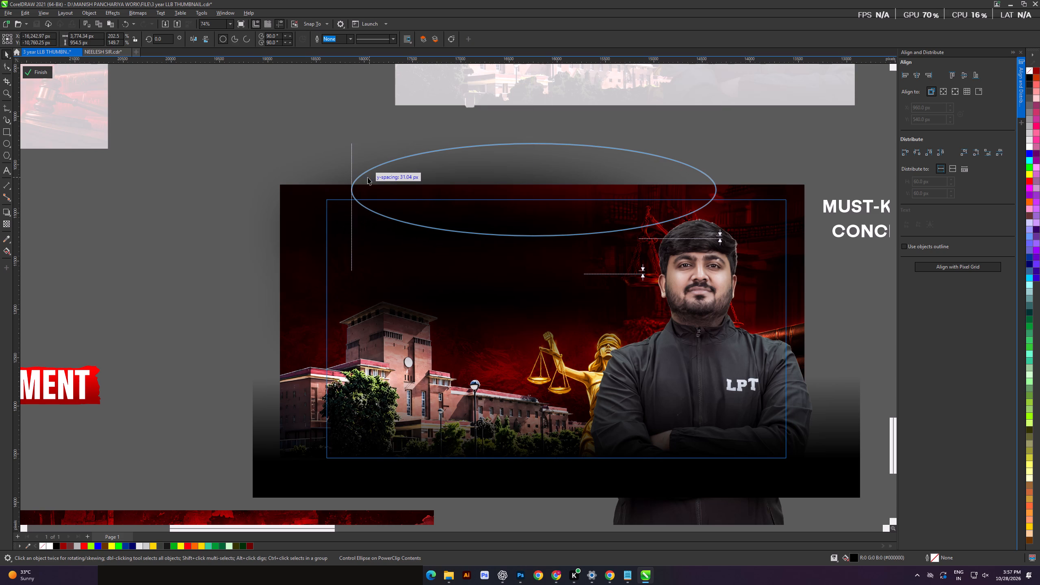
{"action": "left_click", "coordinate": [32, 66]}
{"action": "left_click", "coordinate": [35, 71]}
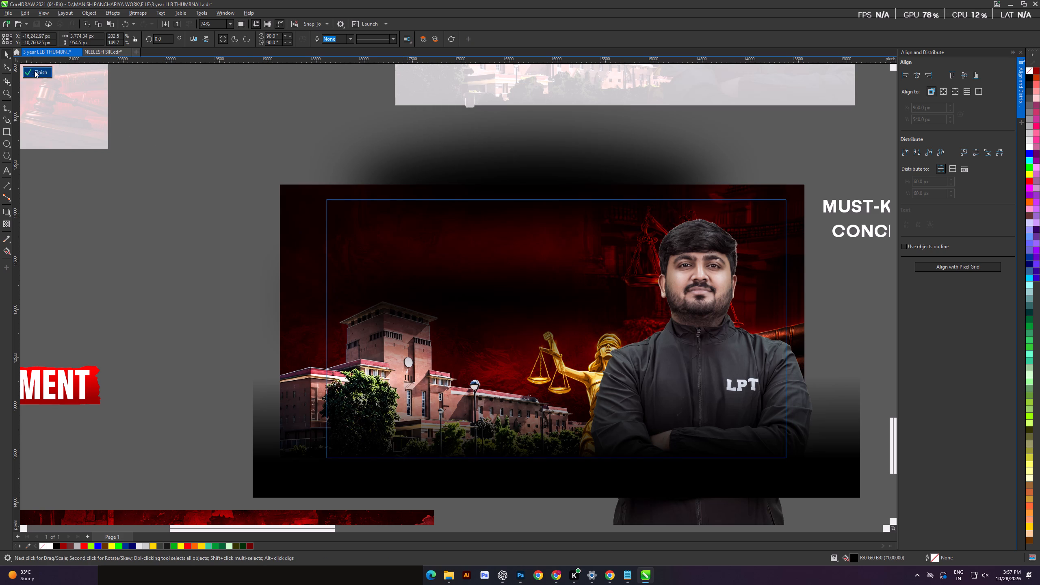
{"action": "left_click", "coordinate": [185, 252]}
{"action": "scroll", "coordinate": [410, 271], "scroll_direction": "up", "scroll_amount": 1, "text": "shift"}
{"action": "left_click", "coordinate": [250, 257]}
{"action": "scroll", "coordinate": [603, 234], "scroll_direction": "up", "scroll_amount": 2, "text": "shift"}
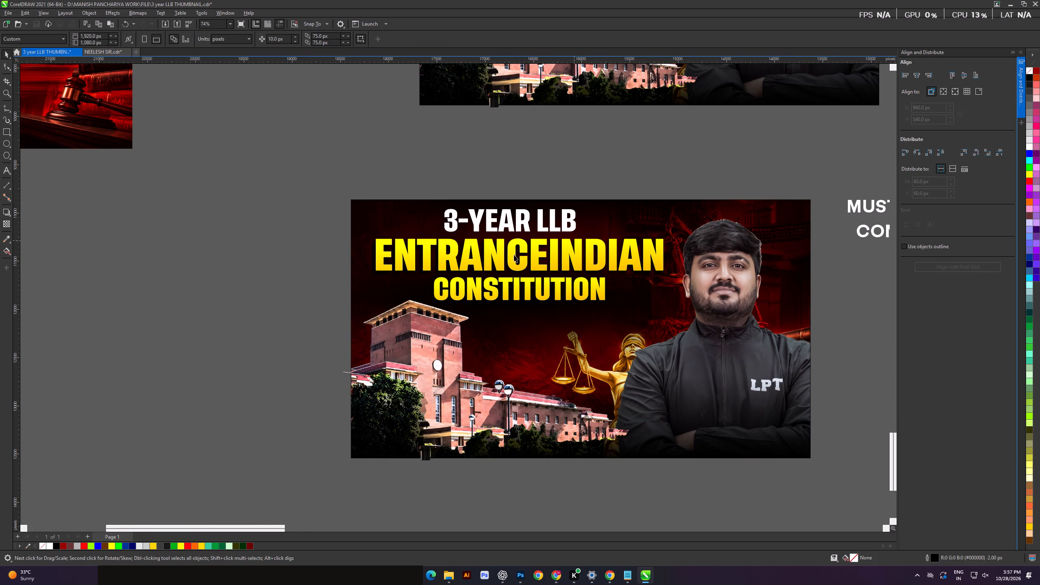
Trace the black-and-white torn-paper bitmap as an Outline Clipart trace with the background color removed automatically.
{"action": "left_click_drag", "start_coordinate": [320, 262], "coordinate": [329, 262]}
{"action": "scroll", "coordinate": [554, 269], "scroll_direction": "up", "scroll_amount": 1}
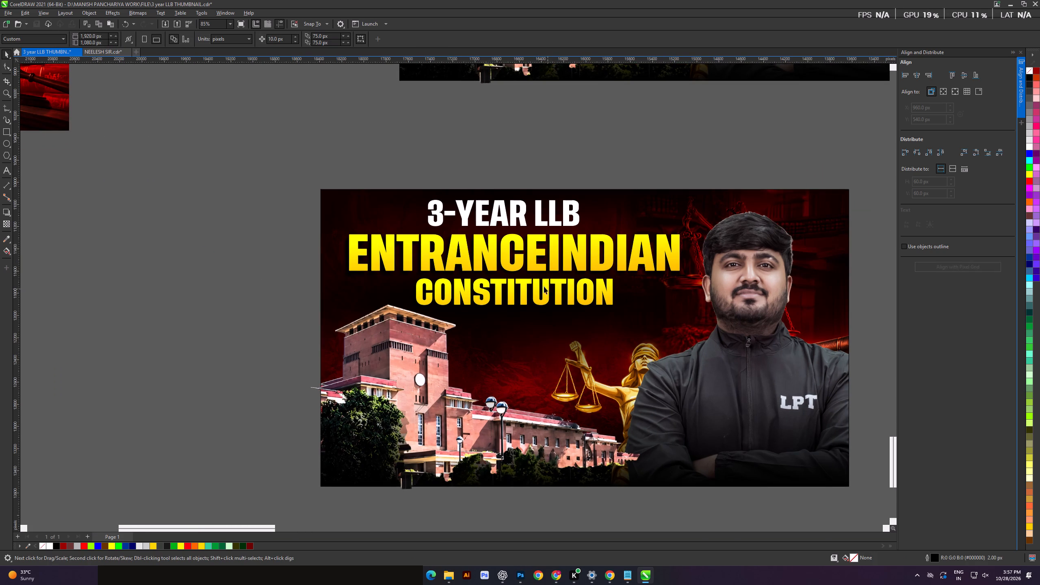
{"action": "scroll", "coordinate": [541, 284], "scroll_direction": "down", "scroll_amount": 6}
{"action": "left_click", "coordinate": [397, 265]}
{"action": "scroll", "coordinate": [403, 267], "scroll_direction": "down", "scroll_amount": 3}
{"action": "left_click", "coordinate": [351, 291]}
{"action": "scroll", "coordinate": [405, 307], "scroll_direction": "down", "scroll_amount": 3}
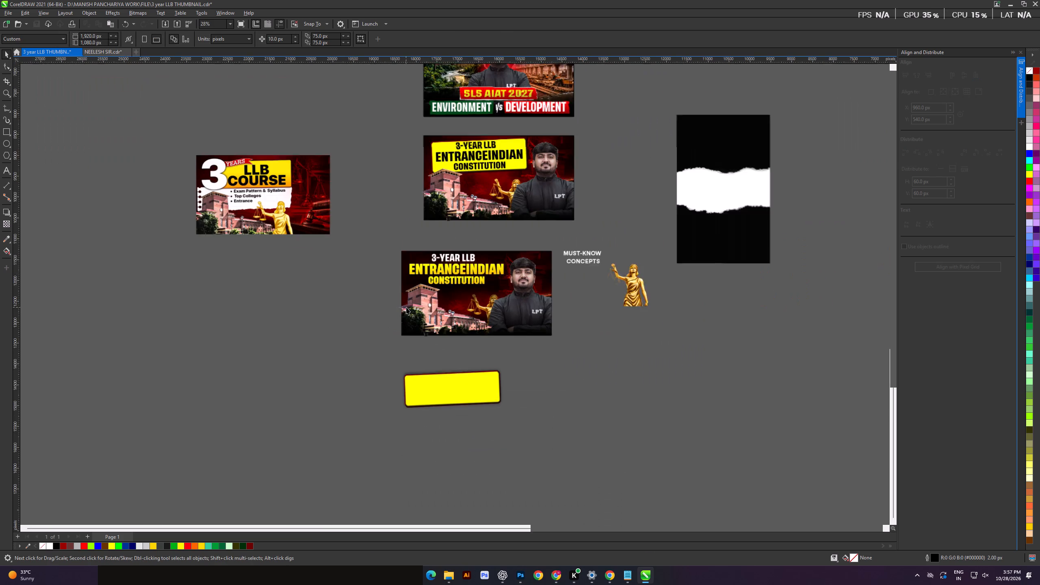
{"action": "scroll", "coordinate": [406, 307], "scroll_direction": "down", "scroll_amount": 1}
{"action": "left_click", "coordinate": [715, 186]}
{"action": "left_click", "coordinate": [247, 37]}
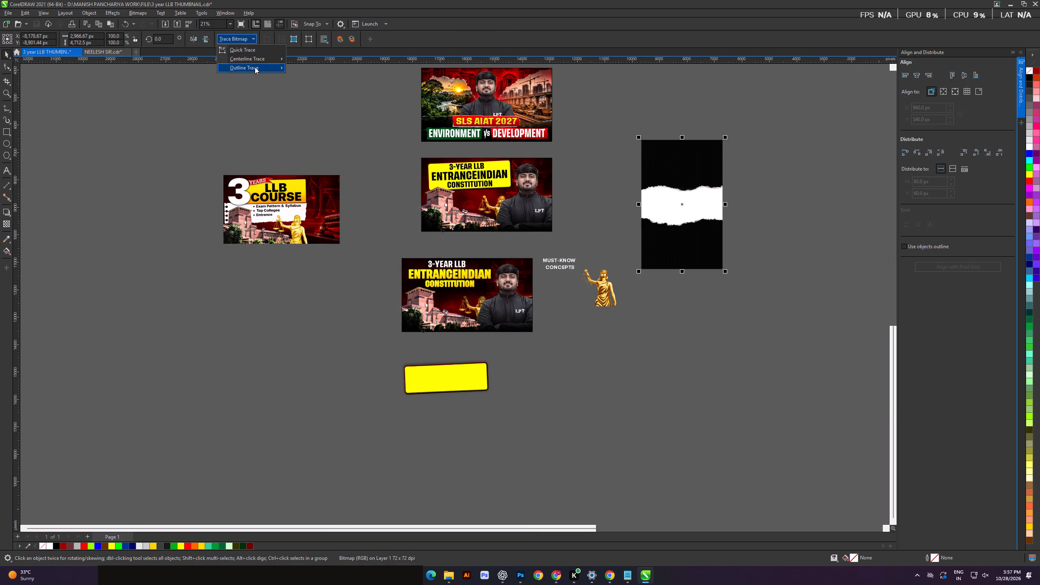
{"action": "left_click", "coordinate": [315, 93]}
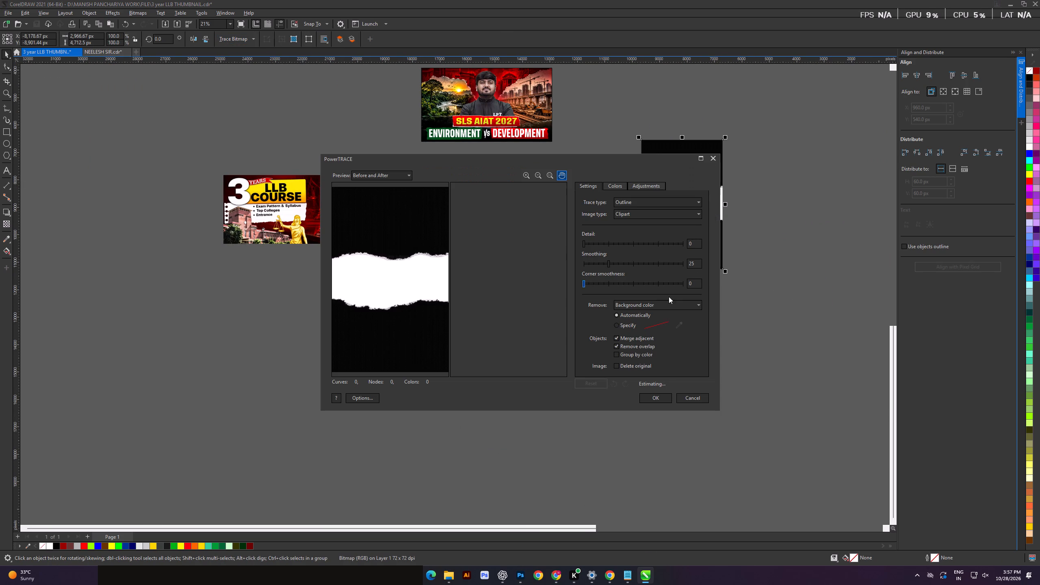
{"action": "left_click", "coordinate": [663, 399]}
Move the traced white torn paper off its bitmap to the empty space left of the darkened duplicate thumbnail.
{"action": "left_click_drag", "start_coordinate": [664, 202], "coordinate": [671, 362]}
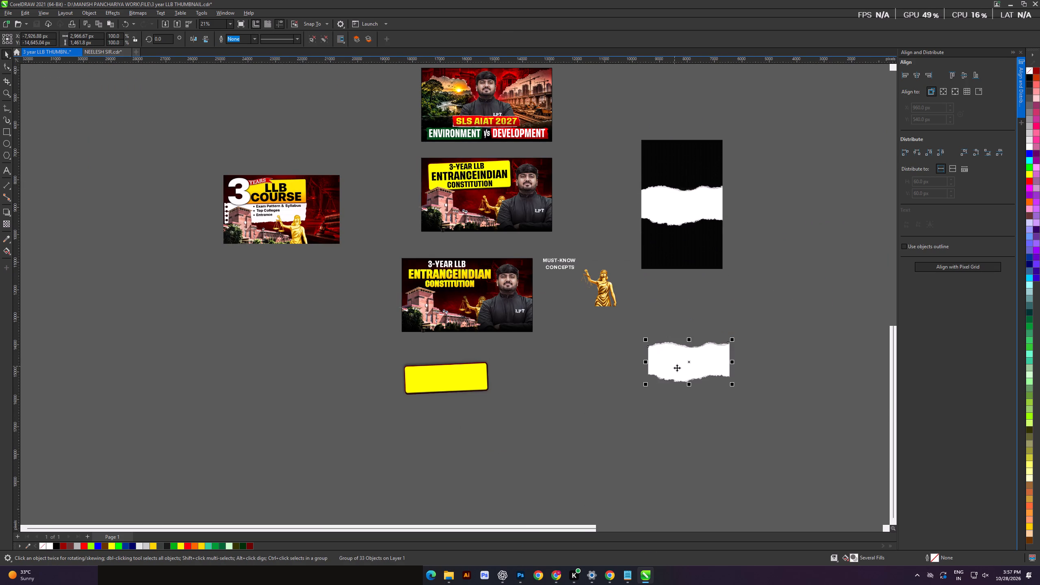
{"action": "left_click_drag", "start_coordinate": [690, 369], "coordinate": [350, 331]}
{"action": "scroll", "coordinate": [377, 323], "scroll_direction": "up", "scroll_amount": 11}
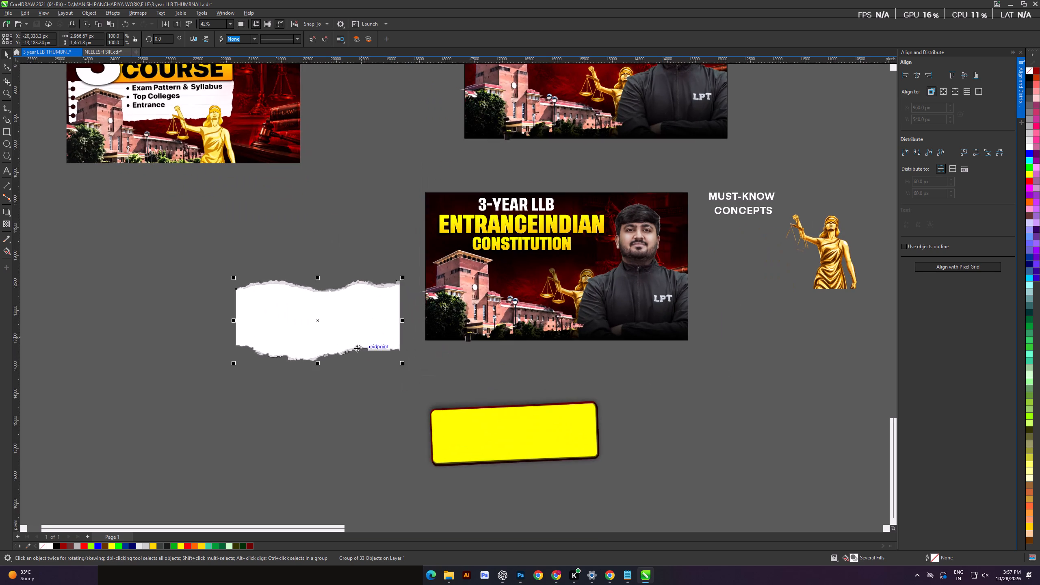
Ungroup the traced torn paper into its separate objects.
{"action": "left_click_drag", "start_coordinate": [332, 375], "coordinate": [333, 371]}
{"action": "left_click", "coordinate": [337, 312]}
{"action": "left_click", "coordinate": [319, 37]}
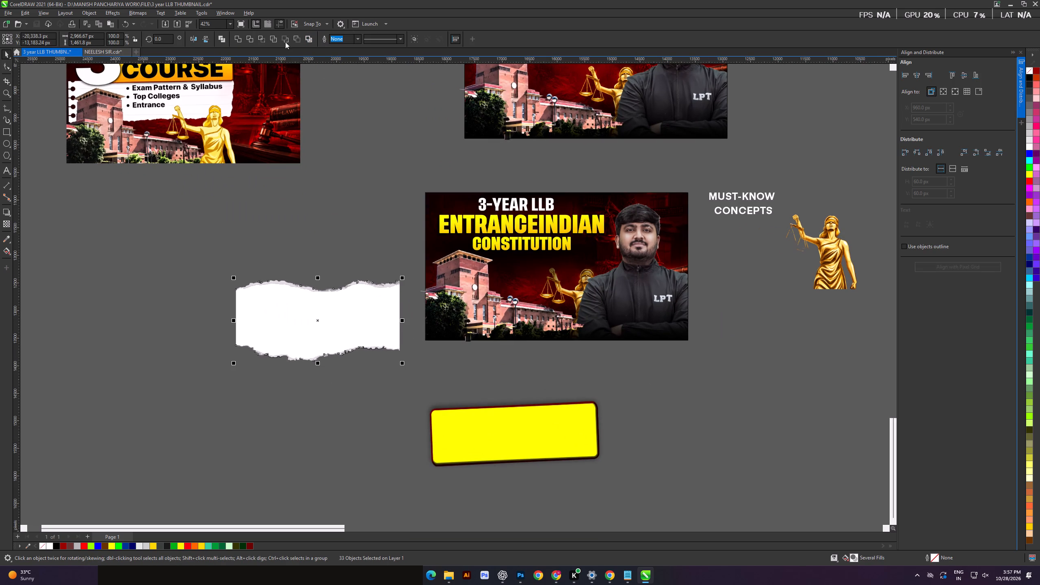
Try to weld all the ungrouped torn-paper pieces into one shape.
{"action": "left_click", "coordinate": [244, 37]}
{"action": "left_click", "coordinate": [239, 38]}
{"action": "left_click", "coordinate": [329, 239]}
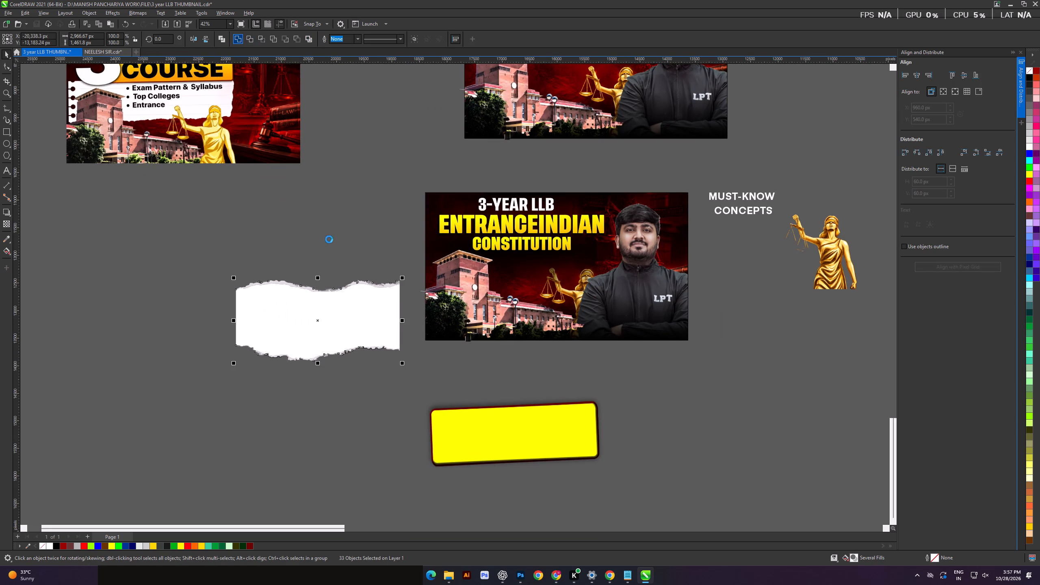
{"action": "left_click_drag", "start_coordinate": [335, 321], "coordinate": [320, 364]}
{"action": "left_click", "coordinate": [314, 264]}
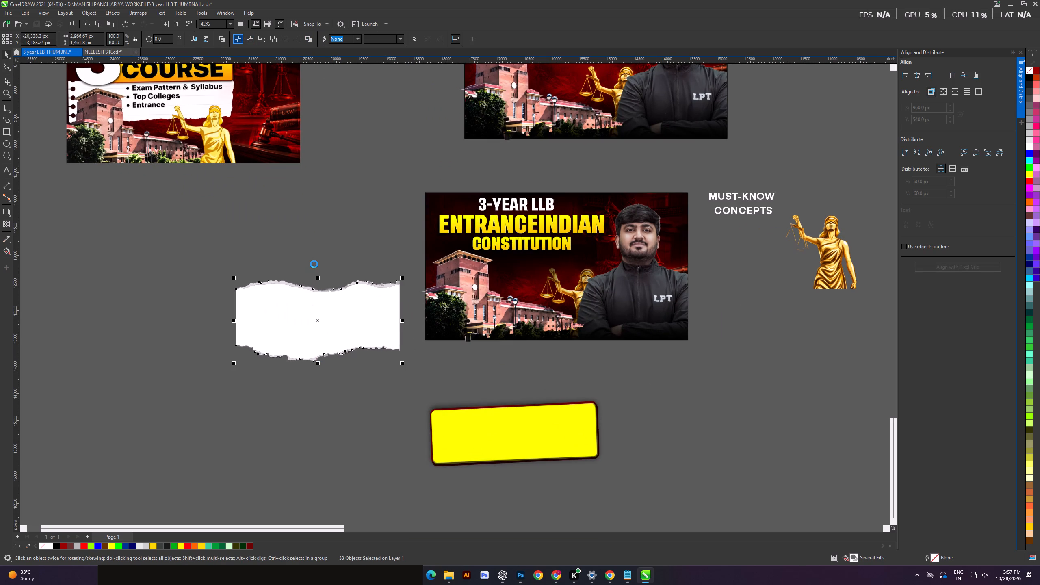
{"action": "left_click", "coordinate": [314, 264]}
Save the thumbnail document.
{"action": "key", "text": "ctrl+s"}
{"action": "key", "text": "ctrl+s"}
{"action": "key", "text": "ctrl+s"}
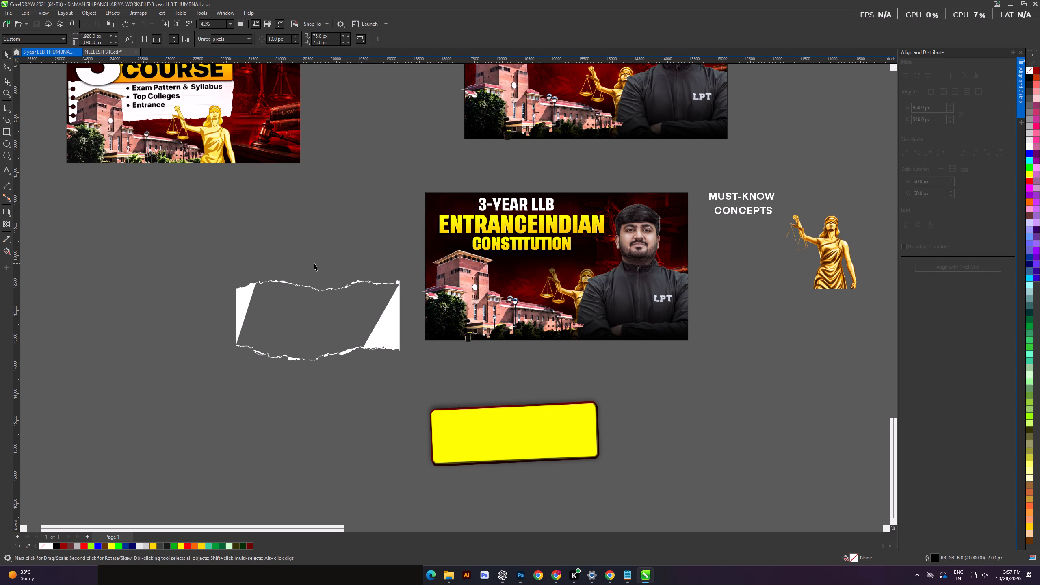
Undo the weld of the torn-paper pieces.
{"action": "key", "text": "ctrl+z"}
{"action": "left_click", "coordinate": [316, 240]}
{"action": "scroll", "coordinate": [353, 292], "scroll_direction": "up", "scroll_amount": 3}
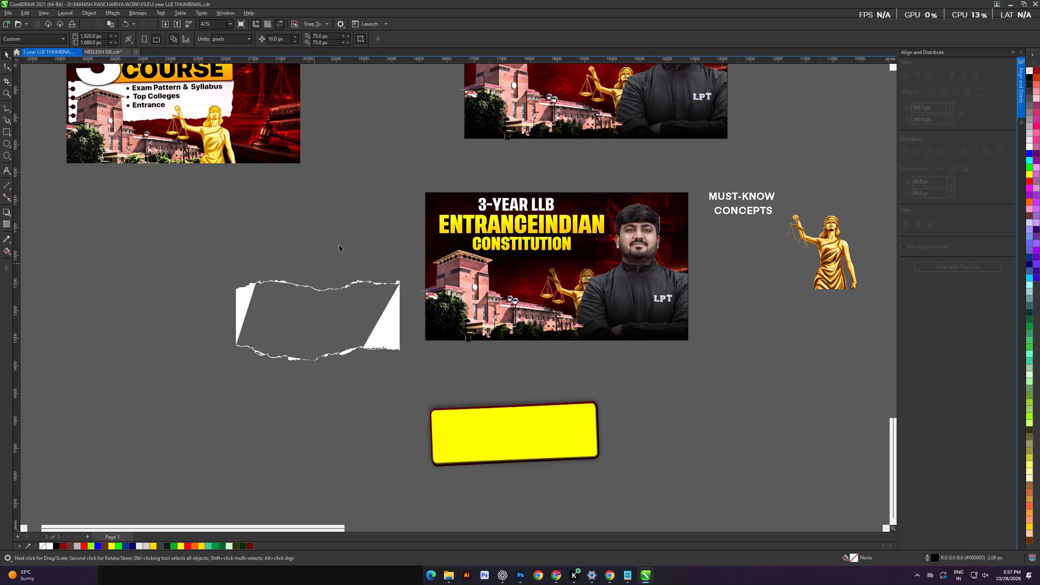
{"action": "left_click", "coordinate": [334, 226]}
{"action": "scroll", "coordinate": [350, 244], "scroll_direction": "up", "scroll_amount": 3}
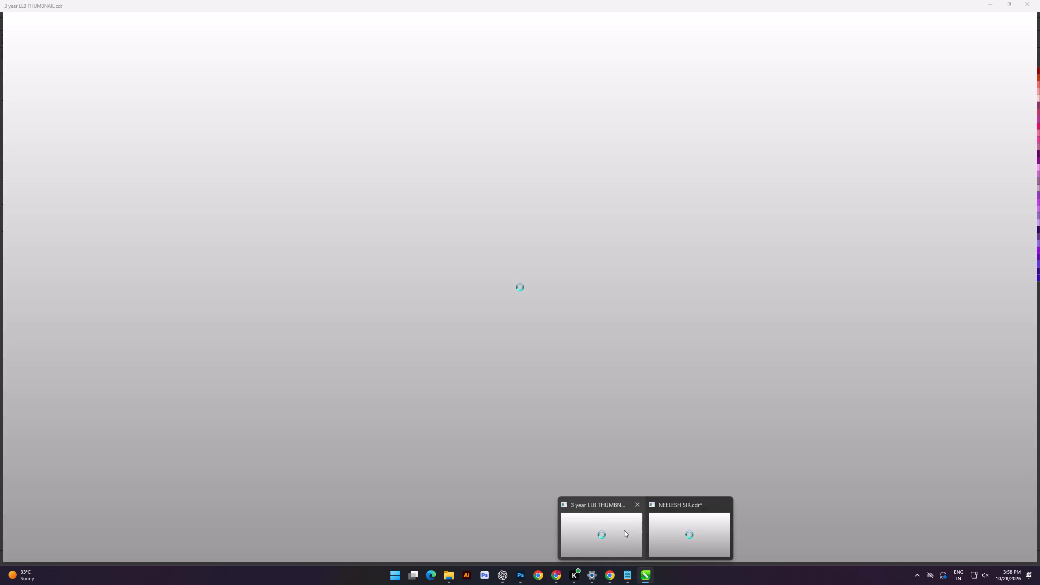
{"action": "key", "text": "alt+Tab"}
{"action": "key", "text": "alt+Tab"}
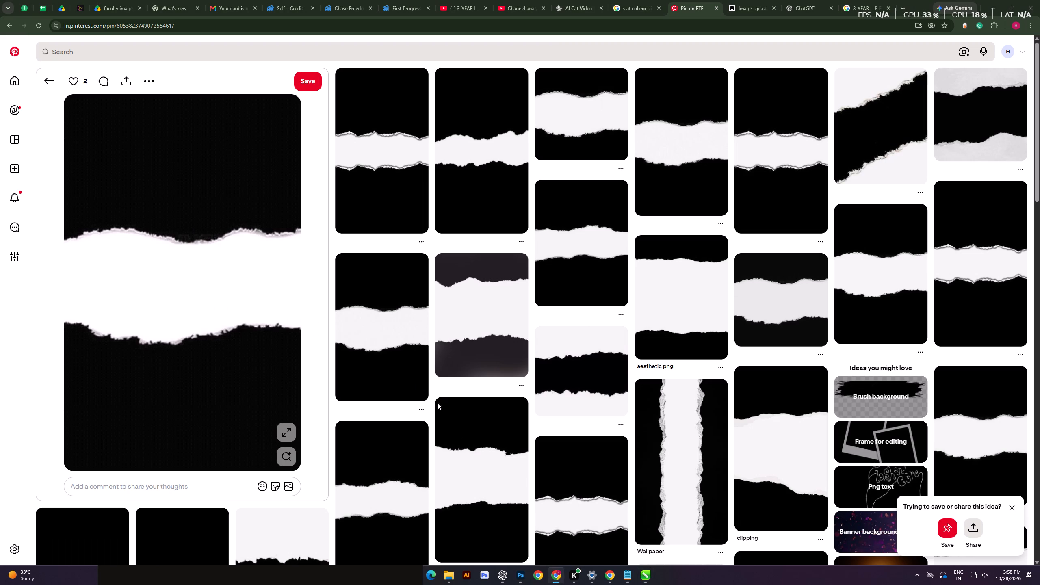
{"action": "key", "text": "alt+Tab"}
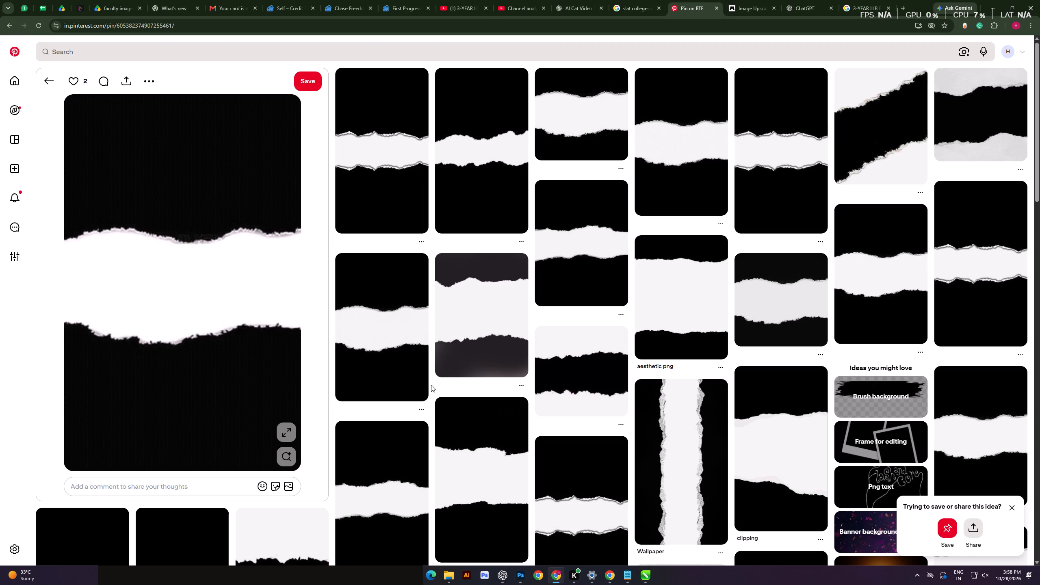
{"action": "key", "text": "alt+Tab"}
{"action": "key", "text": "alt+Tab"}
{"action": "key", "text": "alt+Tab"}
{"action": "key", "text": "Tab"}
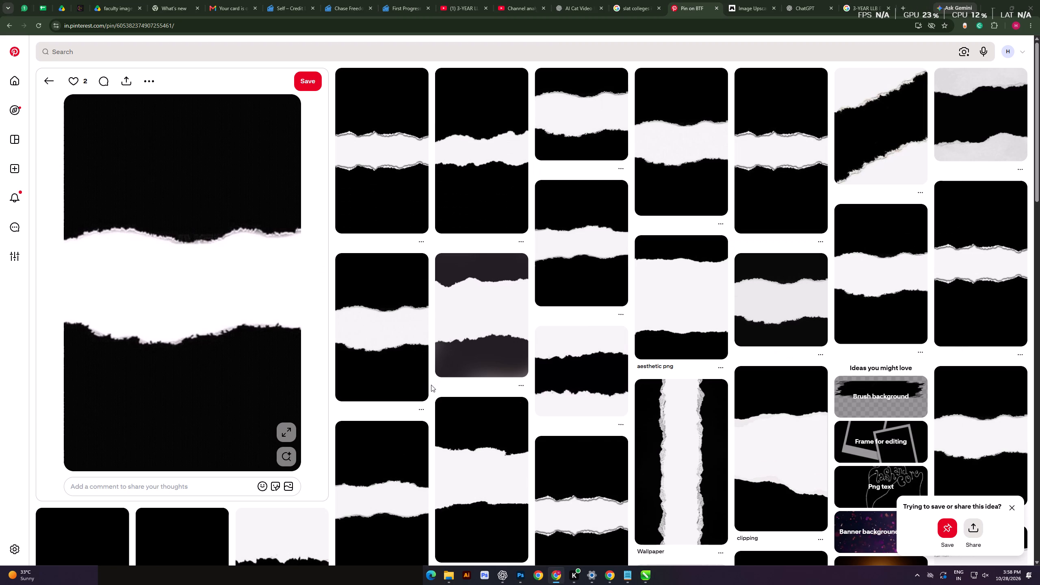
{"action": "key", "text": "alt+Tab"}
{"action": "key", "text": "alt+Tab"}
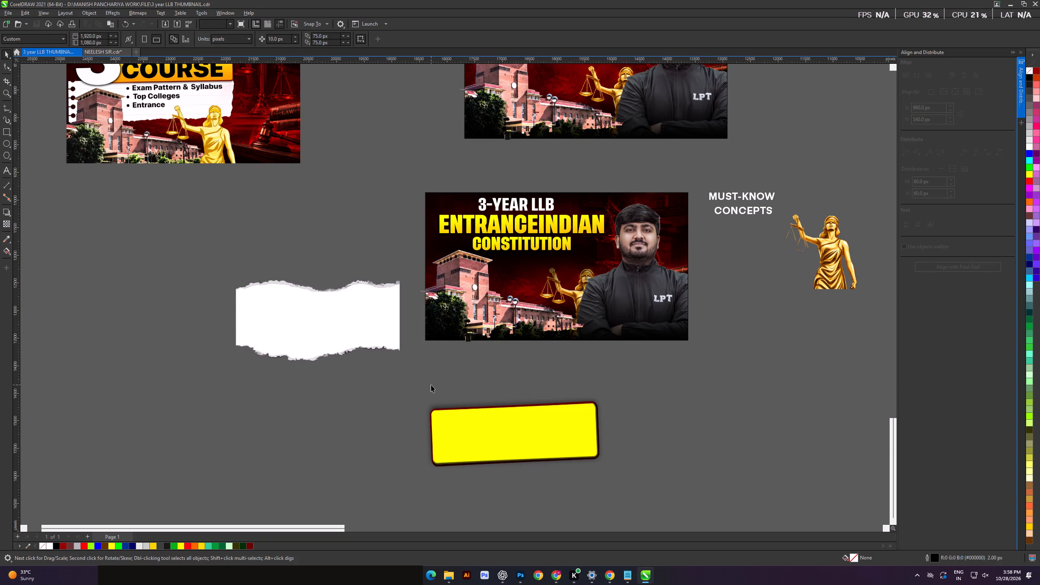
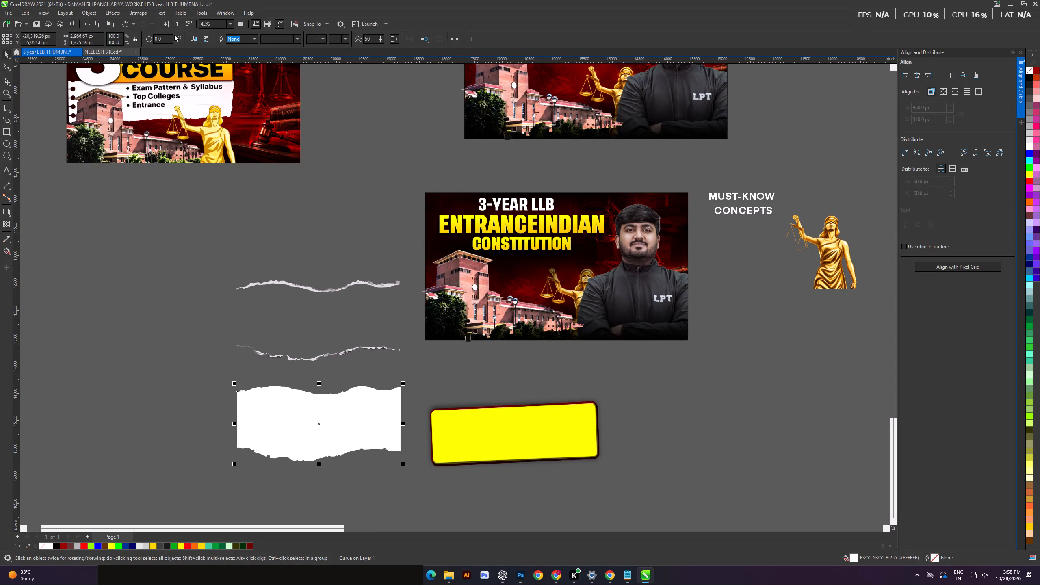
Move the white torn paper over the middle of the 3-Year LLB thumbnail and bring it to the front.
{"action": "left_click", "coordinate": [137, 221]}
{"action": "left_click_drag", "start_coordinate": [324, 424], "coordinate": [505, 334]}
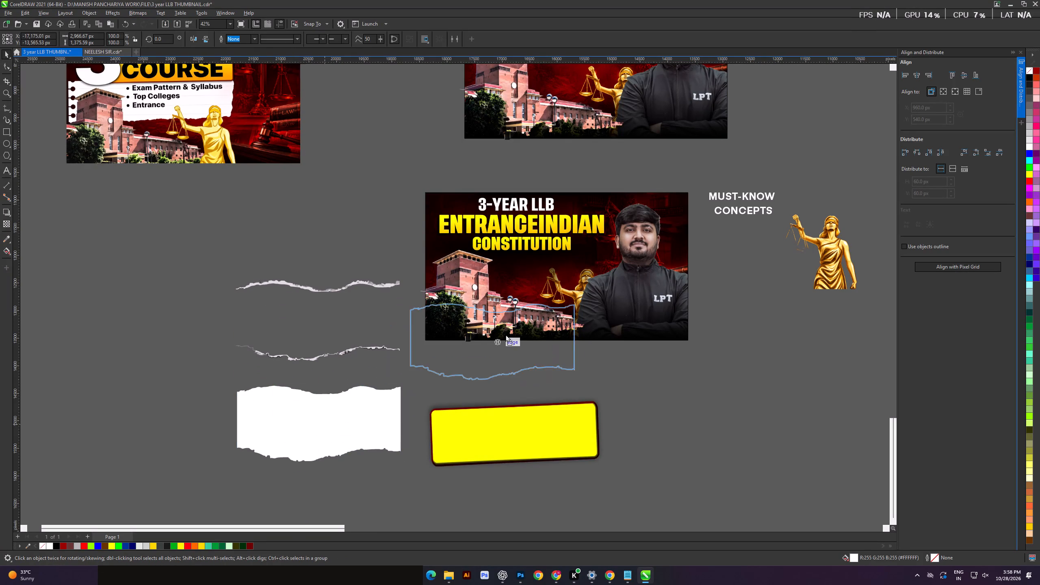
{"action": "left_click_drag", "start_coordinate": [505, 334], "coordinate": [533, 294]}
{"action": "scroll", "coordinate": [533, 294], "scroll_direction": "up", "scroll_amount": 11}
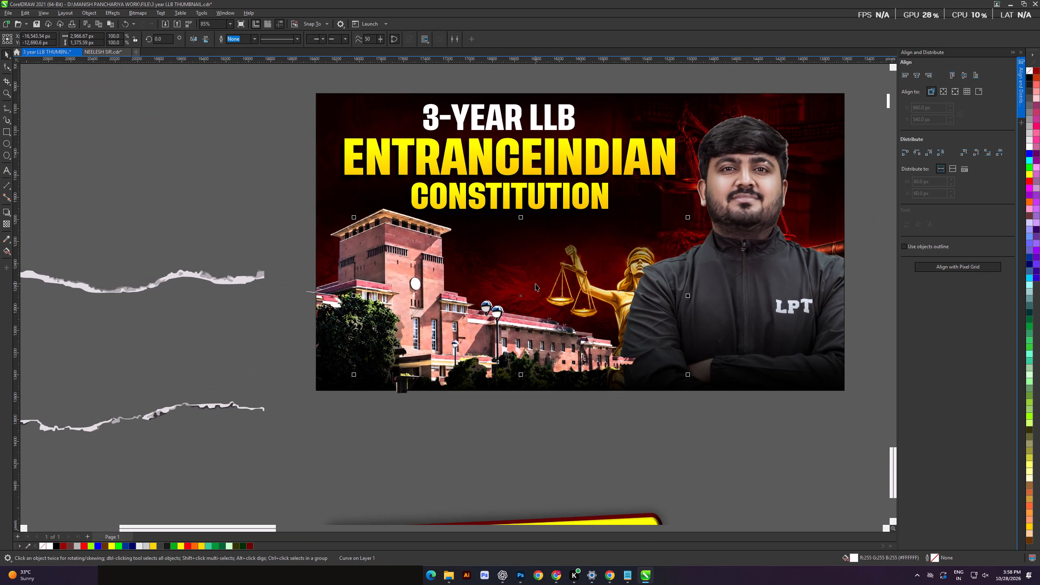
{"action": "key", "text": "shift+Page_Up"}
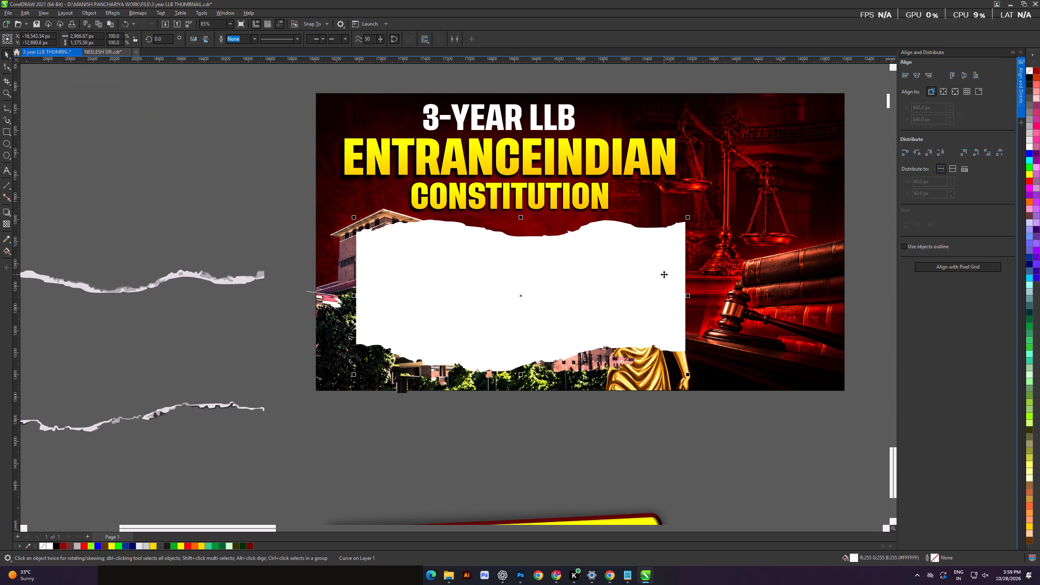
Widen the torn paper to about 3,464 px and nudge it slightly into place on the thumbnail.
{"action": "left_click_drag", "start_coordinate": [688, 298], "coordinate": [743, 294]}
{"action": "scroll", "coordinate": [622, 256], "scroll_direction": "down", "scroll_amount": 4}
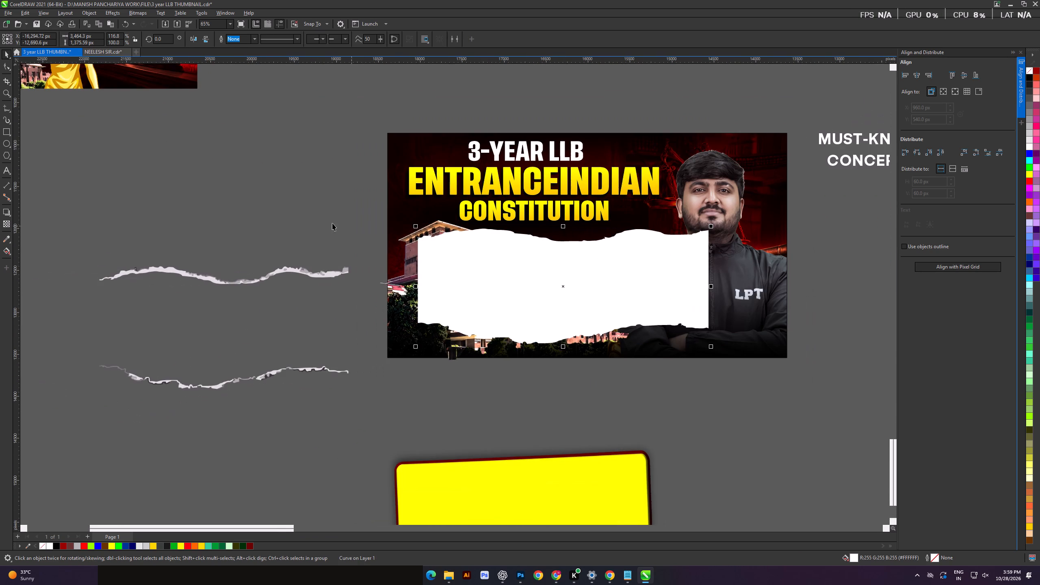
{"action": "left_click", "coordinate": [259, 214]}
{"action": "scroll", "coordinate": [452, 224], "scroll_direction": "down", "scroll_amount": 3, "text": "shift"}
{"action": "left_click_drag", "start_coordinate": [594, 271], "coordinate": [600, 268]}
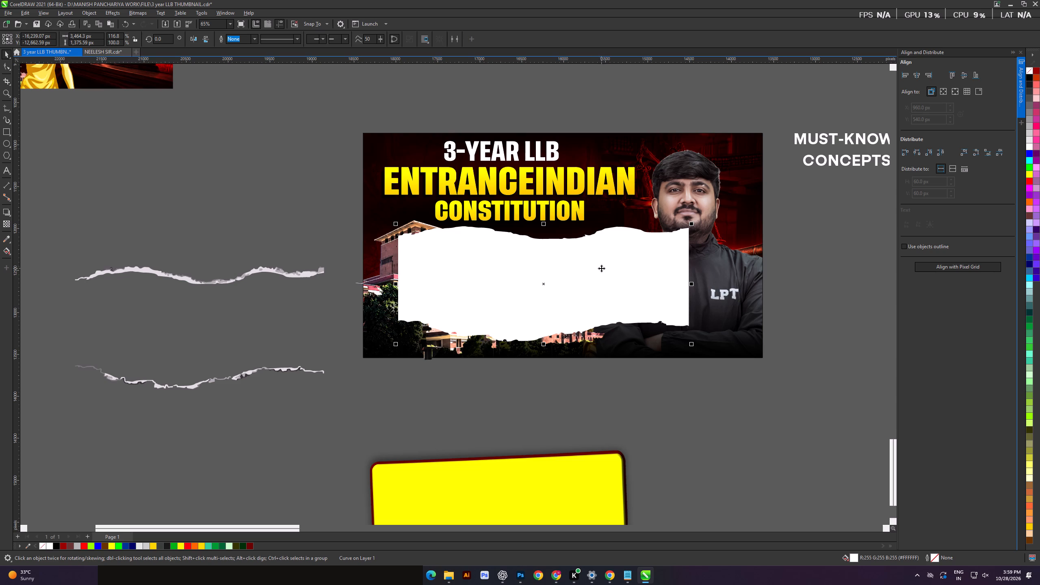
Level the torn paper's upper edge by raising the nodes in its dips and lowering the peak near the middle.
{"action": "left_click", "coordinate": [4, 63]}
{"action": "left_click_drag", "start_coordinate": [487, 262], "coordinate": [599, 221]}
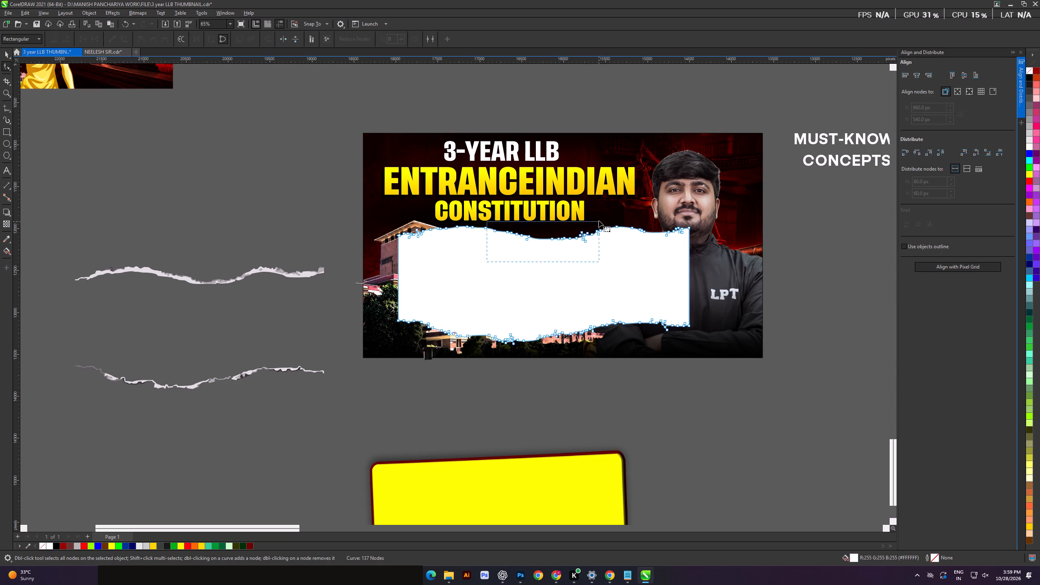
{"action": "left_click_drag", "start_coordinate": [599, 221], "coordinate": [598, 220]}
{"action": "left_click_drag", "start_coordinate": [575, 239], "coordinate": [576, 233]}
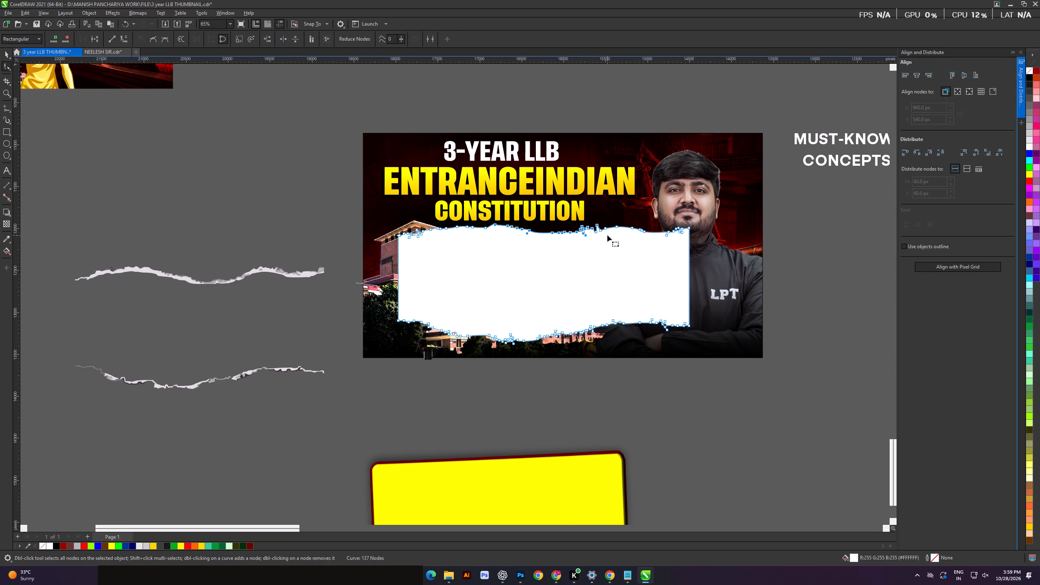
{"action": "scroll", "coordinate": [495, 235], "scroll_direction": "up", "scroll_amount": 3}
{"action": "left_click", "coordinate": [492, 249]}
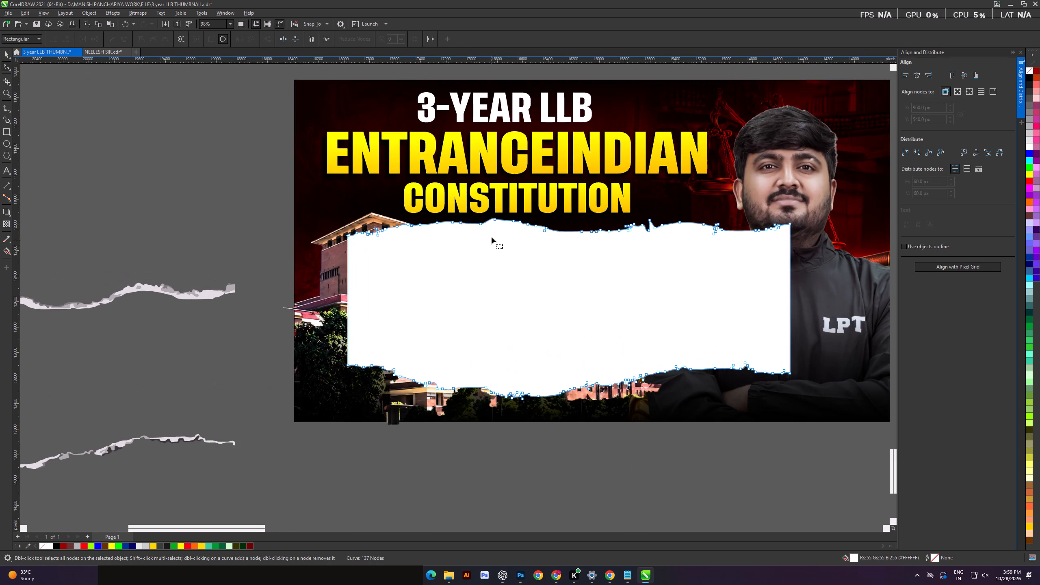
{"action": "scroll", "coordinate": [495, 219], "scroll_direction": "up", "scroll_amount": 3}
{"action": "left_click_drag", "start_coordinate": [495, 219], "coordinate": [501, 225]}
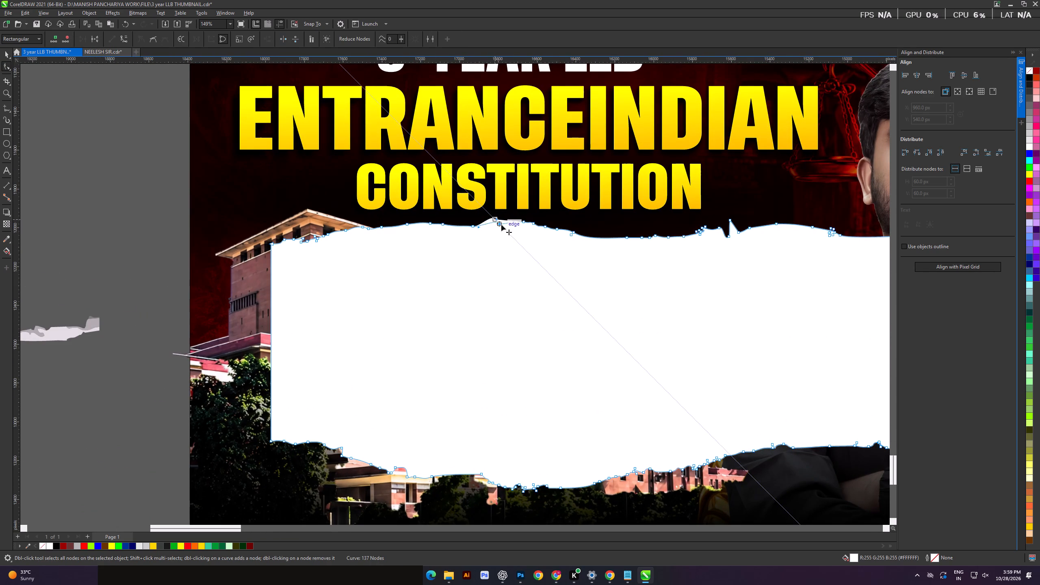
{"action": "left_click_drag", "start_coordinate": [501, 225], "coordinate": [506, 229]}
{"action": "scroll", "coordinate": [504, 226], "scroll_direction": "down", "scroll_amount": 3}
{"action": "scroll", "coordinate": [611, 234], "scroll_direction": "up", "scroll_amount": 3}
{"action": "left_click_drag", "start_coordinate": [544, 258], "coordinate": [635, 219]}
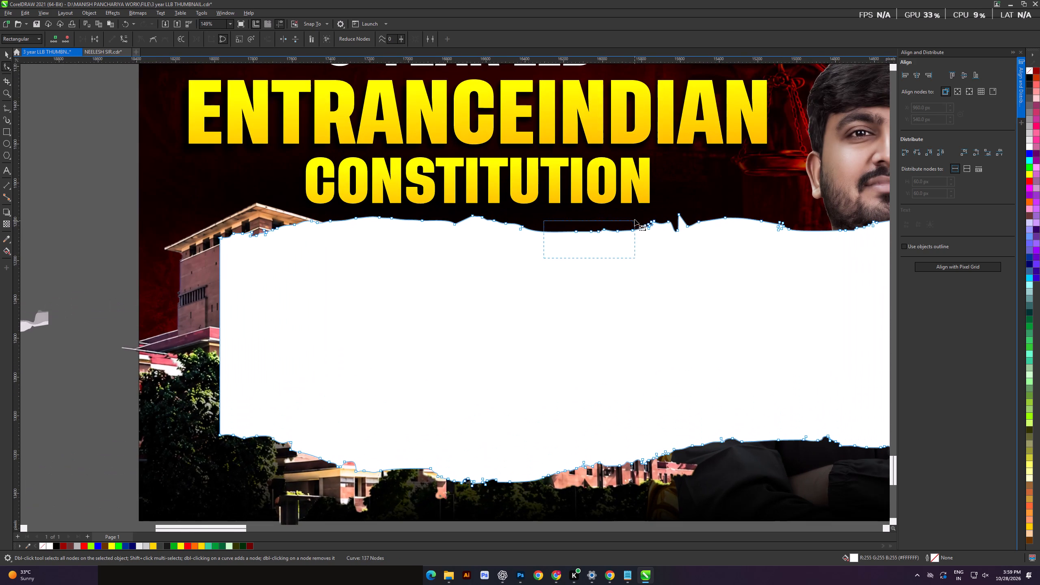
{"action": "left_click_drag", "start_coordinate": [635, 219], "coordinate": [633, 215]}
{"action": "left_click_drag", "start_coordinate": [604, 227], "coordinate": [602, 218]}
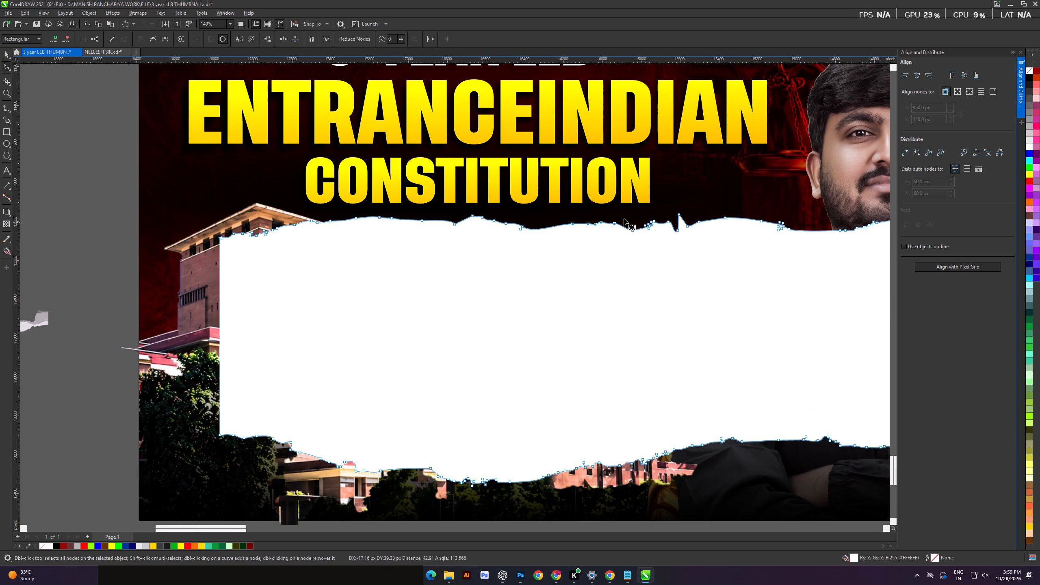
Delete the nodes that form the sharp spike on the torn paper's upper edge.
{"action": "left_click_drag", "start_coordinate": [675, 238], "coordinate": [685, 201]}
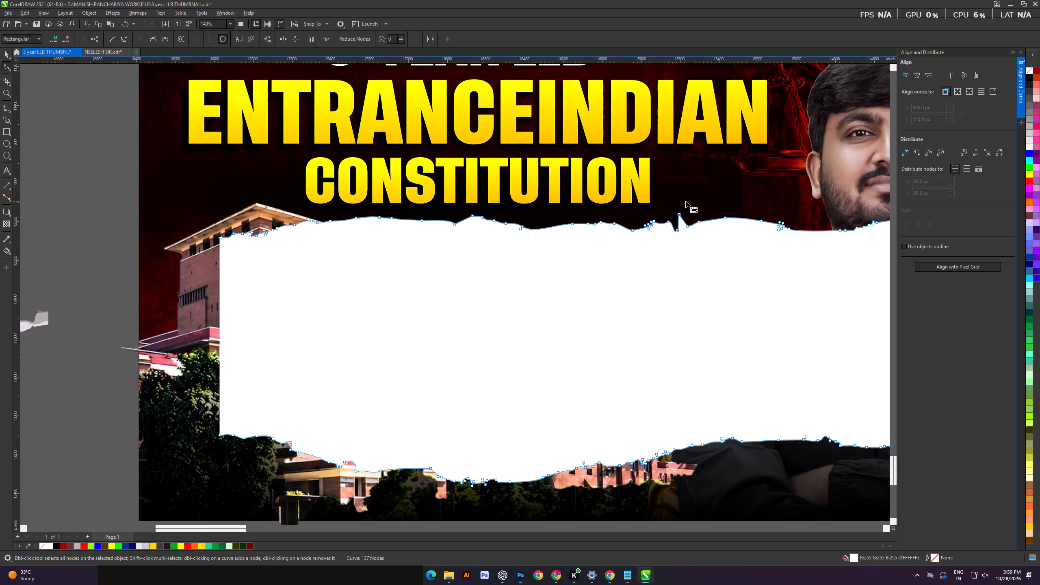
{"action": "key", "text": "Delete"}
{"action": "scroll", "coordinate": [700, 210], "scroll_direction": "down", "scroll_amount": 3}
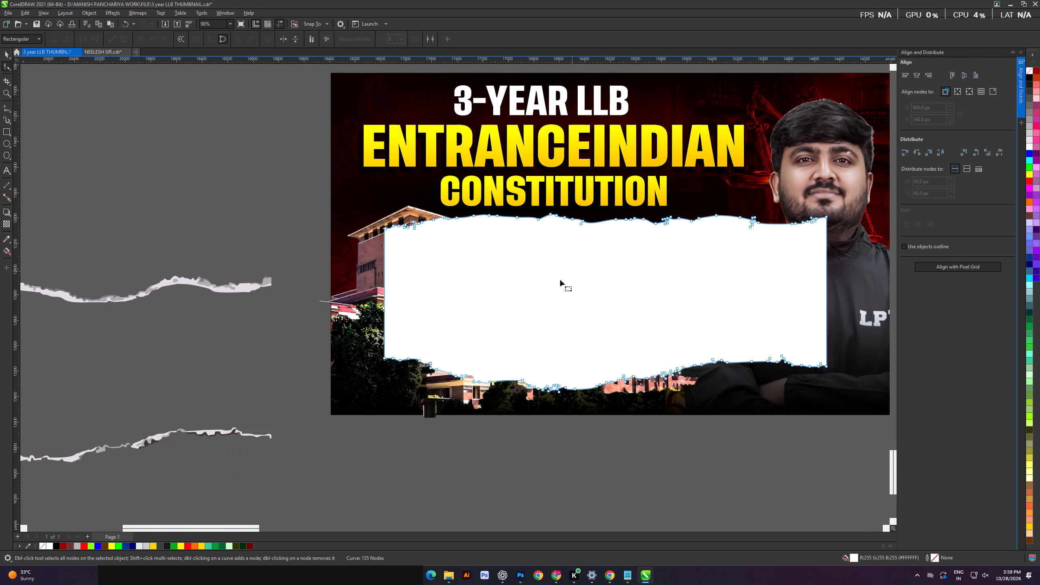
{"action": "scroll", "coordinate": [559, 284], "scroll_direction": "down", "scroll_amount": 3}
Flatten the torn paper to a strip about 766 px high, keeping its upper edge in place.
{"action": "left_click", "coordinate": [5, 54]}
{"action": "left_click", "coordinate": [169, 202]}
{"action": "left_click", "coordinate": [574, 316]}
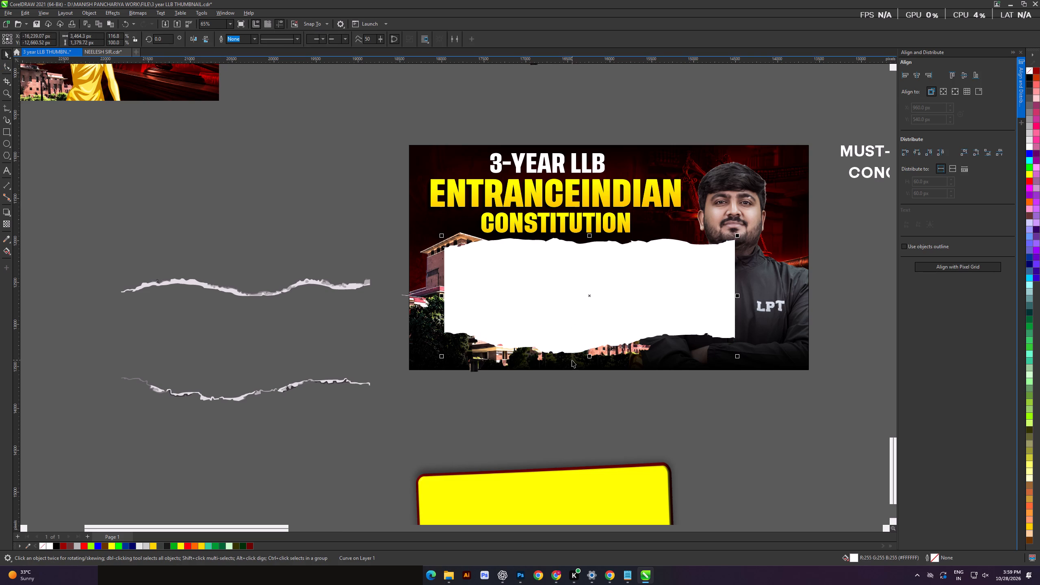
{"action": "left_click_drag", "start_coordinate": [591, 357], "coordinate": [596, 318]}
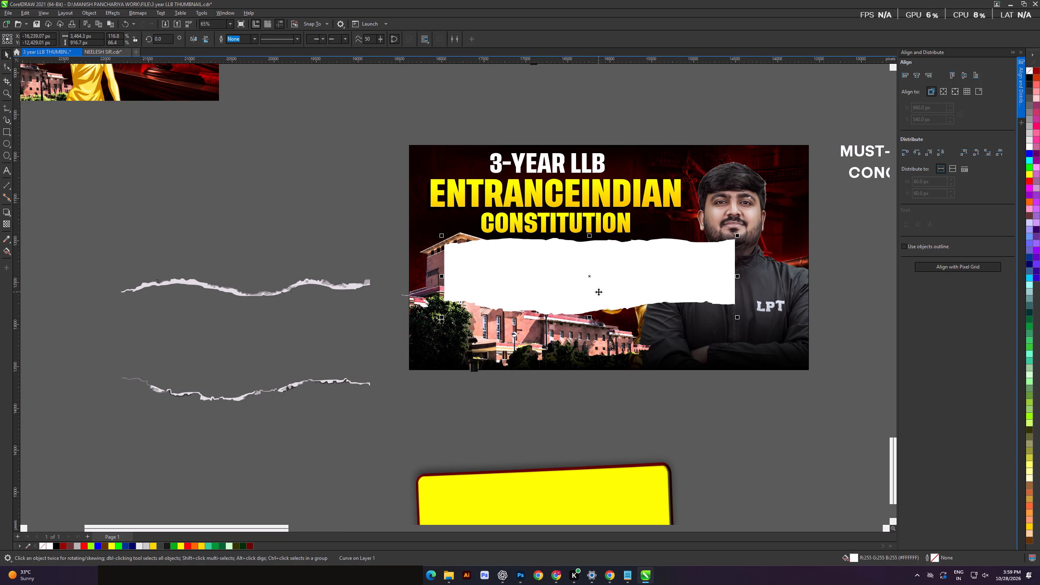
{"action": "left_click_drag", "start_coordinate": [589, 318], "coordinate": [587, 305]}
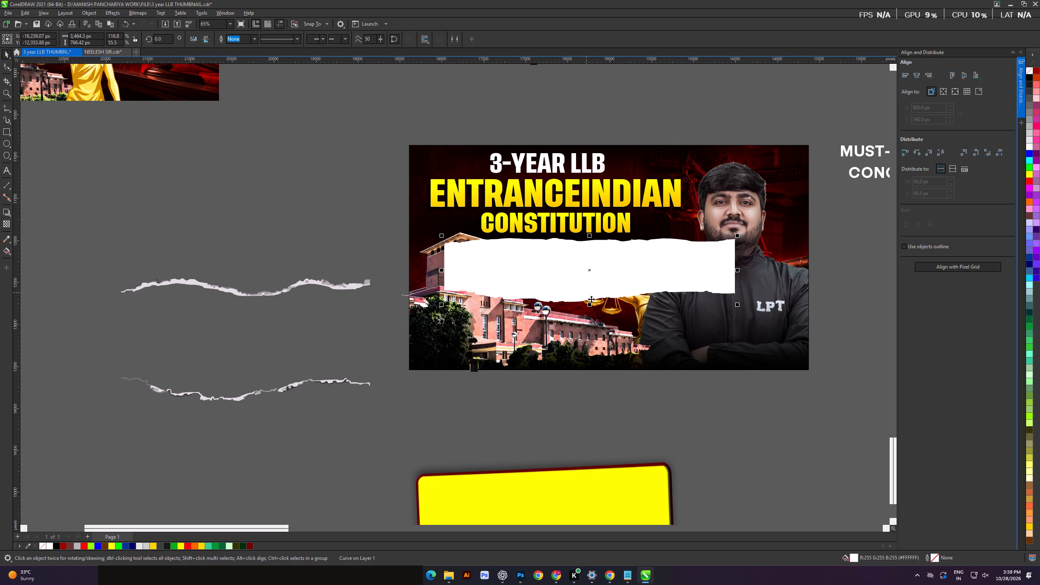
Tilt the torn-paper strip by about 0.7° and add it to the thumbnail's PowerClip frame.
{"action": "left_click", "coordinate": [643, 280]}
{"action": "left_click_drag", "start_coordinate": [740, 270], "coordinate": [739, 265]}
{"action": "left_click", "coordinate": [523, 269]}
{"action": "left_click_drag", "start_coordinate": [526, 271], "coordinate": [529, 271]}
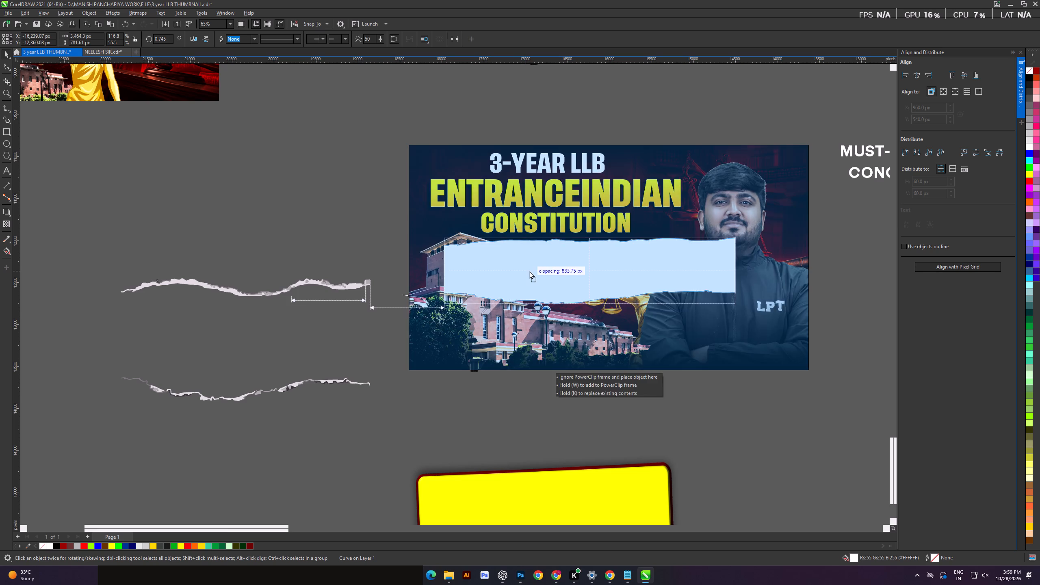
{"action": "left_click_drag", "start_coordinate": [529, 271], "coordinate": [529, 271]}
{"action": "key", "text": "d"}
Inside the thumbnail's PowerClip, bring the man's portrait and the black bottom gradient in front of the torn paper.
{"action": "left_click", "coordinate": [709, 328]}
{"action": "double_click", "coordinate": [701, 305]}
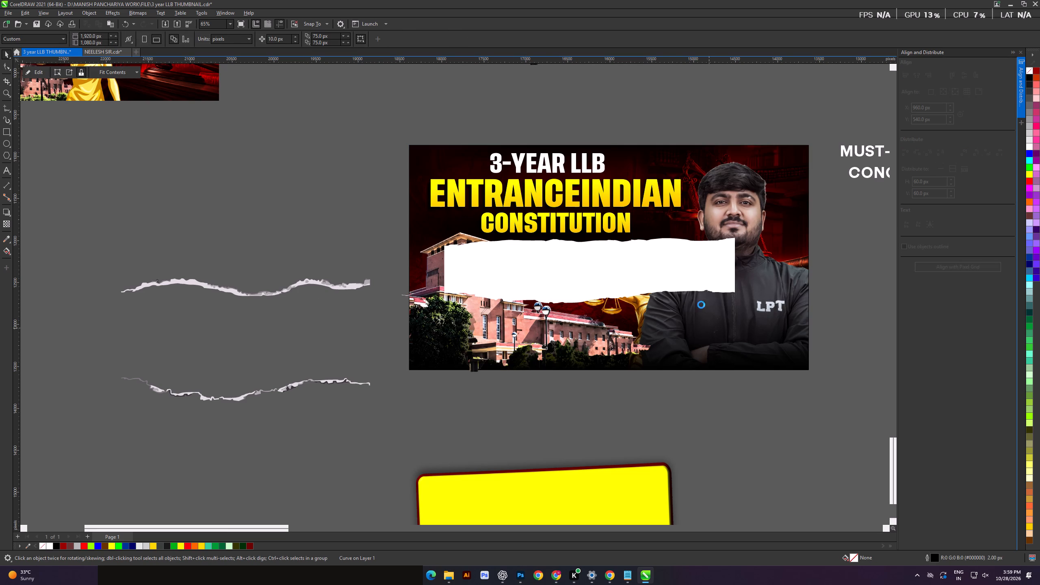
{"action": "left_click", "coordinate": [682, 272]}
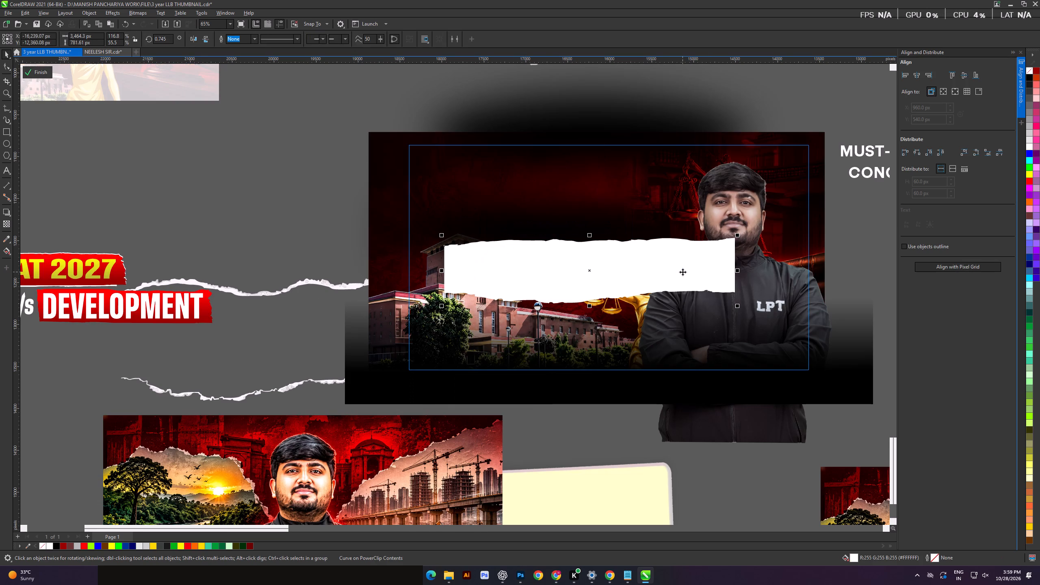
{"action": "left_click", "coordinate": [790, 273]}
{"action": "key", "text": "shift+Page_Up"}
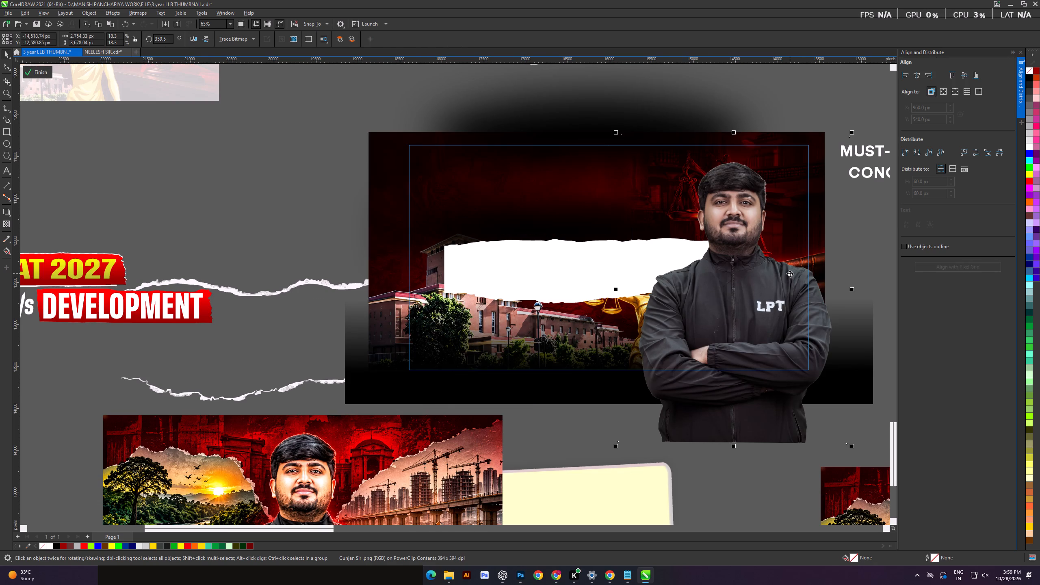
{"action": "left_click", "coordinate": [868, 365]}
{"action": "key", "text": "shift+Page_Up"}
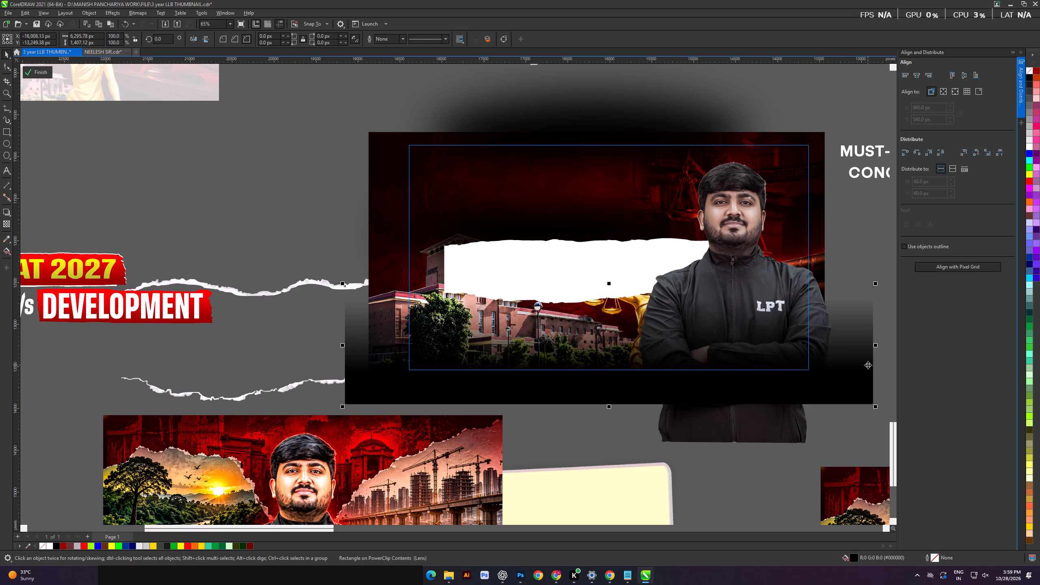
{"action": "left_click", "coordinate": [32, 69]}
{"action": "left_click", "coordinate": [139, 183]}
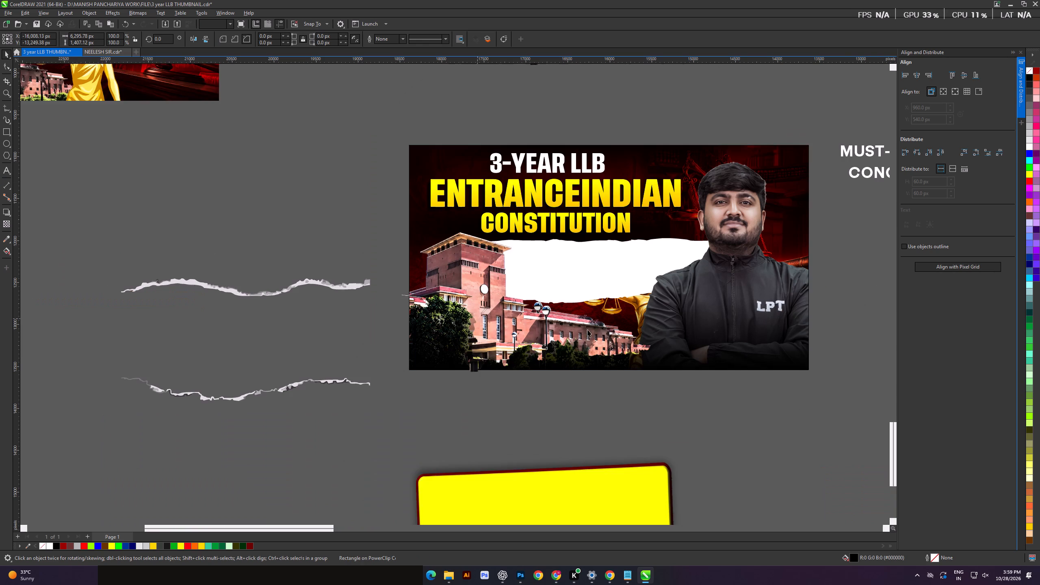
Fill both lines of the "MUST-KNOW CONCEPTS" text beside the thumbnail with black.
{"action": "scroll", "coordinate": [622, 326], "scroll_direction": "down", "scroll_amount": 2}
{"action": "scroll", "coordinate": [453, 260], "scroll_direction": "down", "scroll_amount": 7, "text": "shift"}
{"action": "scroll", "coordinate": [581, 258], "scroll_direction": "up", "scroll_amount": 3}
{"action": "scroll", "coordinate": [579, 258], "scroll_direction": "down", "scroll_amount": 4, "text": "shift"}
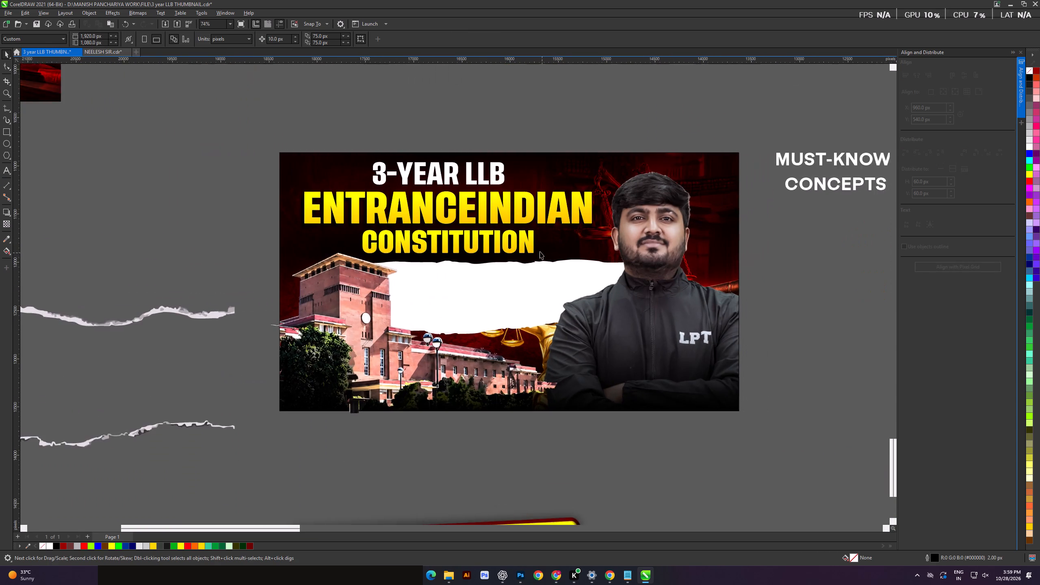
{"action": "scroll", "coordinate": [540, 251], "scroll_direction": "down", "scroll_amount": 3, "text": "shift"}
{"action": "scroll", "coordinate": [433, 266], "scroll_direction": "up", "scroll_amount": 5, "text": "shift"}
{"action": "scroll", "coordinate": [450, 269], "scroll_direction": "down", "scroll_amount": 4}
{"action": "scroll", "coordinate": [600, 240], "scroll_direction": "up", "scroll_amount": 3}
{"action": "left_click_drag", "start_coordinate": [615, 186], "coordinate": [698, 245]}
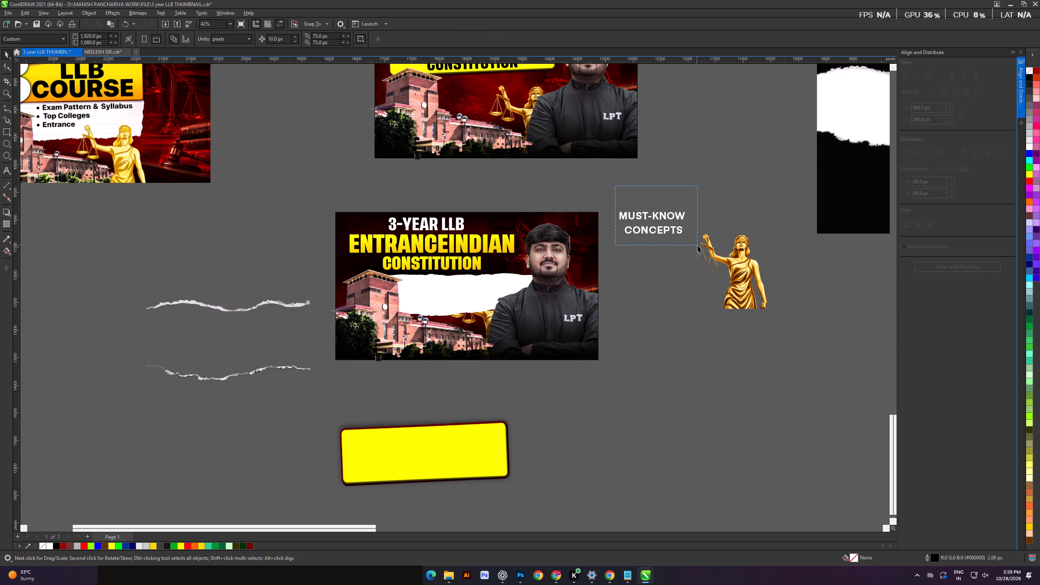
{"action": "left_click_drag", "start_coordinate": [698, 245], "coordinate": [699, 247]}
{"action": "scroll", "coordinate": [664, 206], "scroll_direction": "up", "scroll_amount": 3}
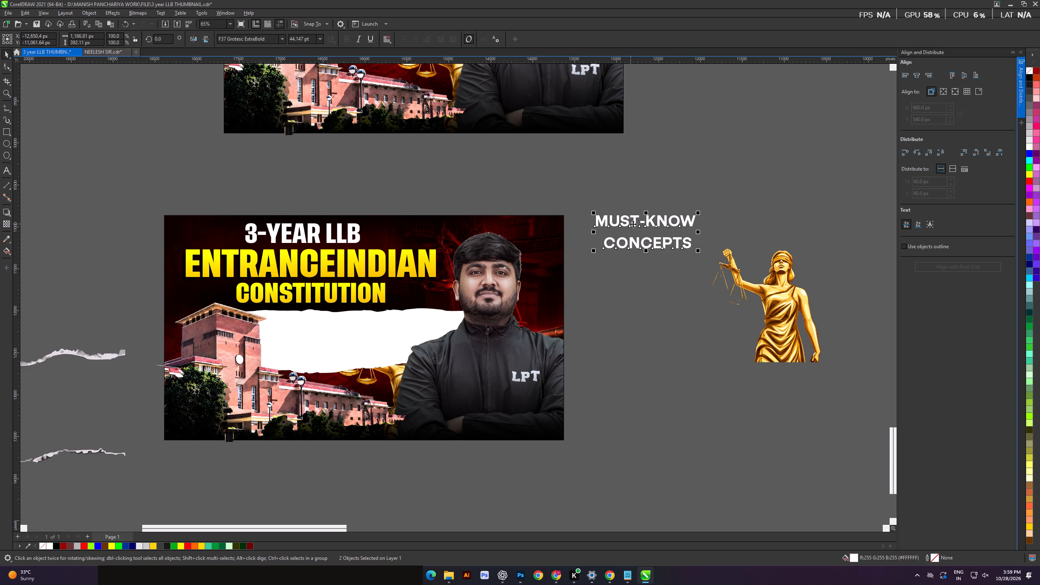
{"action": "left_click", "coordinate": [1028, 79]}
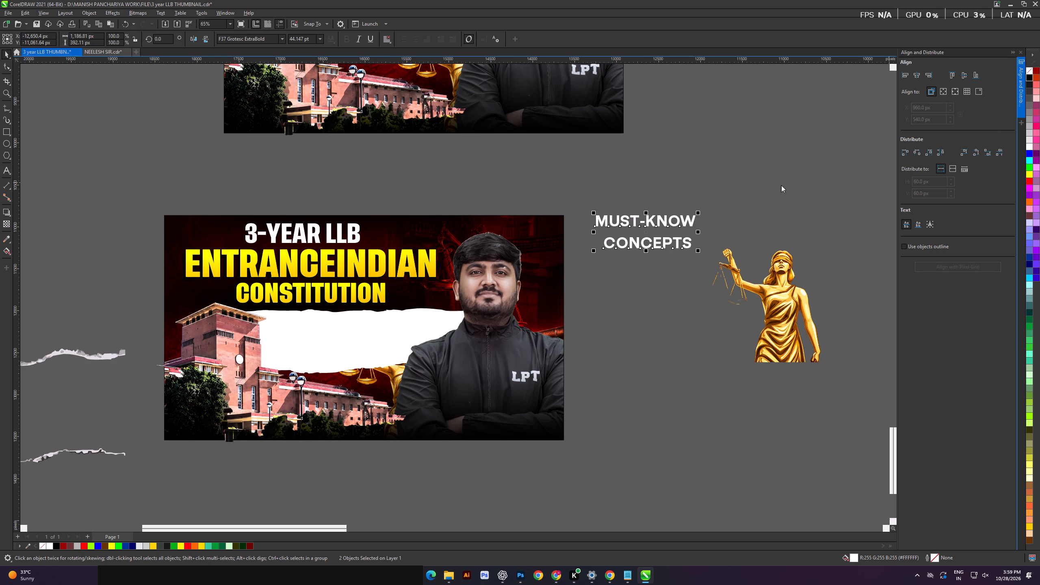
{"action": "left_click", "coordinate": [662, 156]}
Move the "MUST-KNOW CONCEPTS" text onto the white torn paper and bring it to the front.
{"action": "left_click_drag", "start_coordinate": [577, 195], "coordinate": [717, 263]}
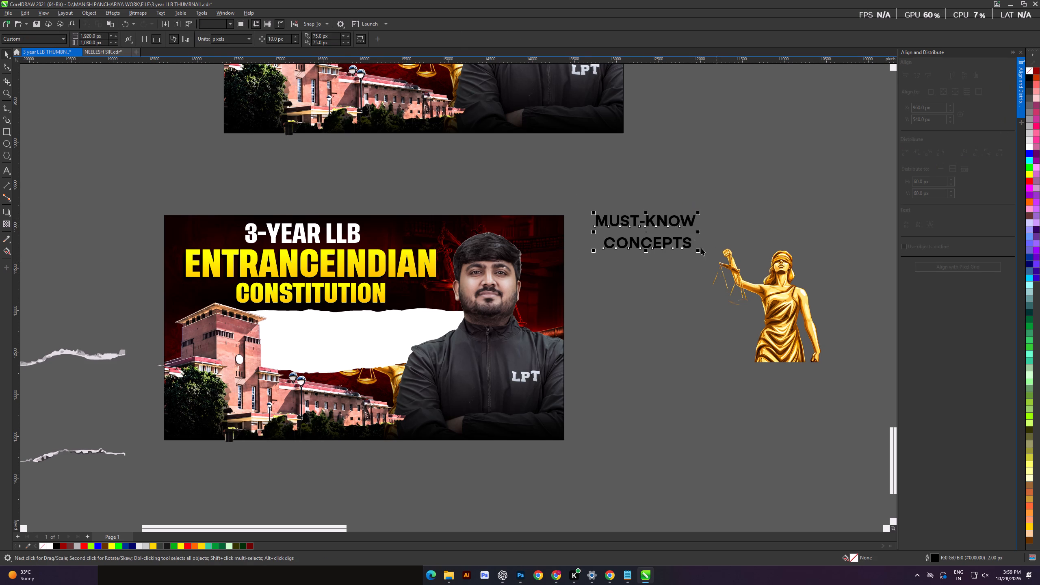
{"action": "left_click_drag", "start_coordinate": [687, 223], "coordinate": [377, 329]}
{"action": "scroll", "coordinate": [454, 342], "scroll_direction": "down", "scroll_amount": 2}
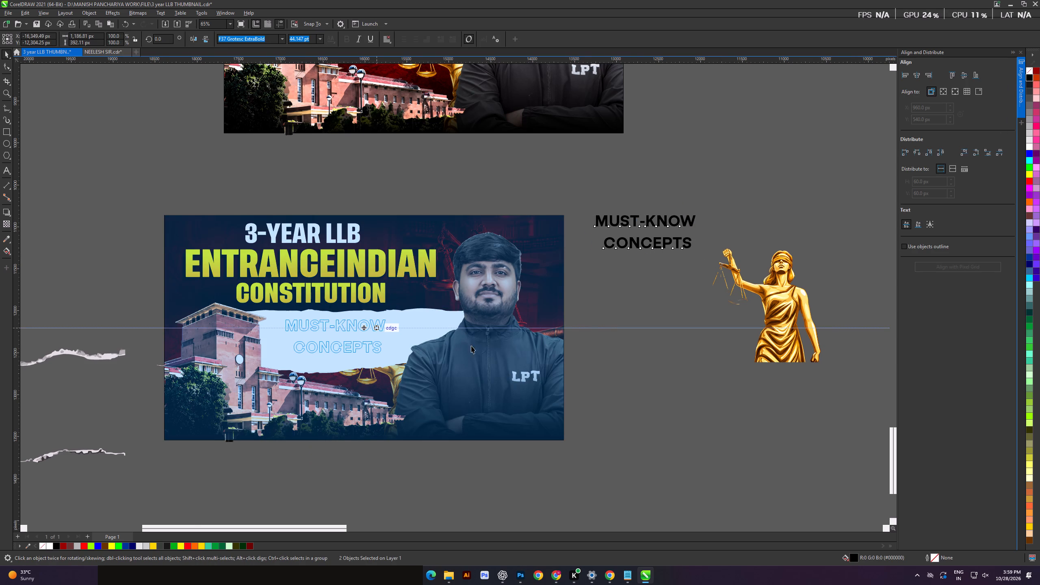
{"action": "scroll", "coordinate": [451, 347], "scroll_direction": "up", "scroll_amount": 4, "text": "shift"}
{"action": "left_click", "coordinate": [186, 298]}
{"action": "left_click_drag", "start_coordinate": [195, 304], "coordinate": [489, 380]}
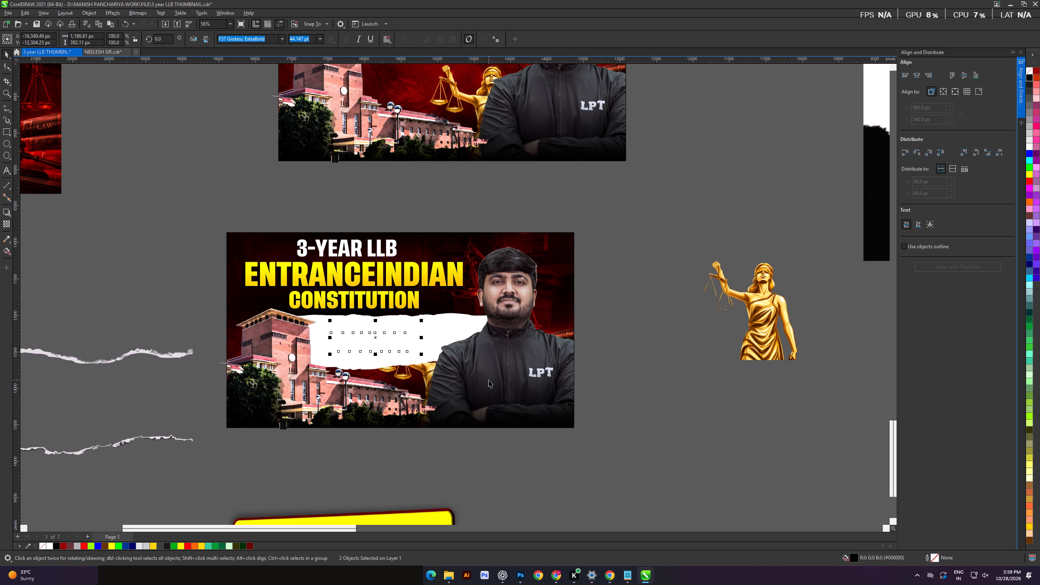
{"action": "key", "text": "shift+Page_Up"}
Inside the thumbnail's PowerClip, convert the blurred black shadow behind the headline to a bitmap, then finish editing the contents.
{"action": "double_click", "coordinate": [523, 373]}
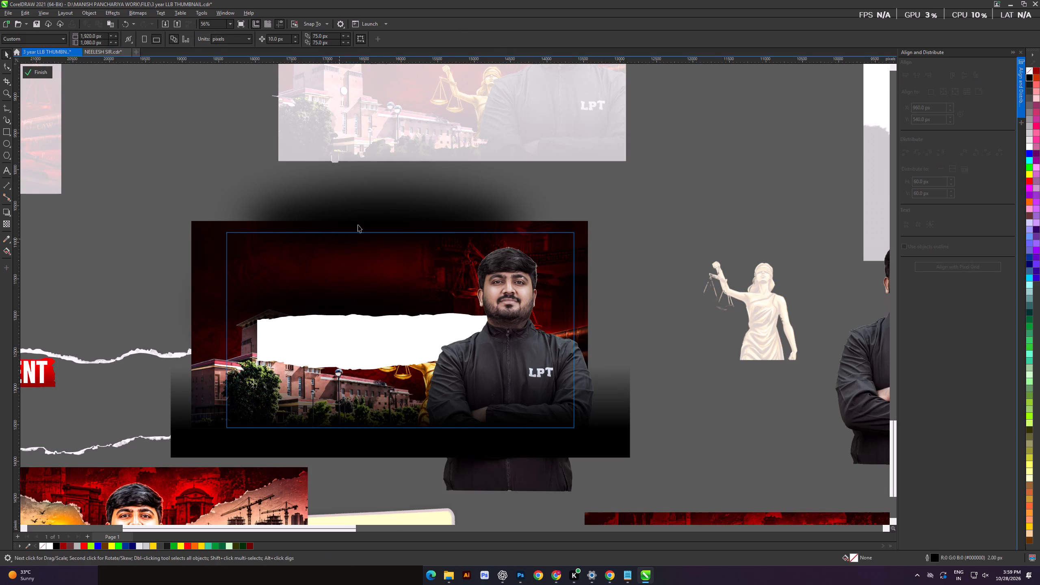
{"action": "left_click", "coordinate": [359, 222]}
{"action": "scroll", "coordinate": [372, 230], "scroll_direction": "down", "scroll_amount": 3}
{"action": "left_click", "coordinate": [297, 294]}
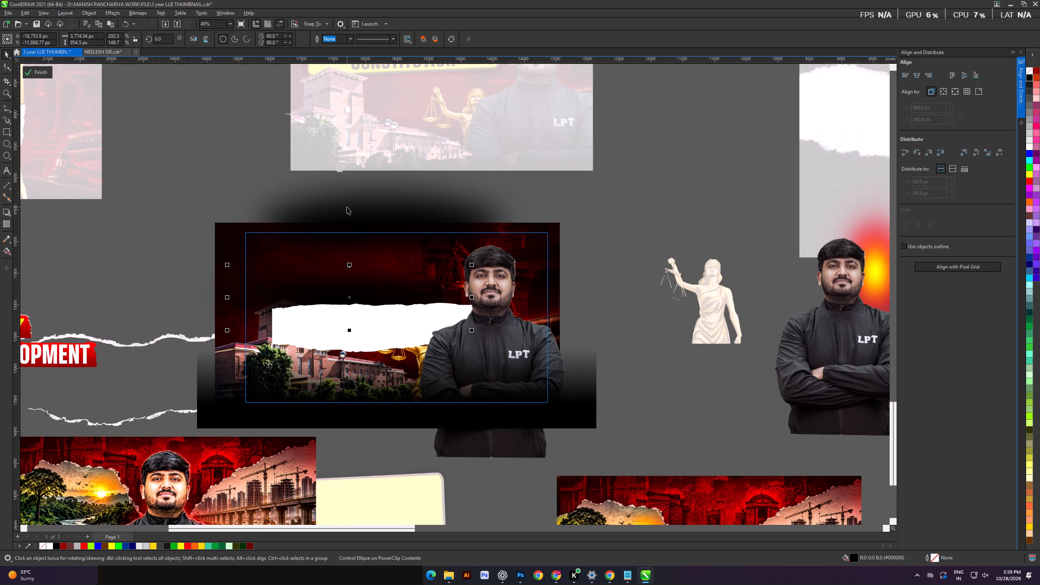
{"action": "left_click", "coordinate": [347, 207], "text": "shift"}
{"action": "left_click", "coordinate": [138, 12]}
{"action": "left_click", "coordinate": [151, 26]}
{"action": "key", "text": "Return"}
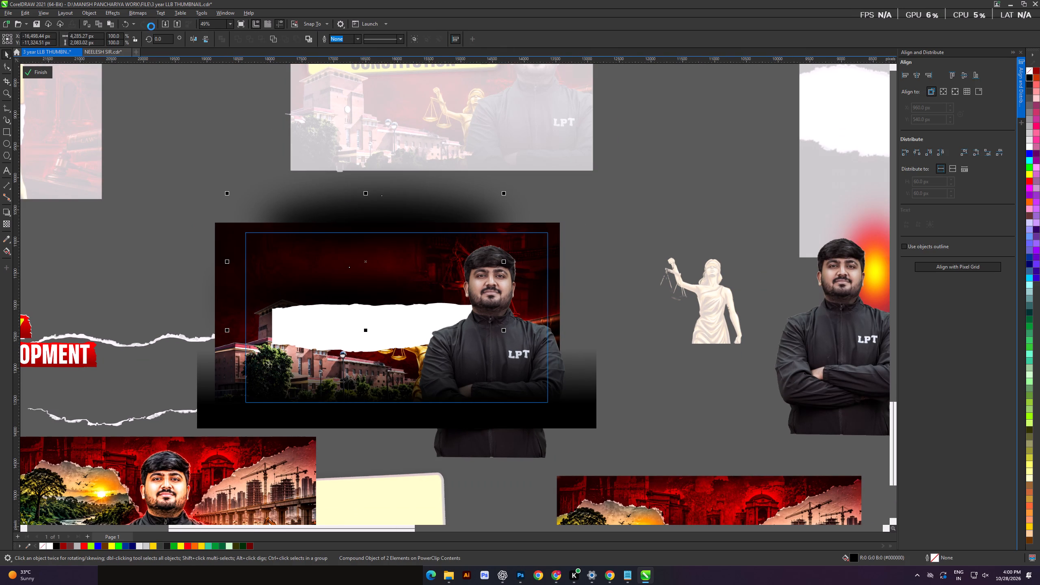
{"action": "left_click", "coordinate": [182, 201]}
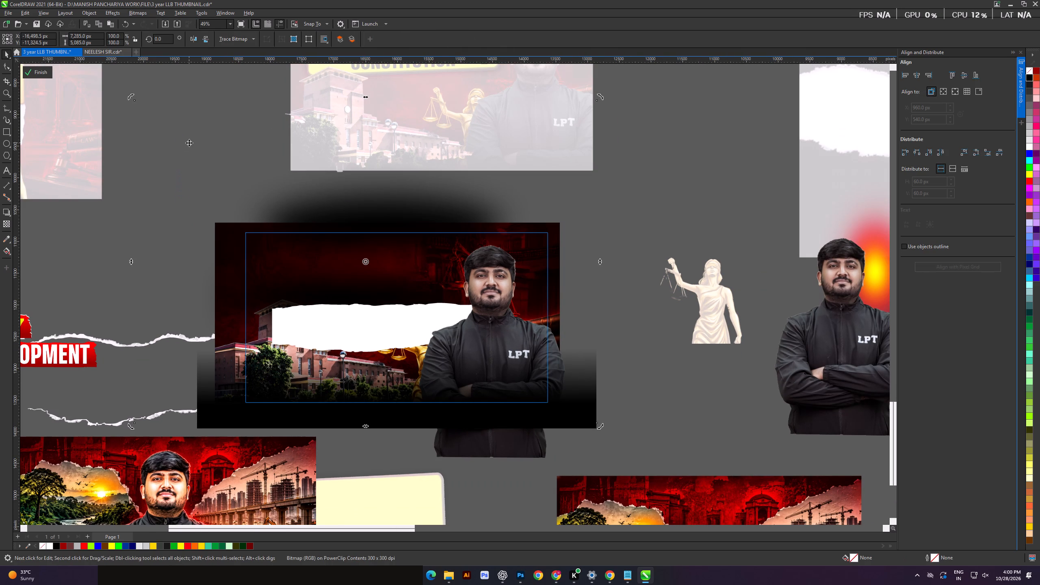
{"action": "left_click", "coordinate": [189, 142]}
{"action": "scroll", "coordinate": [374, 255], "scroll_direction": "down", "scroll_amount": 3}
{"action": "left_click", "coordinate": [41, 74]}
{"action": "left_click", "coordinate": [295, 123]}
Set both lines of the "MUST-KNOW CONCEPTS" text on the torn paper to Tusker Grotesk 6600 Semibold.
{"action": "scroll", "coordinate": [457, 286], "scroll_direction": "down", "scroll_amount": 2}
{"action": "scroll", "coordinate": [446, 284], "scroll_direction": "up", "scroll_amount": 6, "text": "shift"}
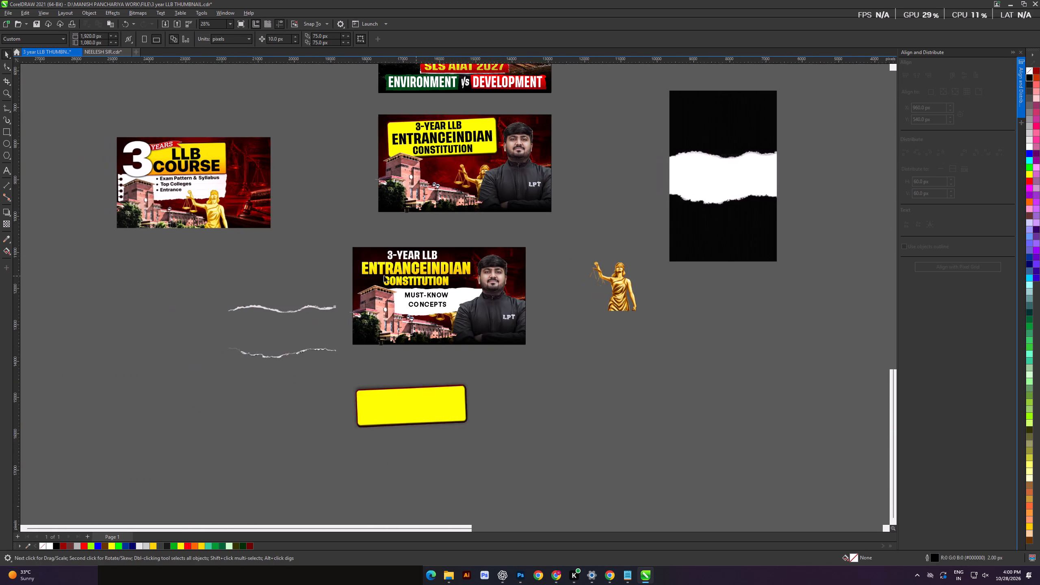
{"action": "scroll", "coordinate": [384, 275], "scroll_direction": "up", "scroll_amount": 6, "text": "shift"}
{"action": "left_click_drag", "start_coordinate": [237, 277], "coordinate": [253, 283]}
{"action": "scroll", "coordinate": [498, 363], "scroll_direction": "up", "scroll_amount": 3}
{"action": "left_click", "coordinate": [554, 299]}
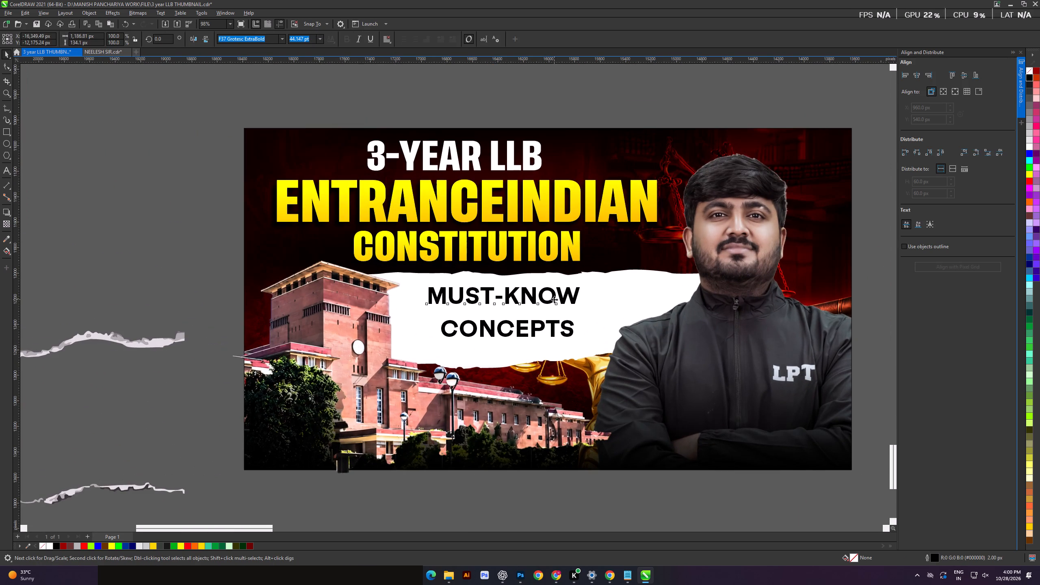
{"action": "left_click", "coordinate": [555, 324], "text": "shift"}
{"action": "left_click", "coordinate": [282, 37]}
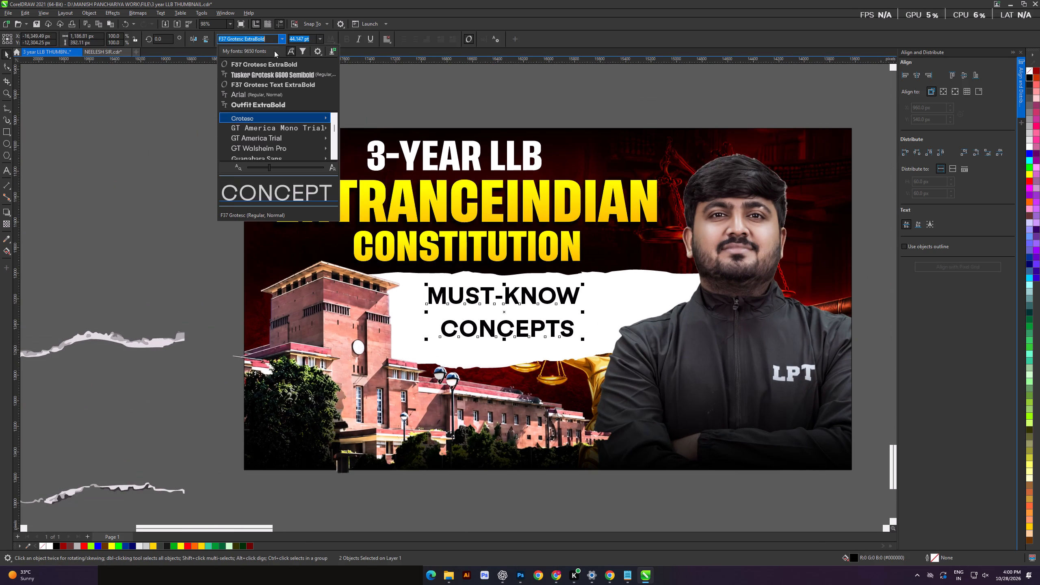
{"action": "left_click", "coordinate": [271, 73]}
Enlarge both "MUST-KNOW CONCEPTS" lines to about 1,494 px wide, position them on the torn paper, and squash their combined height to about 480 px.
{"action": "left_click_drag", "start_coordinate": [565, 340], "coordinate": [620, 371]}
{"action": "left_click_drag", "start_coordinate": [580, 303], "coordinate": [568, 306]}
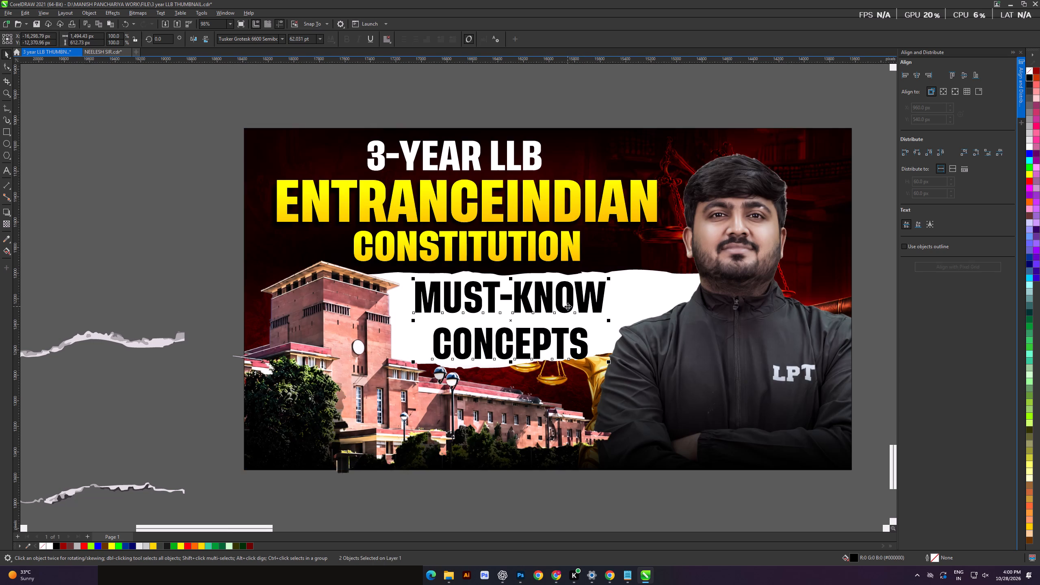
{"action": "scroll", "coordinate": [568, 306], "scroll_direction": "down", "scroll_amount": 1}
{"action": "left_click_drag", "start_coordinate": [158, 252], "coordinate": [172, 258]}
{"action": "scroll", "coordinate": [561, 305], "scroll_direction": "up", "scroll_amount": 3}
{"action": "left_click", "coordinate": [539, 306]}
{"action": "left_click", "coordinate": [533, 354], "text": "shift"}
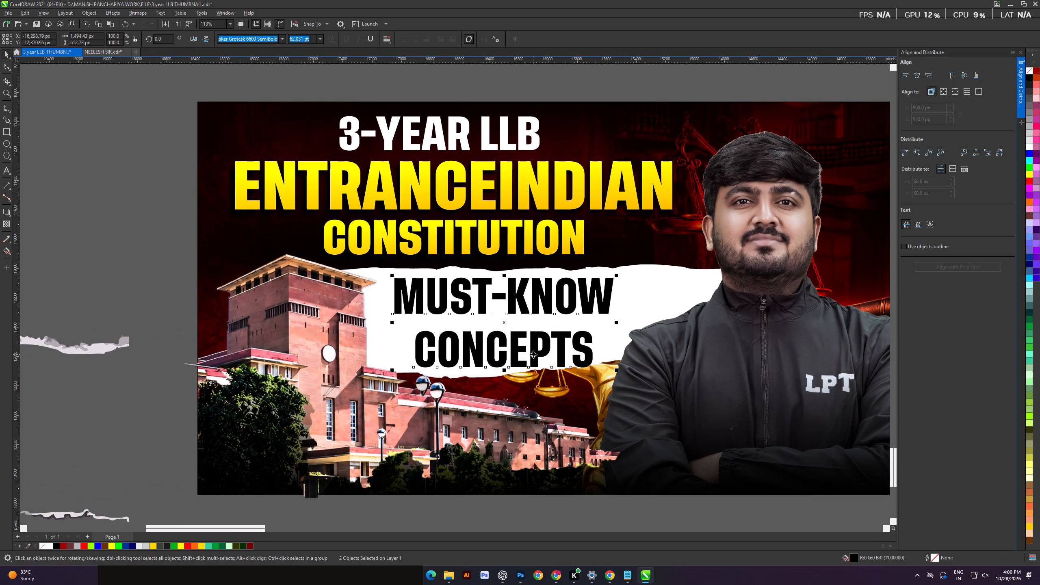
{"action": "left_click_drag", "start_coordinate": [504, 371], "coordinate": [504, 361], "text": "shift"}
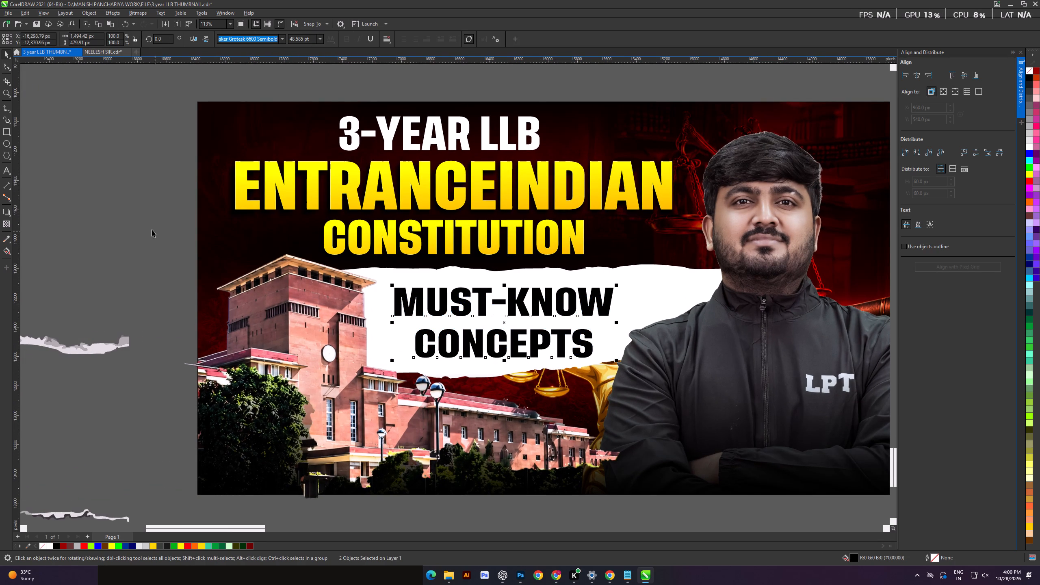
Rotate the two "MUST-KNOW CONCEPTS" lines together by about 0.9° so they tilt slightly upward along the torn paper.
{"action": "left_click", "coordinate": [136, 225]}
{"action": "scroll", "coordinate": [549, 323], "scroll_direction": "up", "scroll_amount": 3}
{"action": "left_click", "coordinate": [546, 294]}
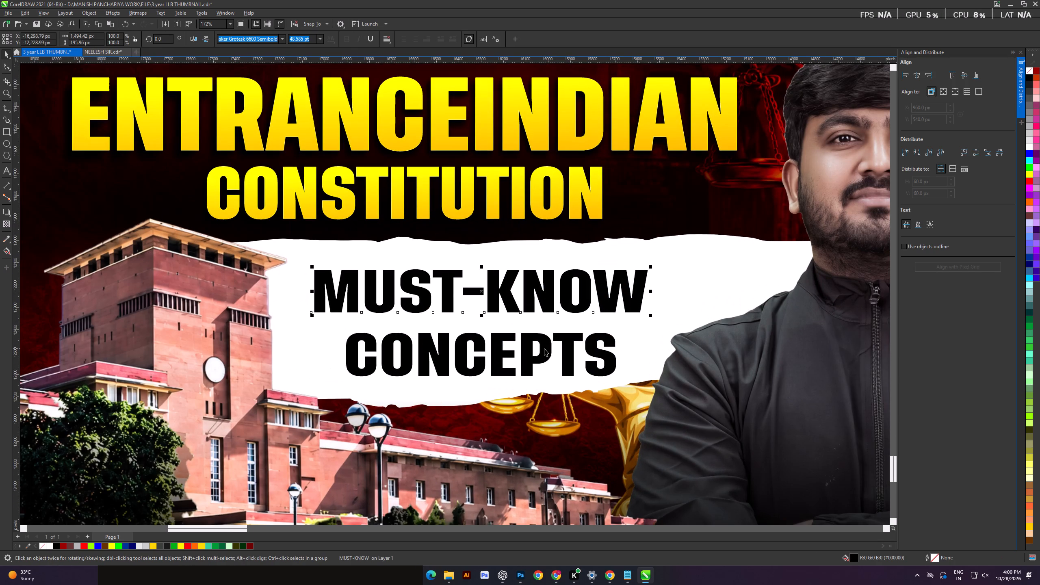
{"action": "left_click", "coordinate": [544, 349], "text": "shift"}
{"action": "left_click", "coordinate": [572, 353]}
{"action": "left_click_drag", "start_coordinate": [652, 379], "coordinate": [655, 376]}
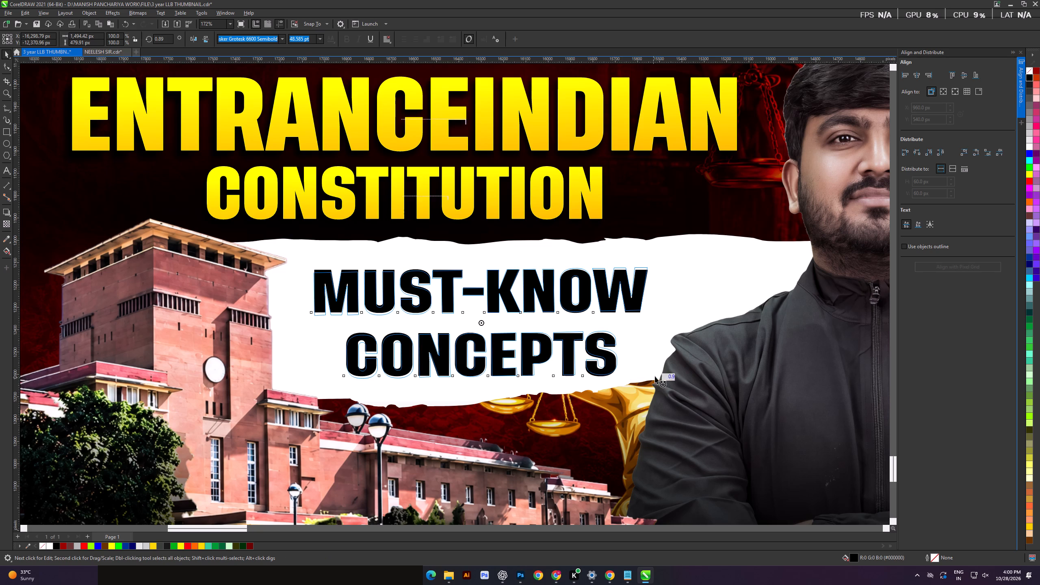
{"action": "left_click_drag", "start_coordinate": [655, 376], "coordinate": [656, 376]}
{"action": "scroll", "coordinate": [577, 341], "scroll_direction": "down", "scroll_amount": 4}
{"action": "left_click", "coordinate": [124, 253]}
{"action": "scroll", "coordinate": [562, 293], "scroll_direction": "up", "scroll_amount": 3}
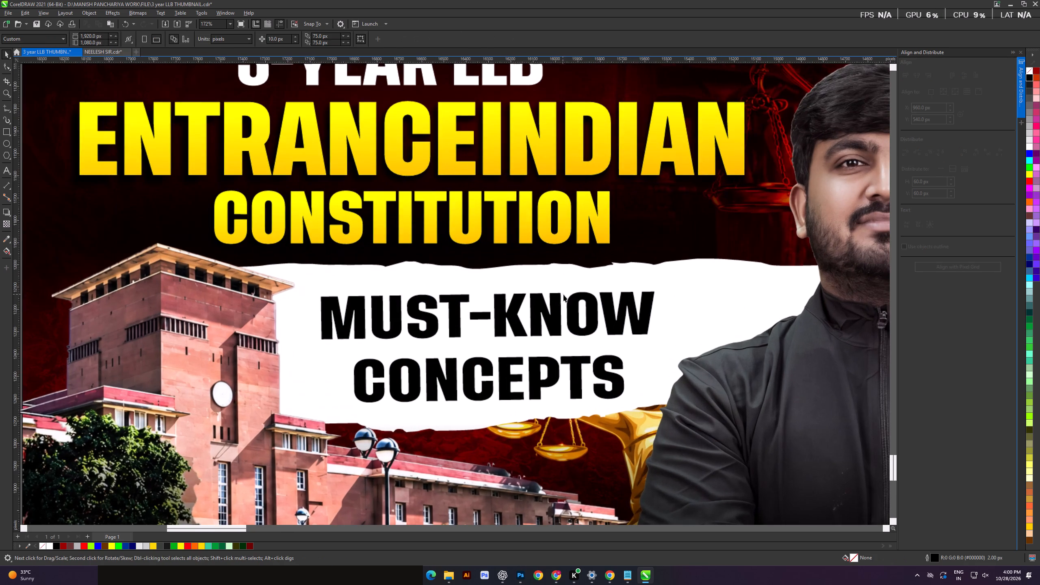
Enlarge the "MUST-KNOW" line slightly on the torn paper and move "CONCEPTS" up closer beneath it.
{"action": "left_click_drag", "start_coordinate": [511, 309], "coordinate": [505, 307]}
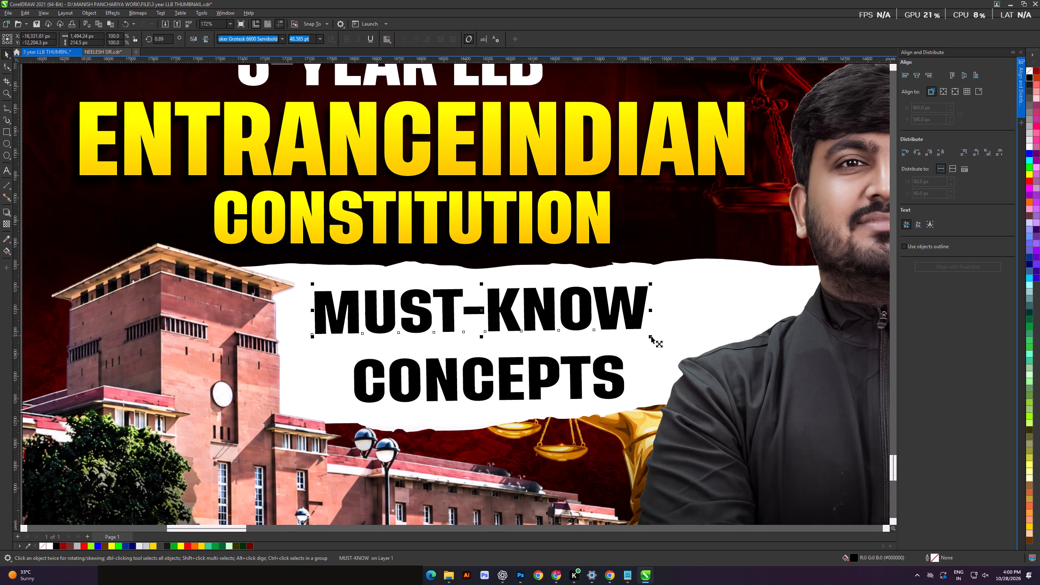
{"action": "left_click_drag", "start_coordinate": [652, 336], "coordinate": [665, 342], "text": "shift"}
{"action": "left_click_drag", "start_coordinate": [568, 315], "coordinate": [573, 315]}
{"action": "left_click_drag", "start_coordinate": [579, 378], "coordinate": [578, 369]}
{"action": "scroll", "coordinate": [568, 367], "scroll_direction": "down", "scroll_amount": 2}
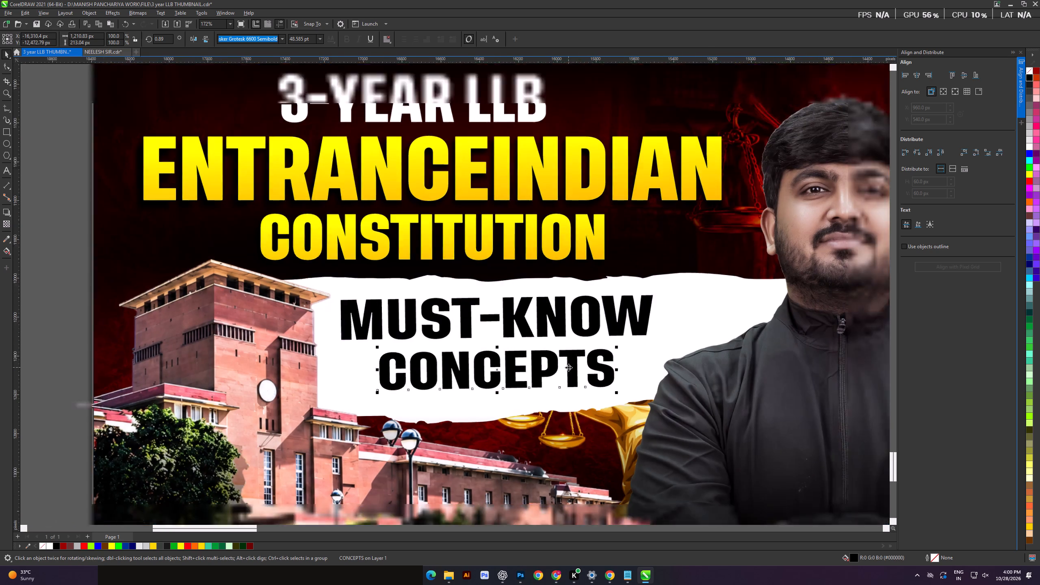
{"action": "scroll", "coordinate": [568, 367], "scroll_direction": "down", "scroll_amount": 2}
{"action": "left_click", "coordinate": [126, 256]}
Inside the thumbnail's PowerClip, shorten the white torn paper from its bottom edge to about 692 px high, and finish editing.
{"action": "scroll", "coordinate": [521, 357], "scroll_direction": "up", "scroll_amount": 1, "text": "shift"}
{"action": "double_click", "coordinate": [511, 403]}
{"action": "left_click", "coordinate": [511, 399]}
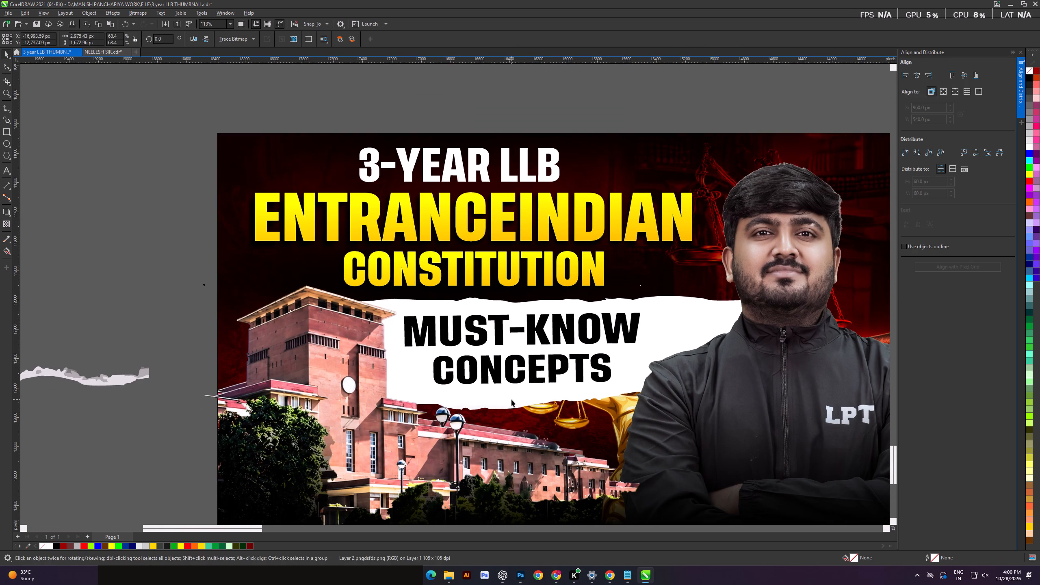
{"action": "double_click", "coordinate": [680, 357]}
{"action": "left_click", "coordinate": [560, 378]}
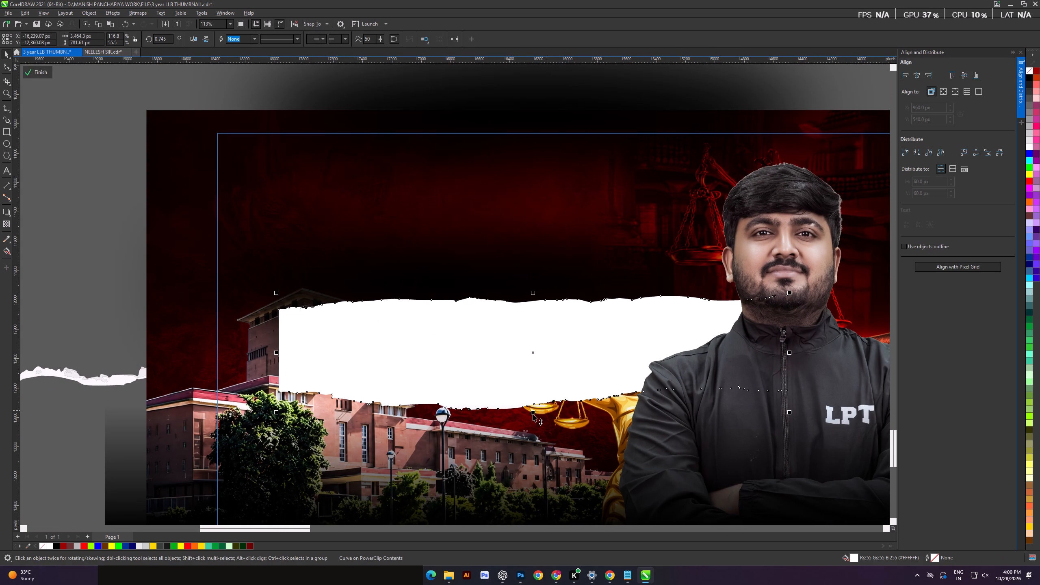
{"action": "left_click_drag", "start_coordinate": [533, 414], "coordinate": [534, 401]}
{"action": "left_click", "coordinate": [30, 74]}
{"action": "left_click", "coordinate": [95, 208]}
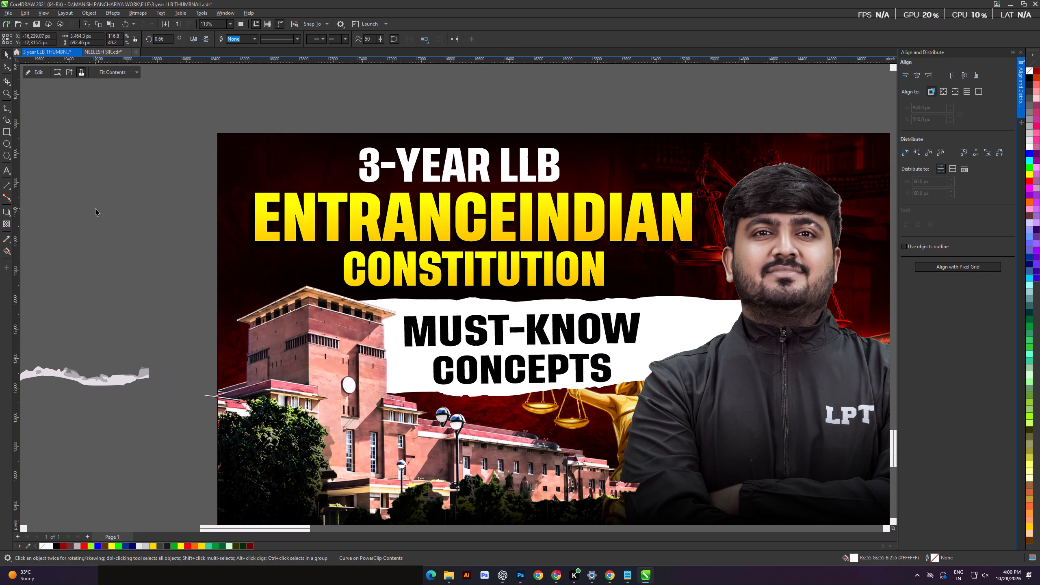
Nudge the "MUST-KNOW CONCEPTS" text up two increments on the torn paper.
{"action": "scroll", "coordinate": [509, 313], "scroll_direction": "down", "scroll_amount": 1}
{"action": "left_click", "coordinate": [208, 264]}
{"action": "left_click_drag", "start_coordinate": [188, 274], "coordinate": [651, 430]}
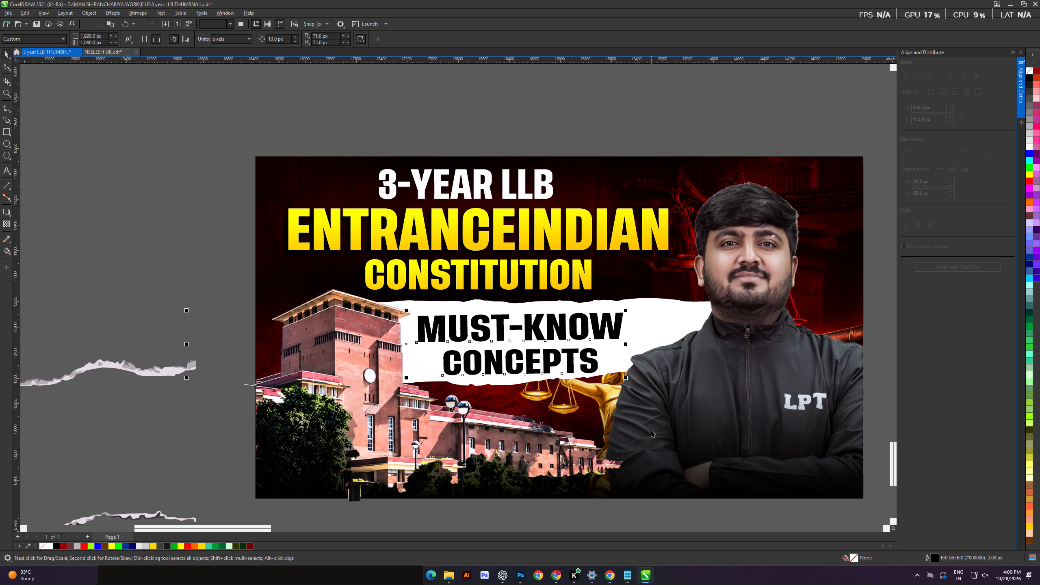
{"action": "key", "text": "Up"}
{"action": "key", "text": "Up"}
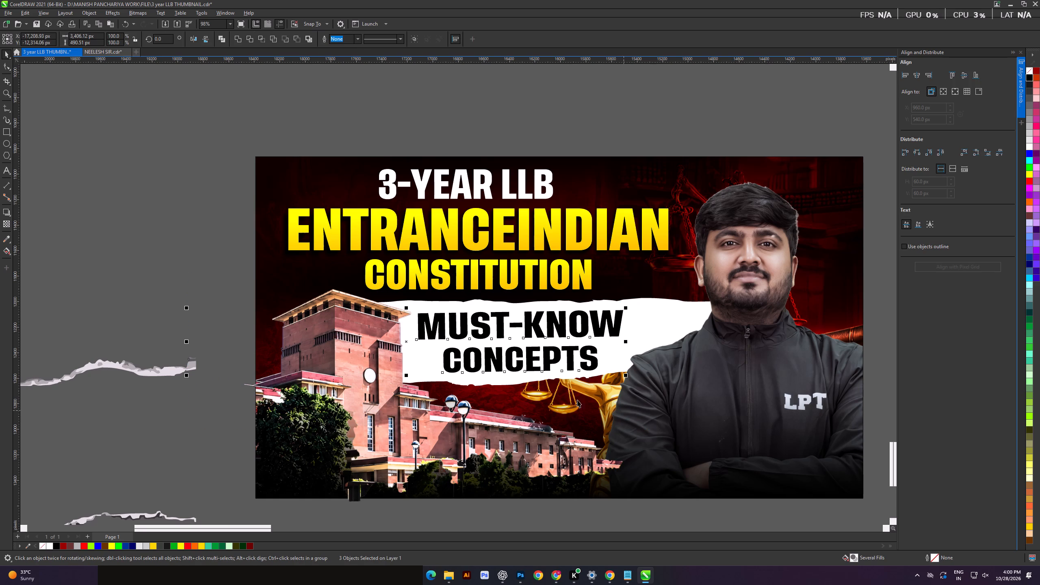
{"action": "left_click", "coordinate": [153, 219]}
Move the gold Lady Justice statue from beside the thumbnail onto it, over the building's far end, and bring it to the front.
{"action": "scroll", "coordinate": [371, 308], "scroll_direction": "down", "scroll_amount": 6}
{"action": "scroll", "coordinate": [426, 355], "scroll_direction": "up", "scroll_amount": 7, "text": "shift"}
{"action": "left_click_drag", "start_coordinate": [793, 325], "coordinate": [791, 325]}
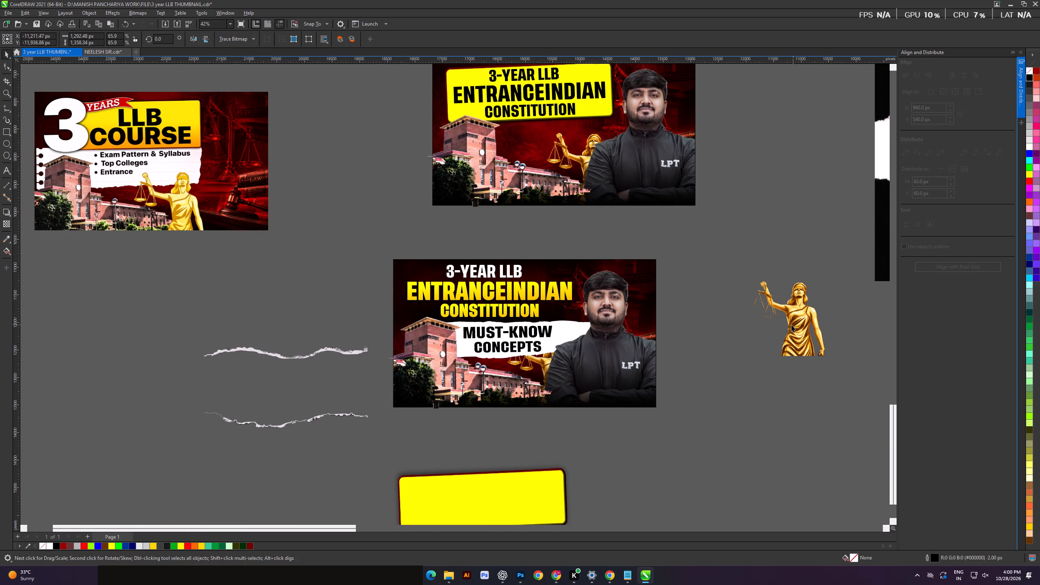
{"action": "left_click_drag", "start_coordinate": [791, 325], "coordinate": [536, 370]}
{"action": "scroll", "coordinate": [558, 379], "scroll_direction": "up", "scroll_amount": 2}
{"action": "key", "text": "shift+Page_Up"}
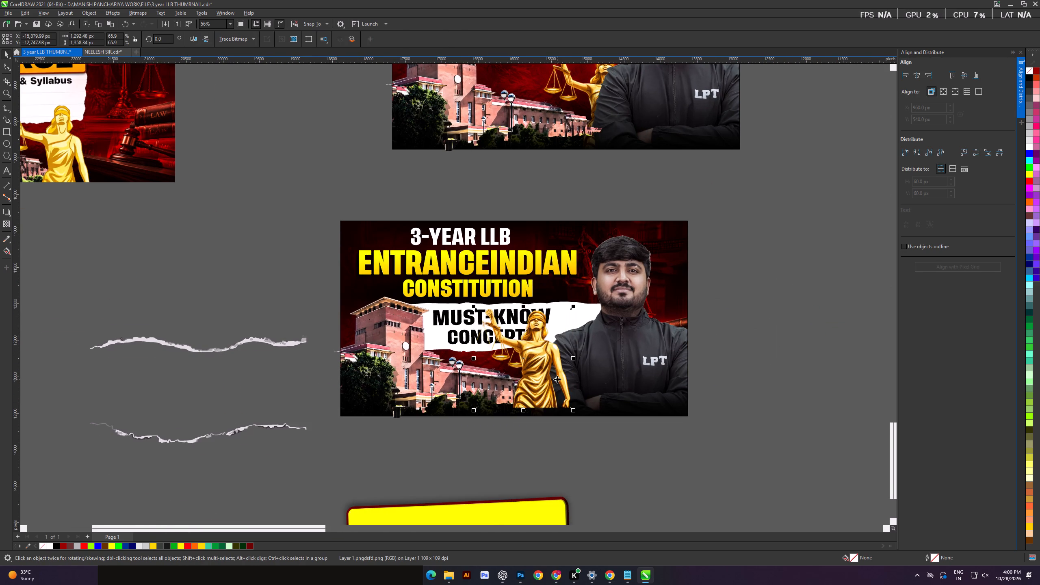
Fine-position the gold statue at the thumbnail's bottom edge, overlapping the man's arm, with its scales just below the torn paper.
{"action": "scroll", "coordinate": [552, 379], "scroll_direction": "up", "scroll_amount": 4}
{"action": "left_click_drag", "start_coordinate": [532, 361], "coordinate": [557, 360]}
{"action": "left_click_drag", "start_coordinate": [550, 355], "coordinate": [557, 352]}
{"action": "left_click_drag", "start_coordinate": [553, 353], "coordinate": [547, 354]}
{"action": "left_click_drag", "start_coordinate": [549, 354], "coordinate": [552, 360]}
{"action": "left_click_drag", "start_coordinate": [554, 353], "coordinate": [557, 360]}
{"action": "left_click_drag", "start_coordinate": [557, 360], "coordinate": [564, 357]}
{"action": "left_click", "coordinate": [559, 359]}
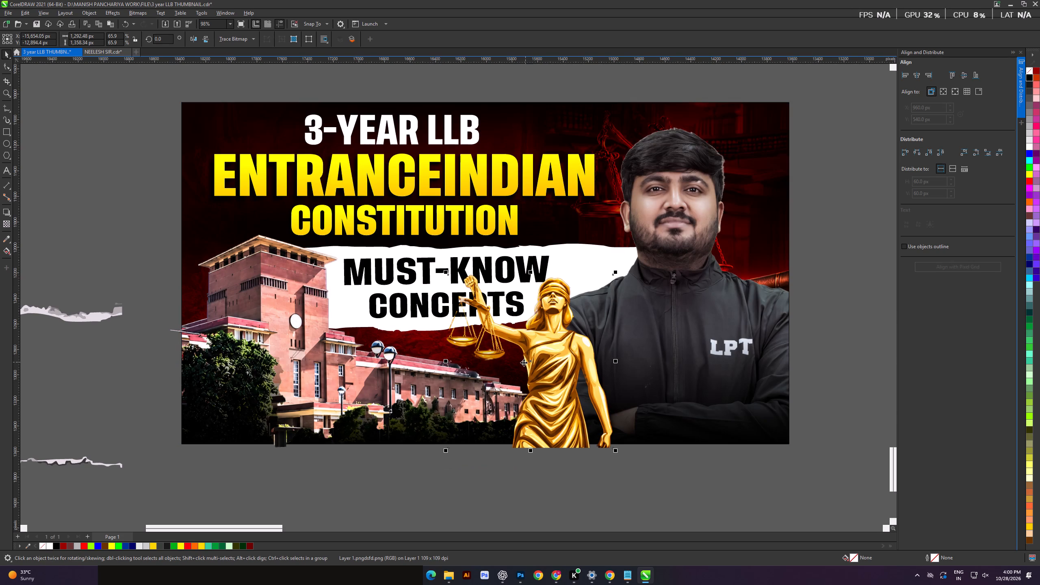
{"action": "scroll", "coordinate": [517, 356], "scroll_direction": "up", "scroll_amount": 5}
{"action": "left_click_drag", "start_coordinate": [563, 369], "coordinate": [567, 368]}
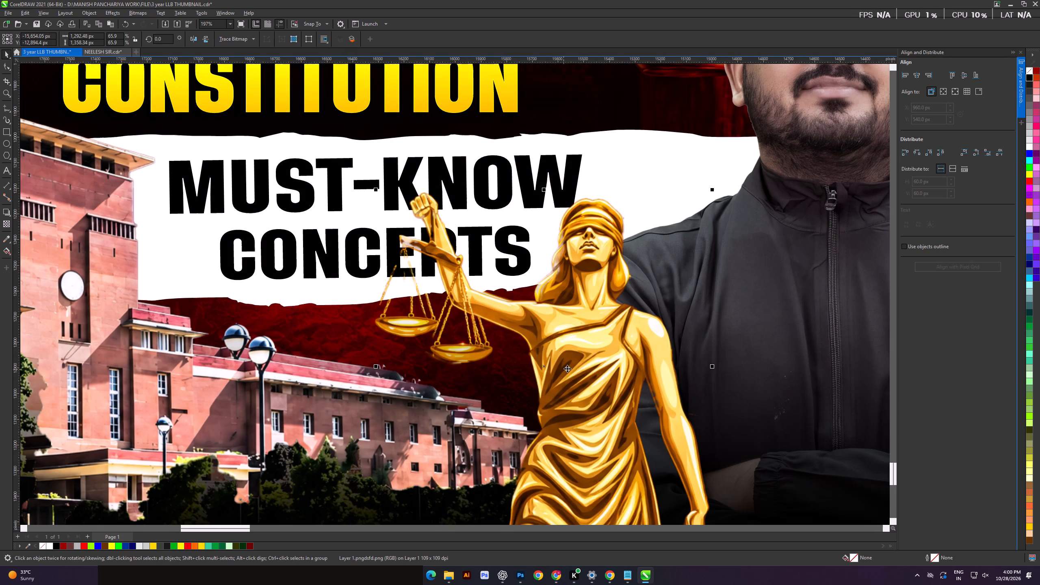
{"action": "left_click", "coordinate": [567, 368]}
{"action": "left_click_drag", "start_coordinate": [562, 364], "coordinate": [557, 366]}
{"action": "left_click_drag", "start_coordinate": [562, 368], "coordinate": [570, 366]}
{"action": "left_click_drag", "start_coordinate": [569, 366], "coordinate": [573, 365]}
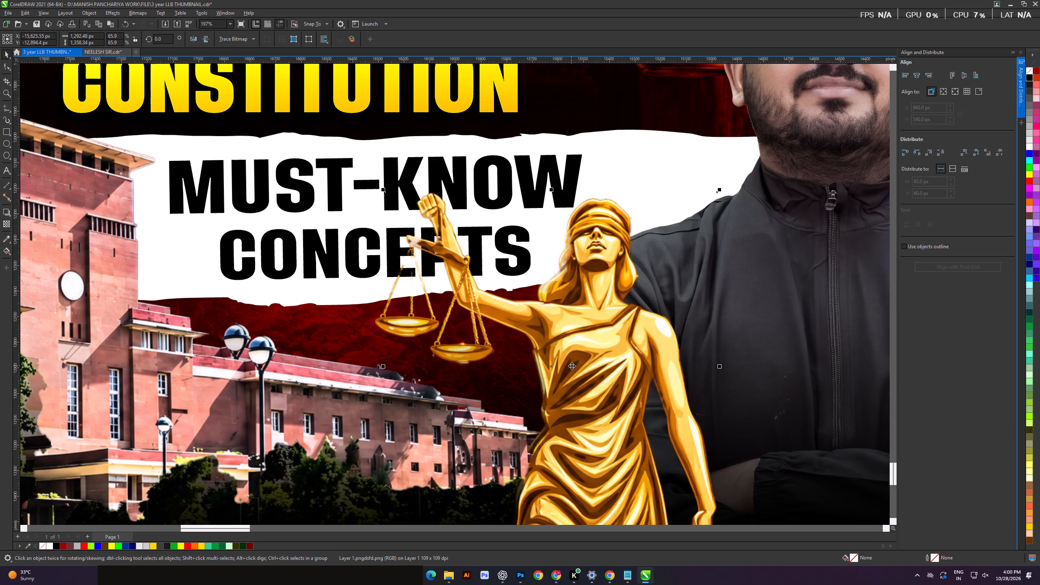
Place the gold Lady Justice statue inside the thumbnail's PowerClip frame.
{"action": "scroll", "coordinate": [584, 340], "scroll_direction": "down", "scroll_amount": 3}
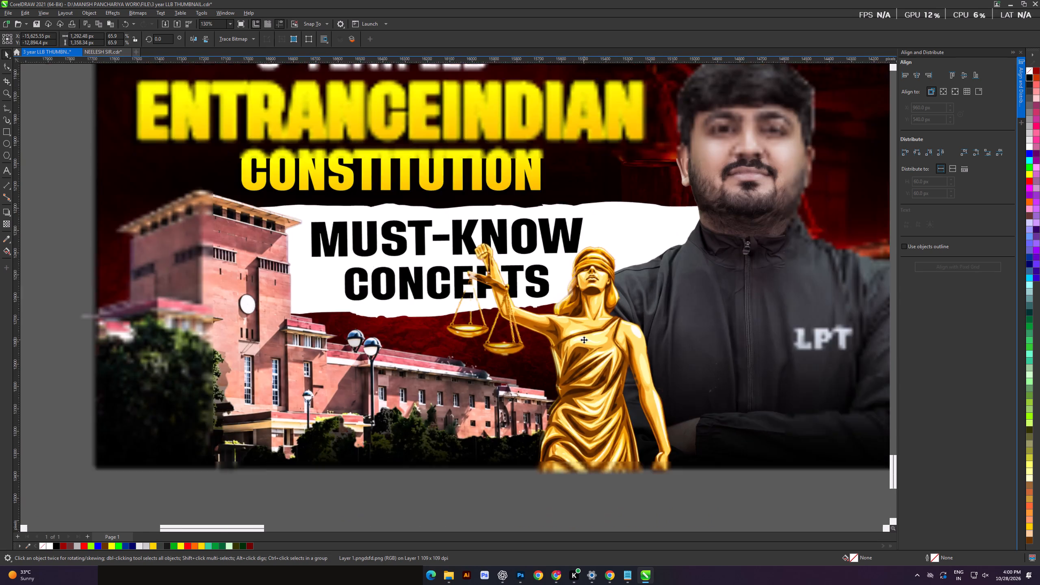
{"action": "scroll", "coordinate": [584, 340], "scroll_direction": "down", "scroll_amount": 7}
{"action": "left_click", "coordinate": [578, 468]}
{"action": "left_click", "coordinate": [597, 354]}
{"action": "key", "text": "d"}
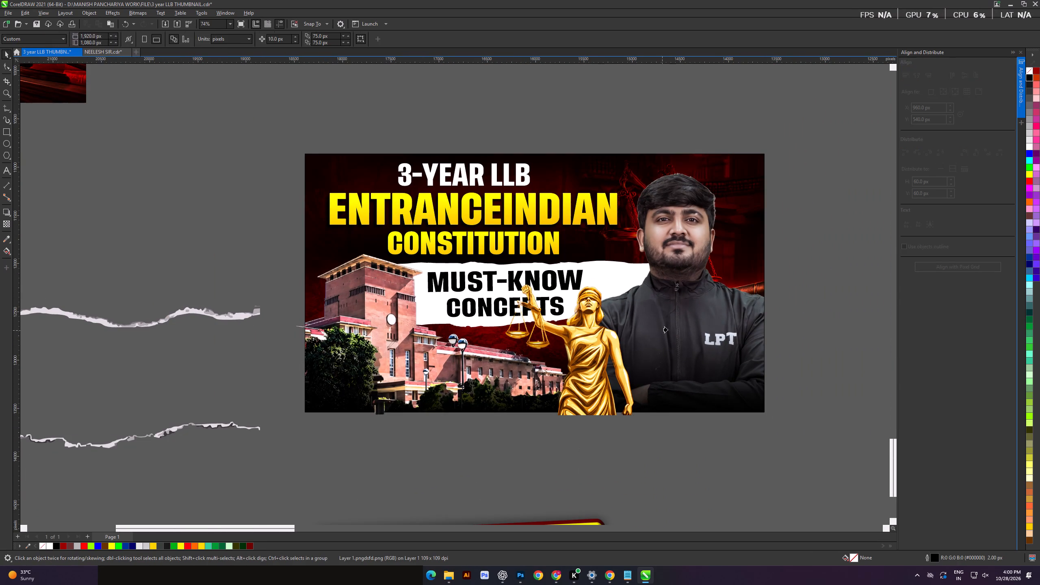
{"action": "left_click", "coordinate": [677, 328]}
Inside the thumbnail's PowerClip, bring the black bottom gradient in front of the statue, and finish editing.
{"action": "double_click", "coordinate": [606, 349]}
{"action": "left_click", "coordinate": [736, 425]}
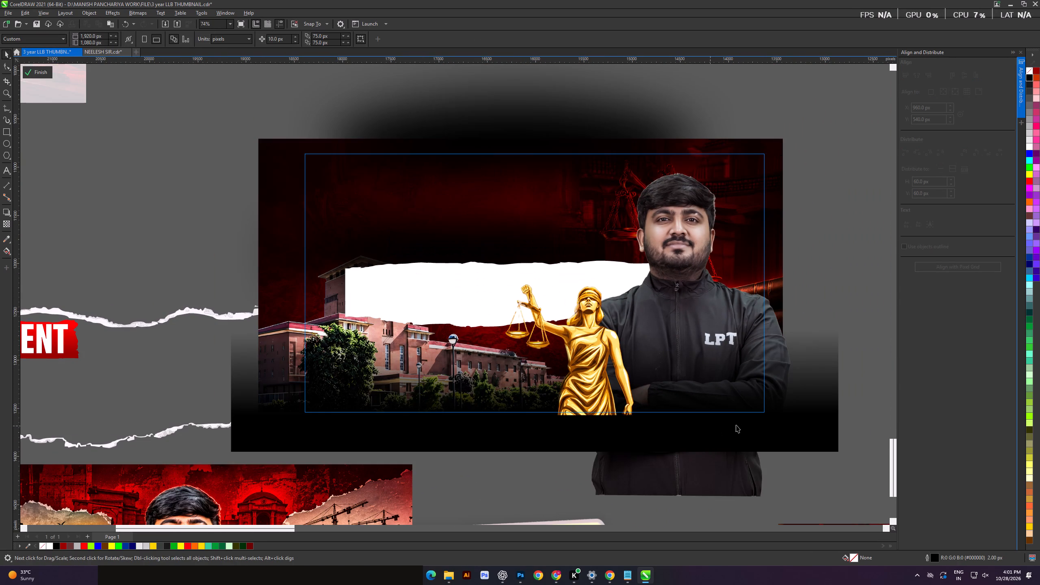
{"action": "key", "text": "shift+Page_Up"}
{"action": "left_click", "coordinate": [33, 72]}
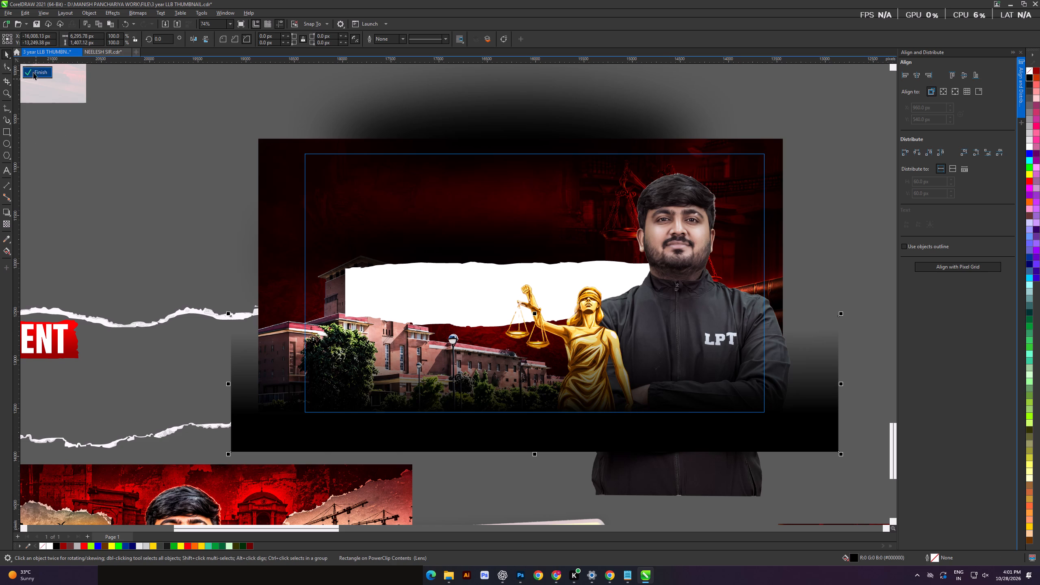
{"action": "left_click", "coordinate": [142, 277]}
Place the bright court building image inside the thumbnail's PowerClip and open its contents for editing.
{"action": "left_click", "coordinate": [487, 385]}
{"action": "key", "text": "d"}
{"action": "triple_click", "coordinate": [671, 346]}
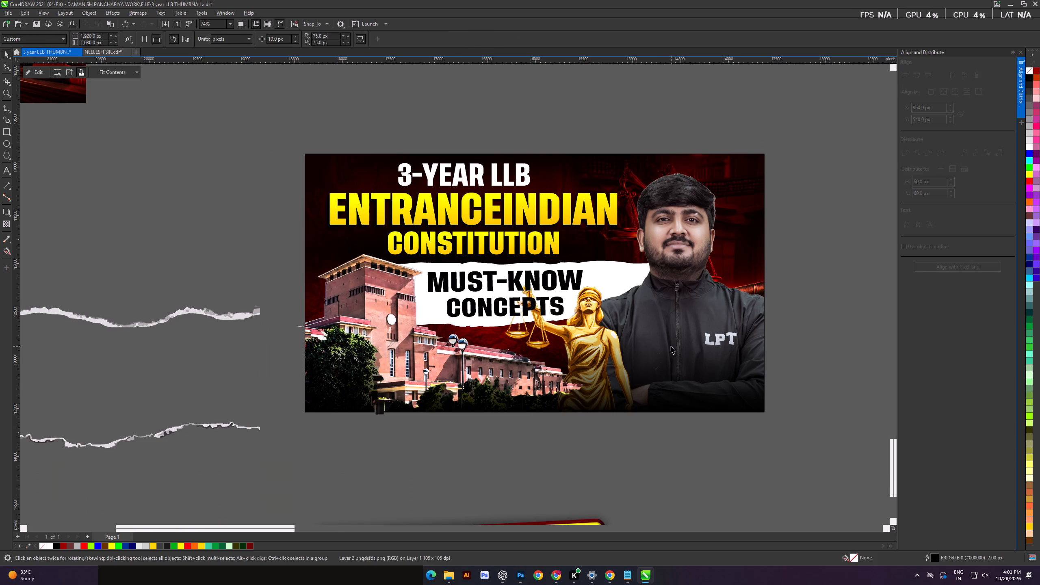
Inside the PowerClip, bring the gold statue in front of the building and the black bottom gradient in front of both, then finish editing.
{"action": "left_click", "coordinate": [413, 408]}
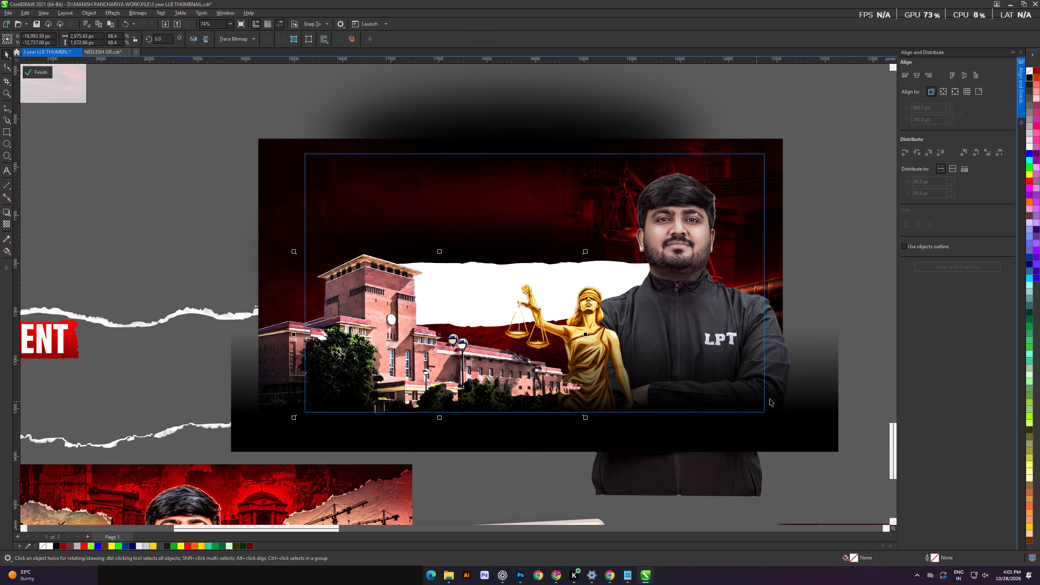
{"action": "left_click", "coordinate": [803, 405]}
{"action": "key", "text": "shift+Page_Up"}
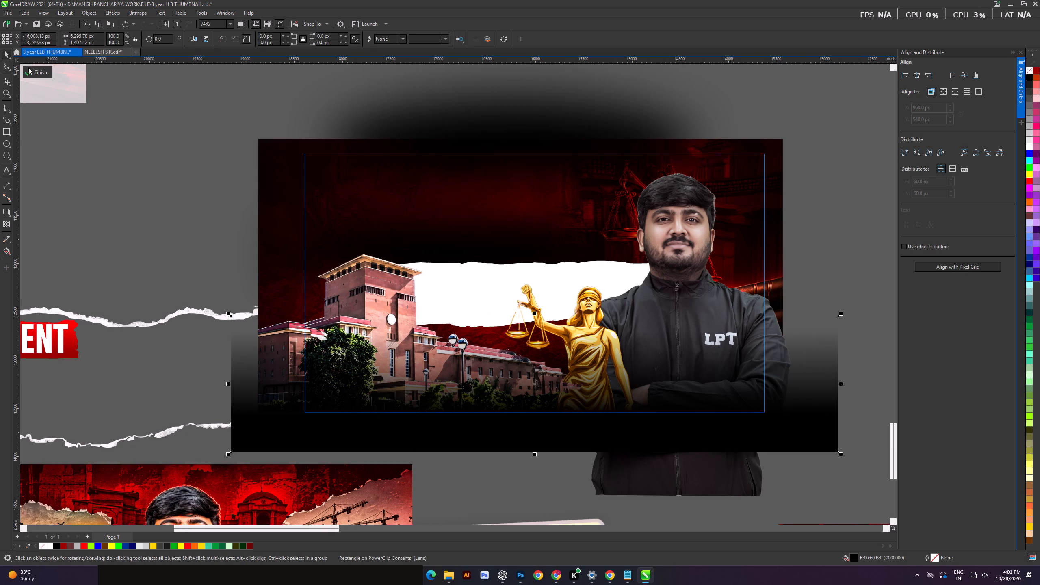
{"action": "left_click", "coordinate": [595, 301]}
{"action": "key", "text": "shift+Page_Up"}
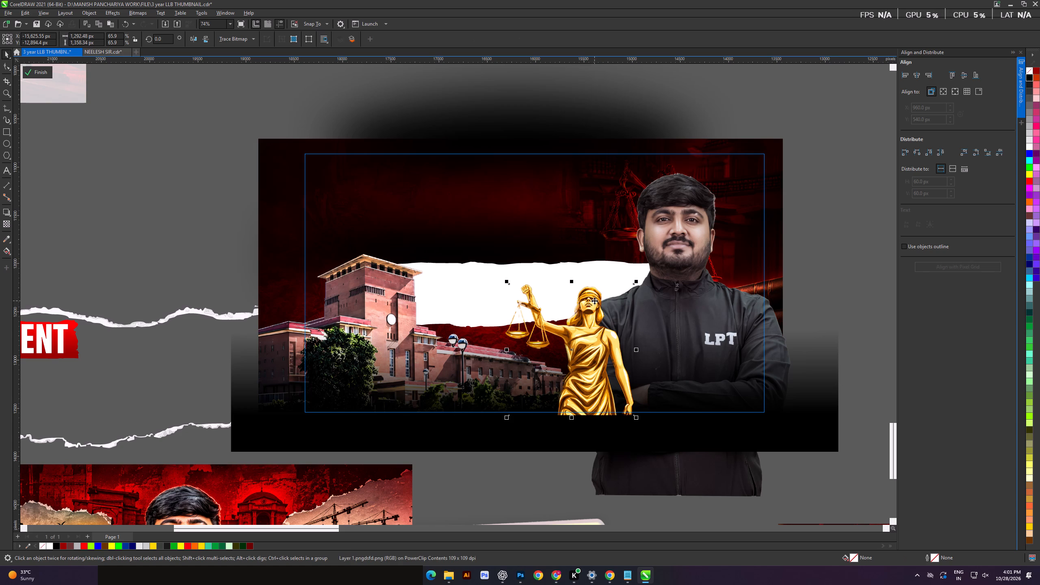
{"action": "left_click", "coordinate": [828, 386]}
{"action": "key", "text": "shift+Page_Up"}
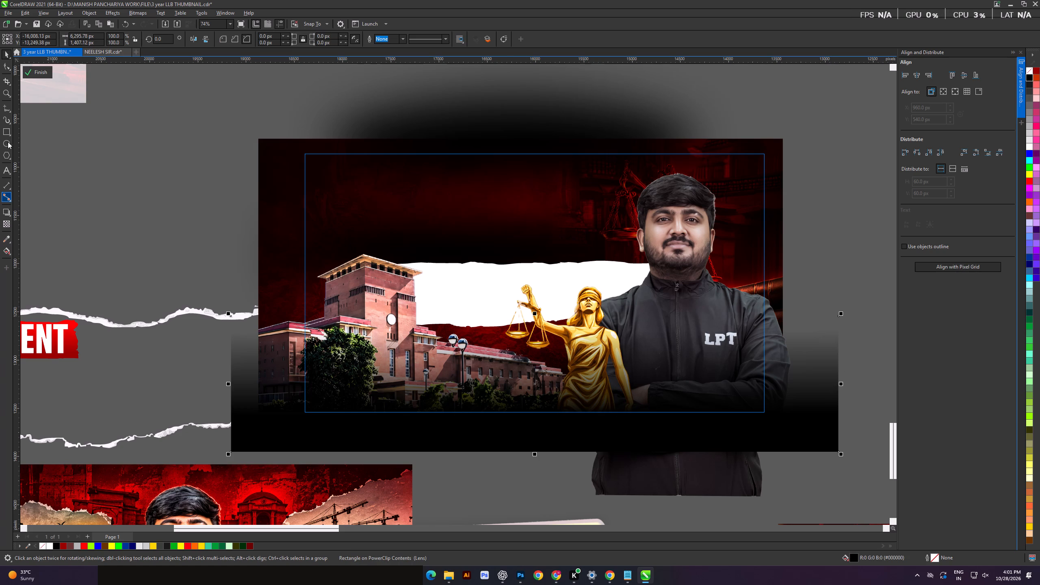
{"action": "left_click", "coordinate": [32, 67]}
{"action": "left_click", "coordinate": [119, 208]}
Scale the "CONCEPTS" line down slightly beneath "MUST-KNOW".
{"action": "scroll", "coordinate": [611, 312], "scroll_direction": "up", "scroll_amount": 3}
{"action": "scroll", "coordinate": [545, 357], "scroll_direction": "down", "scroll_amount": 4, "text": "alt"}
{"action": "scroll", "coordinate": [547, 358], "scroll_direction": "down", "scroll_amount": 1}
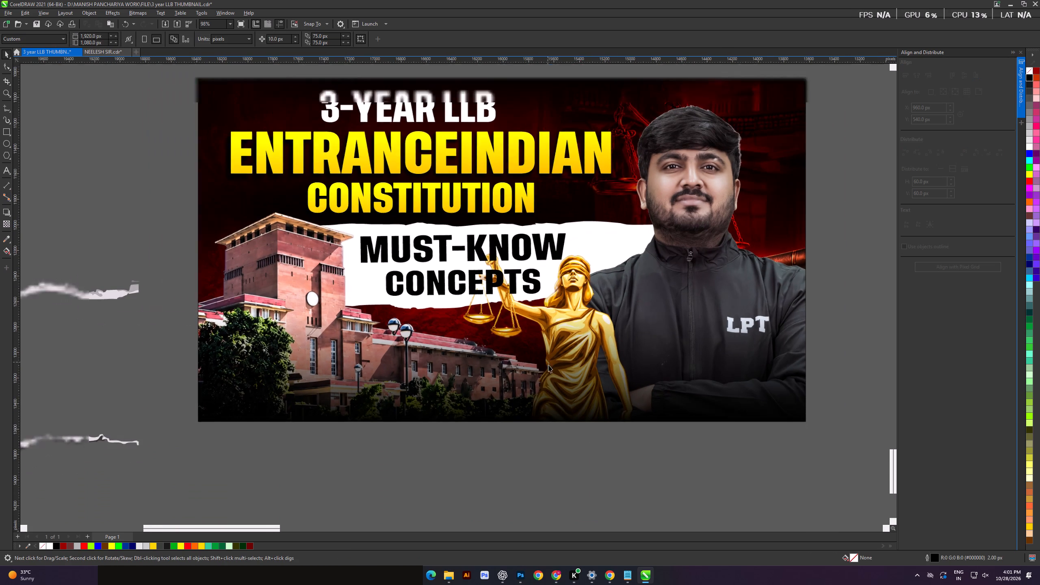
{"action": "left_click", "coordinate": [480, 479]}
{"action": "scroll", "coordinate": [488, 345], "scroll_direction": "up", "scroll_amount": 4, "text": "shift"}
{"action": "scroll", "coordinate": [511, 273], "scroll_direction": "up", "scroll_amount": 2}
{"action": "left_click", "coordinate": [539, 284]}
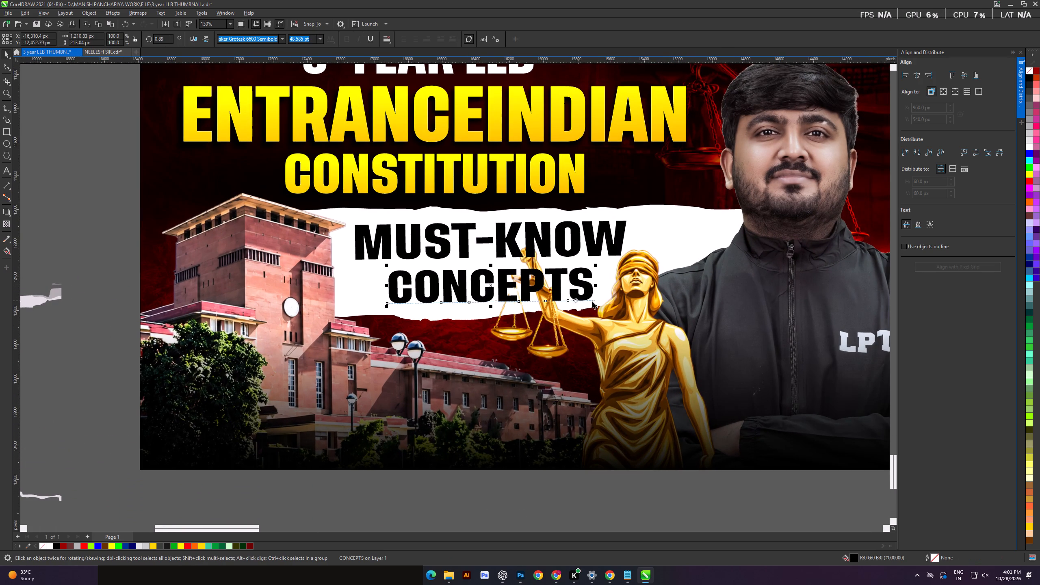
{"action": "left_click_drag", "start_coordinate": [596, 307], "coordinate": [595, 313]}
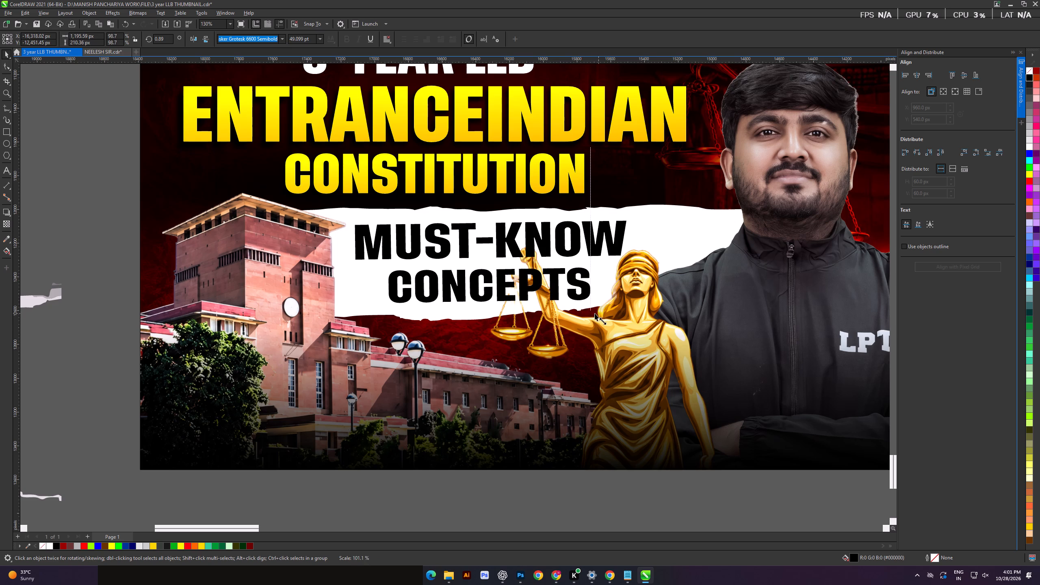
{"action": "left_click_drag", "start_coordinate": [595, 313], "coordinate": [591, 313]}
Inside the thumbnail's PowerClip, try shrinking the gold statue in front of the presenter, then delete that statue and finish editing.
{"action": "left_click", "coordinate": [638, 348]}
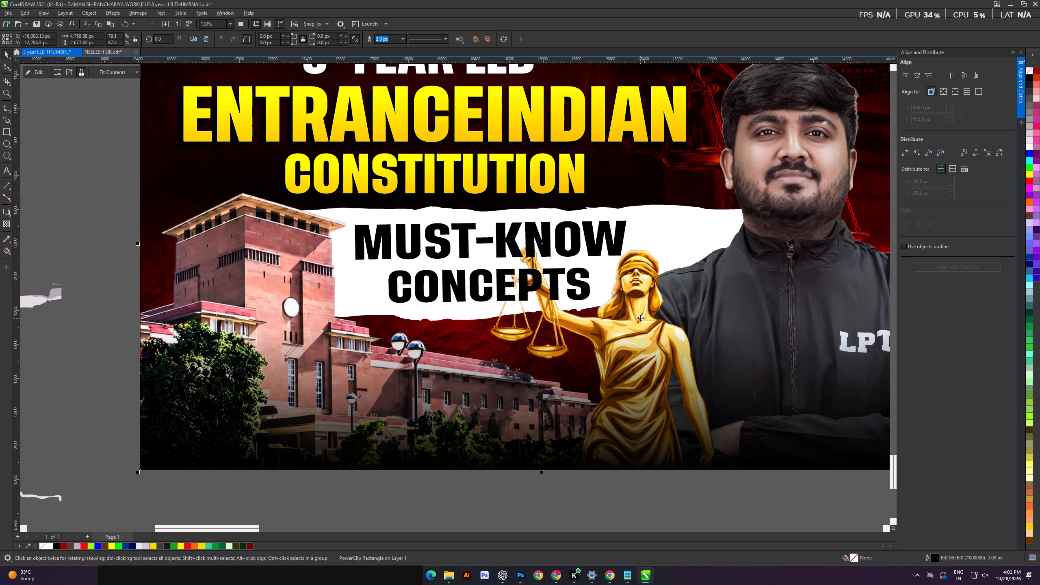
{"action": "double_click", "coordinate": [640, 318]}
{"action": "left_click", "coordinate": [643, 287]}
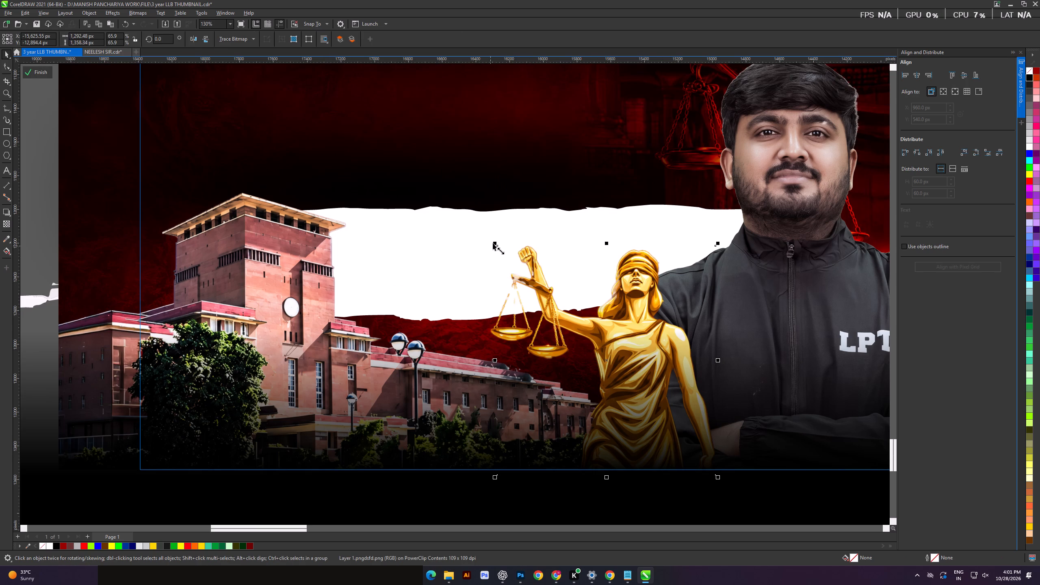
{"action": "left_click_drag", "start_coordinate": [493, 243], "coordinate": [510, 290]}
{"action": "left_click_drag", "start_coordinate": [657, 372], "coordinate": [635, 360]}
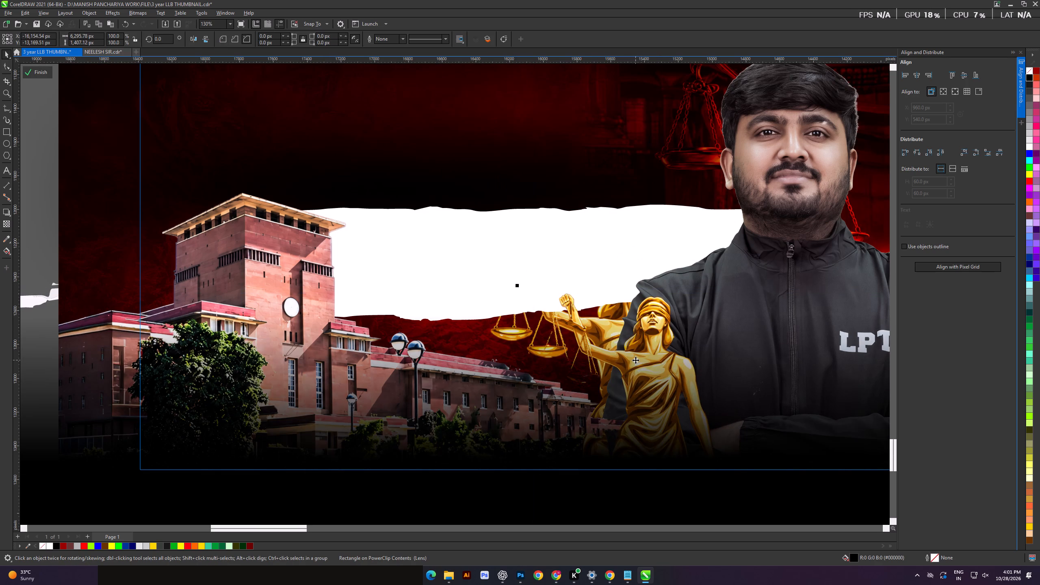
{"action": "key", "text": "ctrl+z"}
{"action": "key", "text": "ctrl+z"}
{"action": "key", "text": "Delete"}
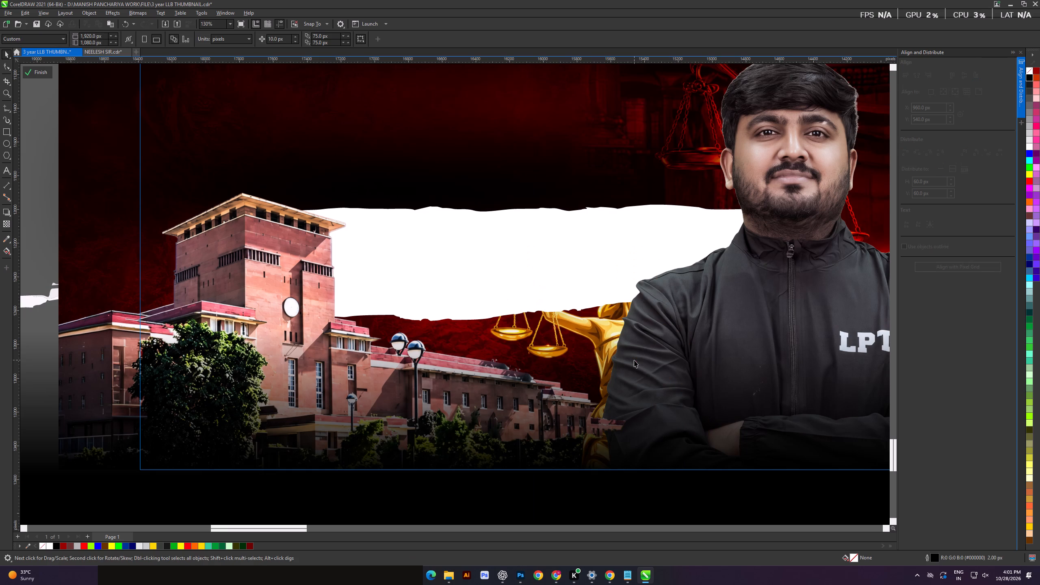
{"action": "left_click", "coordinate": [35, 76]}
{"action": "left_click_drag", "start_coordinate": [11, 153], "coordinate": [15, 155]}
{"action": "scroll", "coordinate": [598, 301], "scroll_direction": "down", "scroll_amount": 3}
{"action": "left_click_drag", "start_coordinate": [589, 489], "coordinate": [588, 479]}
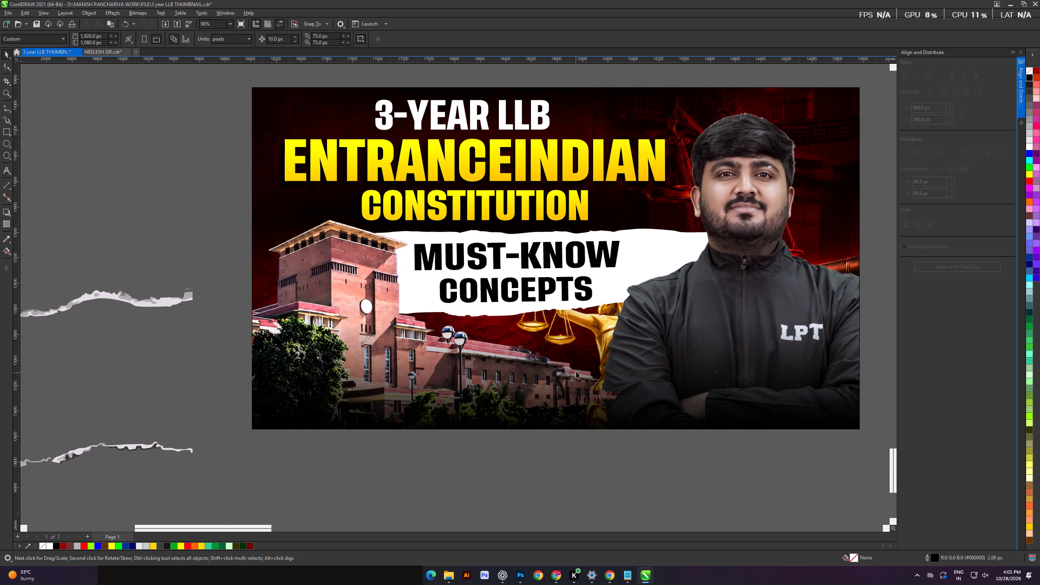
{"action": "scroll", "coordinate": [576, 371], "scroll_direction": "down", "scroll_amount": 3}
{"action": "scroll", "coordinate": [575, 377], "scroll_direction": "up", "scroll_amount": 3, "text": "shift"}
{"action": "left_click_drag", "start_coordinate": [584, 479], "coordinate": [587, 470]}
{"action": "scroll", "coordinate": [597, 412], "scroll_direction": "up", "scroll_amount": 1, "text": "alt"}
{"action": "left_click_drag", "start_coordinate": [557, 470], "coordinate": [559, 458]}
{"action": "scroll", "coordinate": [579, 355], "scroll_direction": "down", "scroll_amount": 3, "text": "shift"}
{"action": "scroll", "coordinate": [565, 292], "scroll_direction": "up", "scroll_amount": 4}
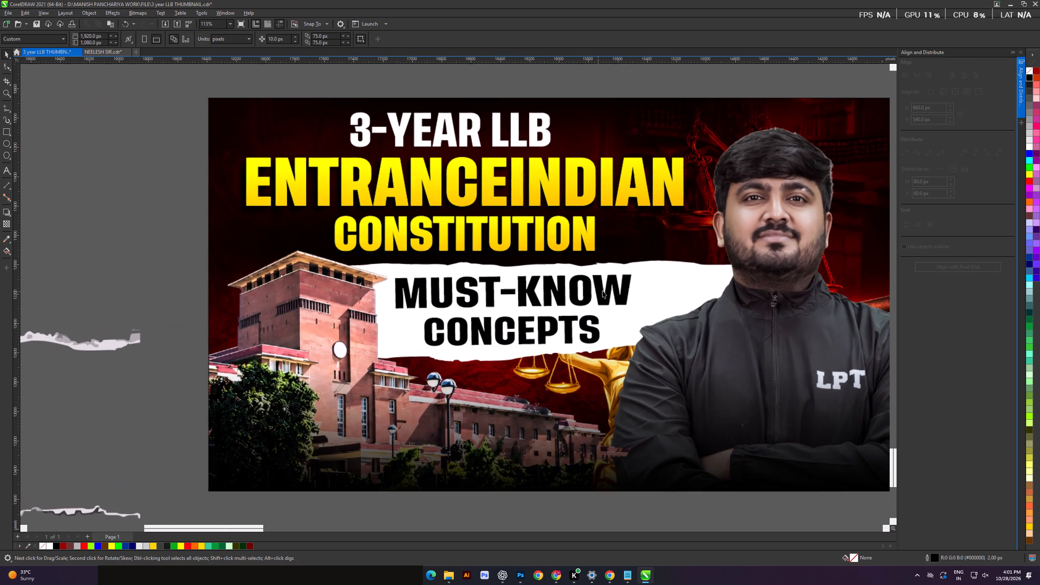
Enlarge the "MUST-KNOW" line to about 55.7 pt and "CONCEPTS" to about 50.6 pt, shifting "CONCEPTS" to sit centred beneath it.
{"action": "left_click", "coordinate": [611, 288]}
{"action": "scroll", "coordinate": [616, 305], "scroll_direction": "down", "scroll_amount": 3}
{"action": "scroll", "coordinate": [632, 308], "scroll_direction": "up", "scroll_amount": 4}
{"action": "left_click_drag", "start_coordinate": [624, 310], "coordinate": [639, 316]}
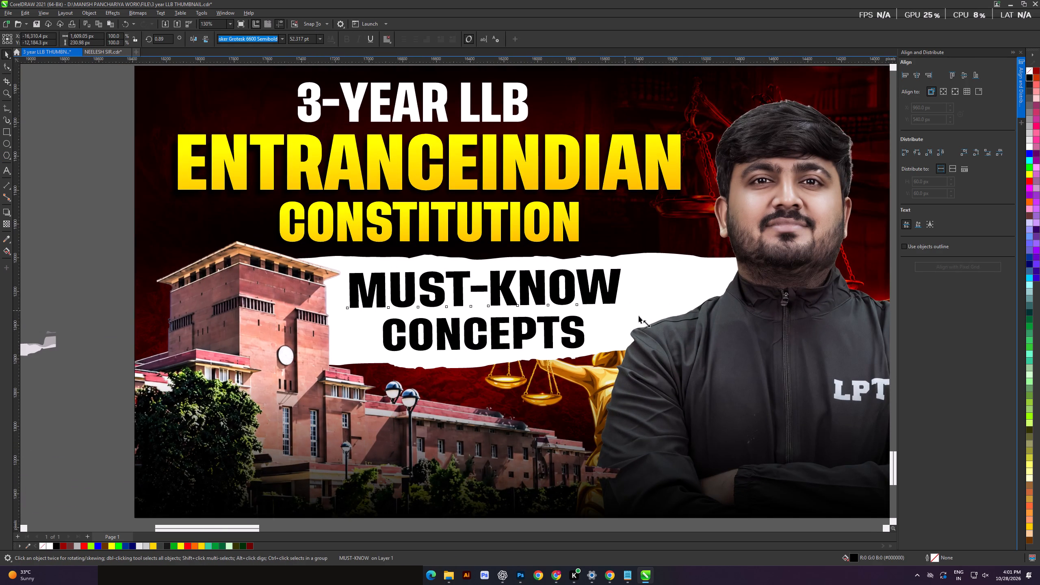
{"action": "left_click_drag", "start_coordinate": [639, 316], "coordinate": [641, 316]}
{"action": "left_click", "coordinate": [580, 339]}
{"action": "left_click_drag", "start_coordinate": [587, 354], "coordinate": [598, 360]}
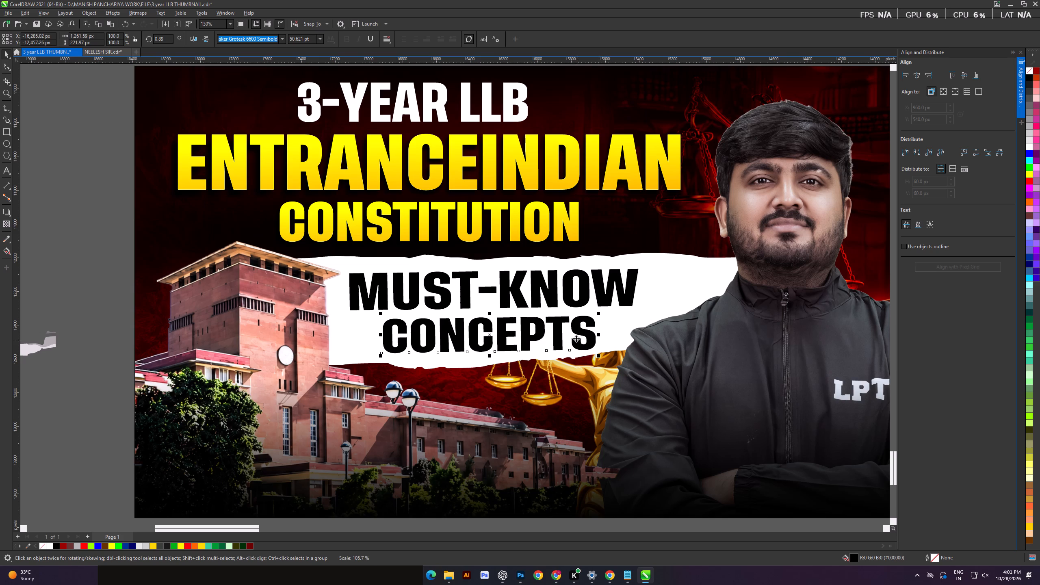
{"action": "left_click_drag", "start_coordinate": [589, 333], "coordinate": [596, 333]}
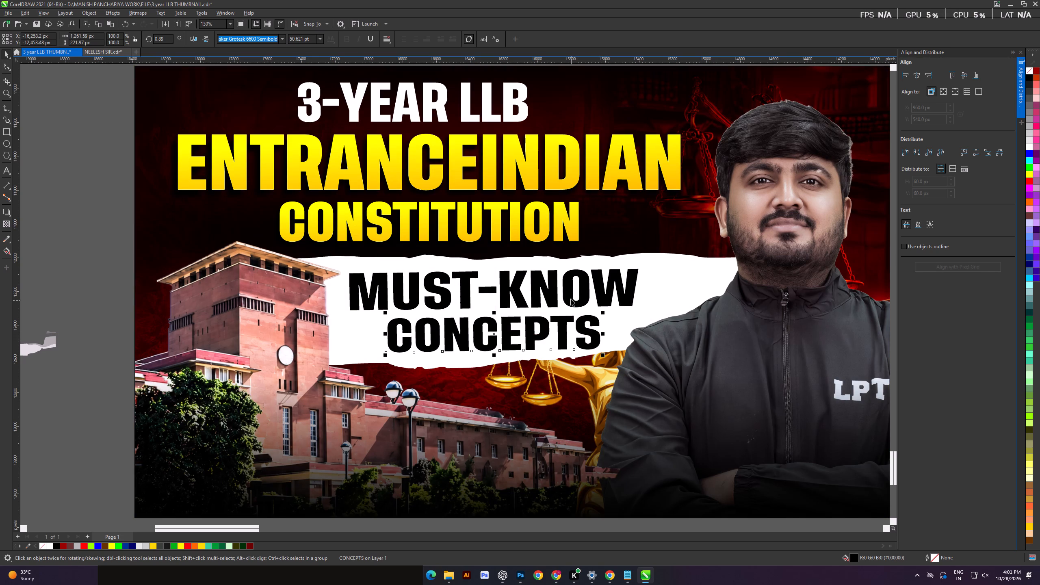
Reposition the "MUST-KNOW" and "CONCEPTS" lines together slightly on the white torn paper.
{"action": "left_click", "coordinate": [564, 290], "text": "shift"}
{"action": "left_click", "coordinate": [577, 297]}
{"action": "left_click", "coordinate": [578, 301]}
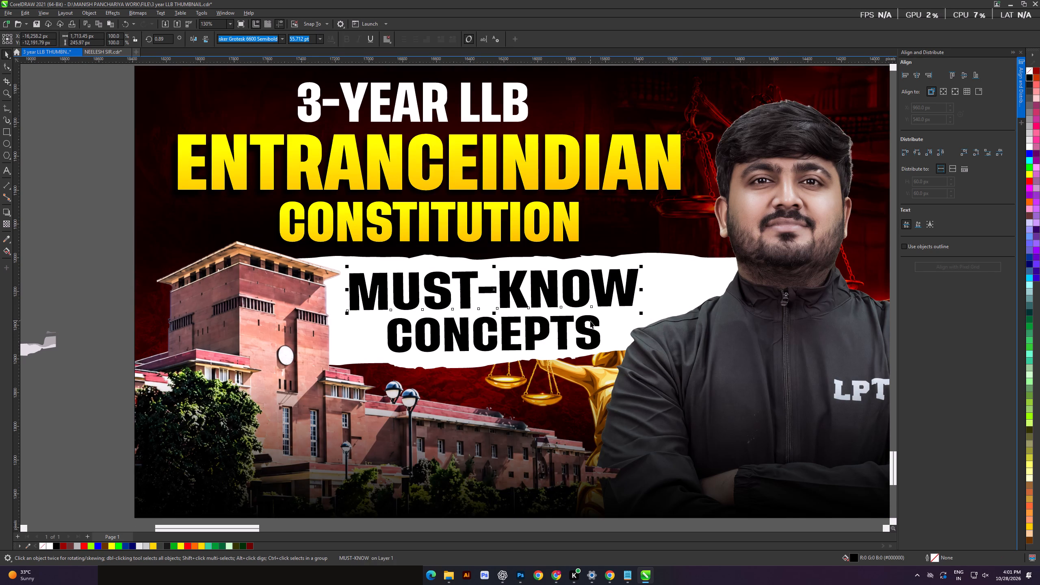
{"action": "left_click", "coordinate": [591, 319], "text": "shift"}
{"action": "left_click", "coordinate": [596, 321]}
{"action": "left_click_drag", "start_coordinate": [643, 310], "coordinate": [643, 306]}
{"action": "left_click", "coordinate": [517, 293]}
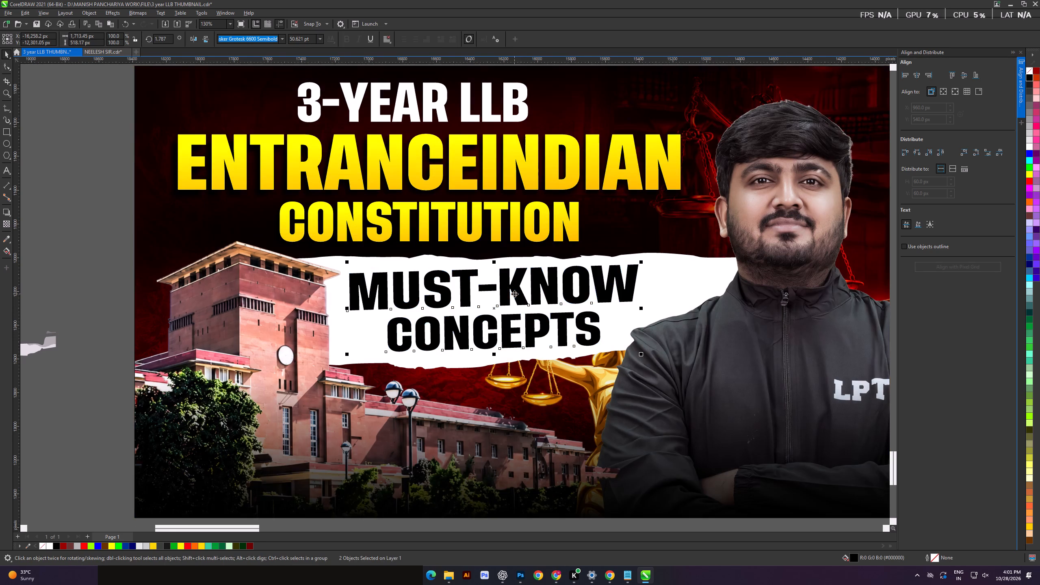
{"action": "scroll", "coordinate": [422, 323], "scroll_direction": "up", "scroll_amount": 3}
{"action": "left_click", "coordinate": [375, 354]}
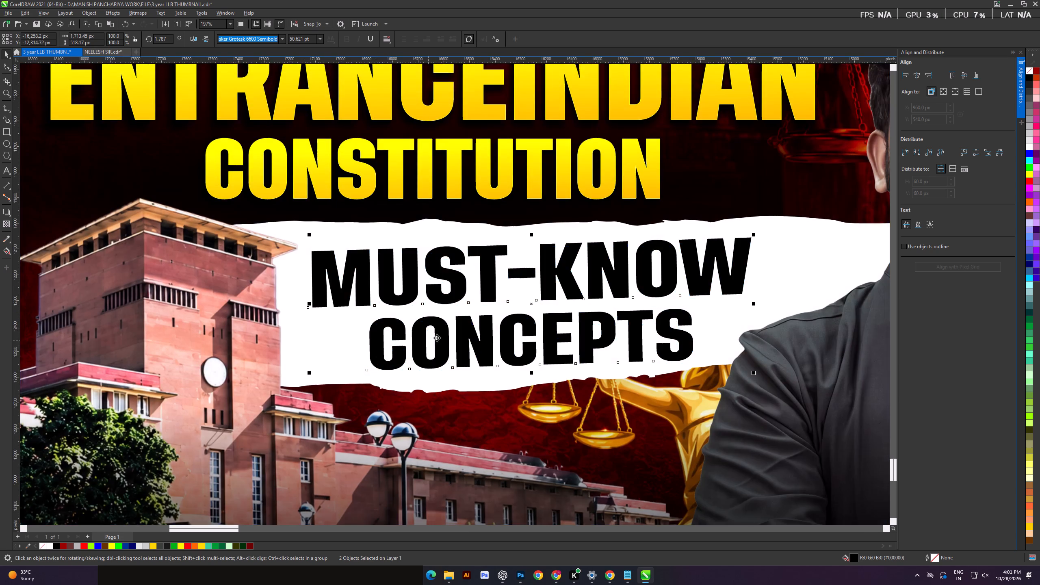
{"action": "scroll", "coordinate": [452, 336], "scroll_direction": "down", "scroll_amount": 3}
{"action": "left_click", "coordinate": [70, 223]}
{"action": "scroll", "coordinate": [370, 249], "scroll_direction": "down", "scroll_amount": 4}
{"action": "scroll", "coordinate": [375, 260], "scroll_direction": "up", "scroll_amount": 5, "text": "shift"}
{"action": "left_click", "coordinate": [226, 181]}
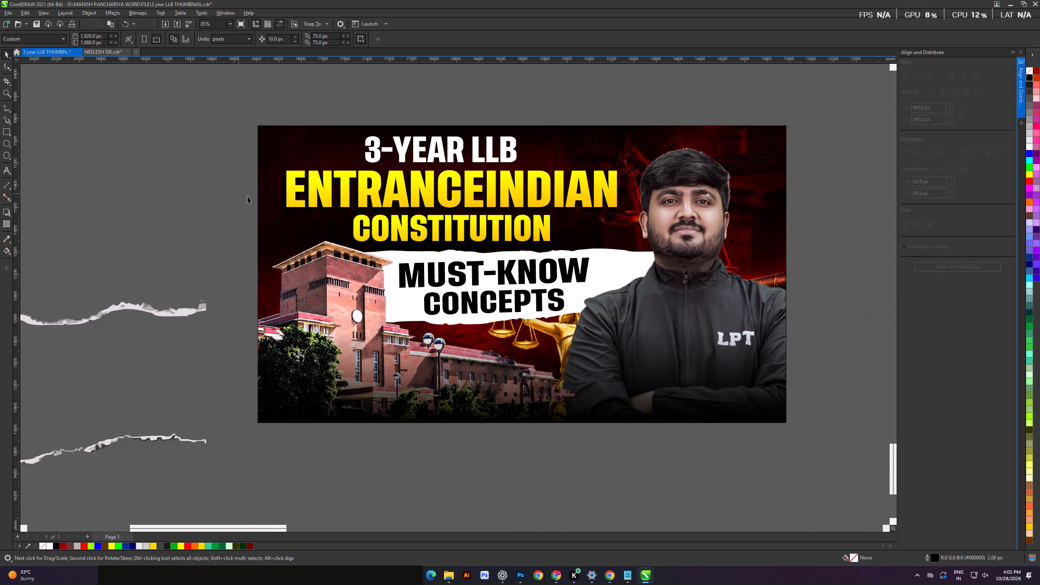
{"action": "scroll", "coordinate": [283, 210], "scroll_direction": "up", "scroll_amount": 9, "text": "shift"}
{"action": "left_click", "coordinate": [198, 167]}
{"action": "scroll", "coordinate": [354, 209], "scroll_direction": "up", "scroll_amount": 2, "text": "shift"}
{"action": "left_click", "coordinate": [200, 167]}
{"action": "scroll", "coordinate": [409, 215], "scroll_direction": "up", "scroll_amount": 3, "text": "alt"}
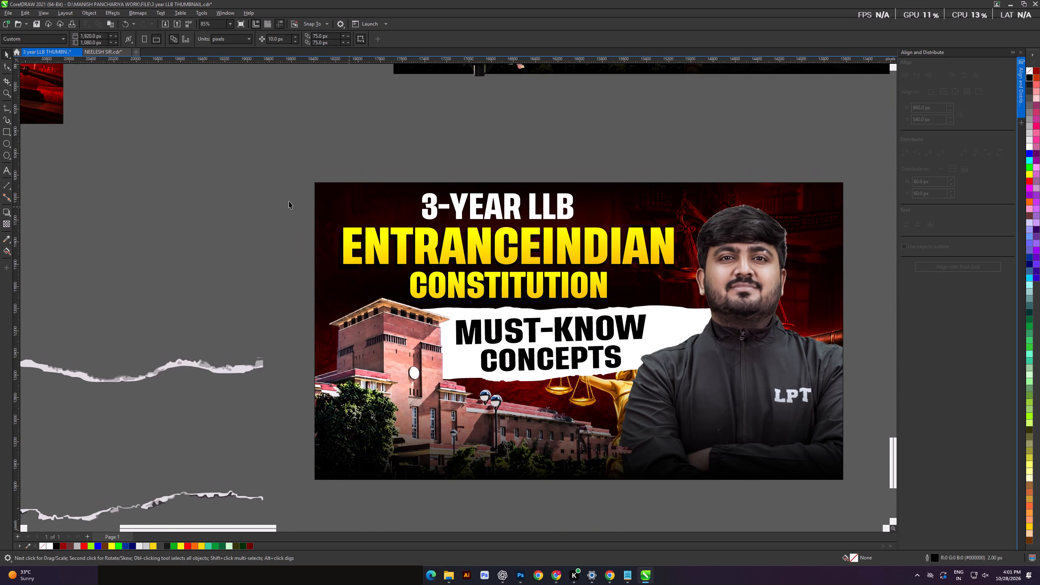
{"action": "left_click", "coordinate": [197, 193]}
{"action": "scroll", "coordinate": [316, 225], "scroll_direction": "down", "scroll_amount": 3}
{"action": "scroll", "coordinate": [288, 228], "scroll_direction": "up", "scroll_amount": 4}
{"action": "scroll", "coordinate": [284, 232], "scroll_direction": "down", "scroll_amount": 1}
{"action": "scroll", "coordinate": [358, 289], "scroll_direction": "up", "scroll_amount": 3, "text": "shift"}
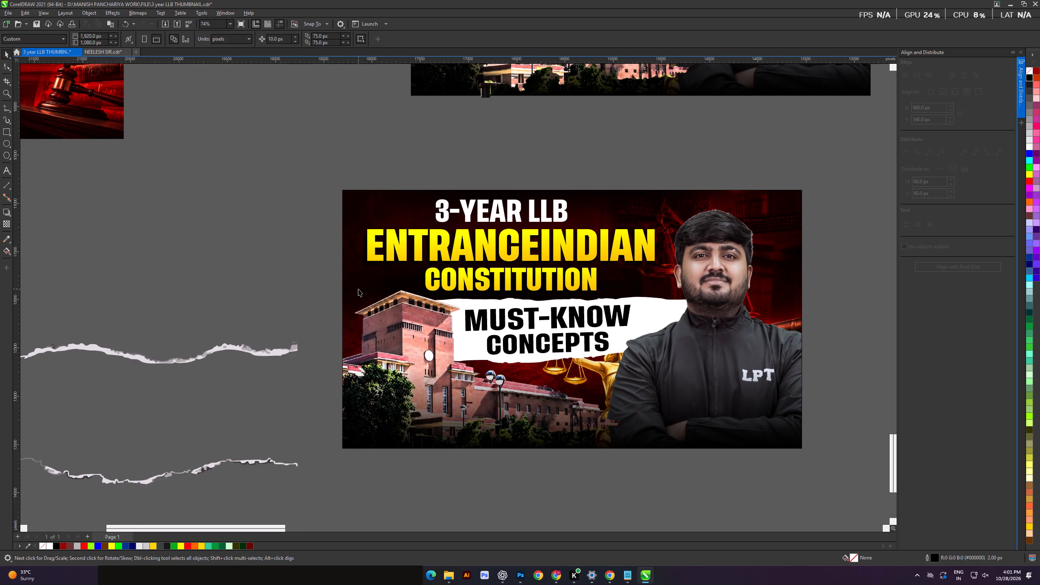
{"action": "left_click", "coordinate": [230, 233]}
Draw a thin rectangle about 530 by 29 px to the left of "CONSTITUTION", with white fill and no outline.
{"action": "scroll", "coordinate": [445, 239], "scroll_direction": "up", "scroll_amount": 2, "text": "alt"}
{"action": "left_click", "coordinate": [10, 132]}
{"action": "scroll", "coordinate": [446, 275], "scroll_direction": "up", "scroll_amount": 9}
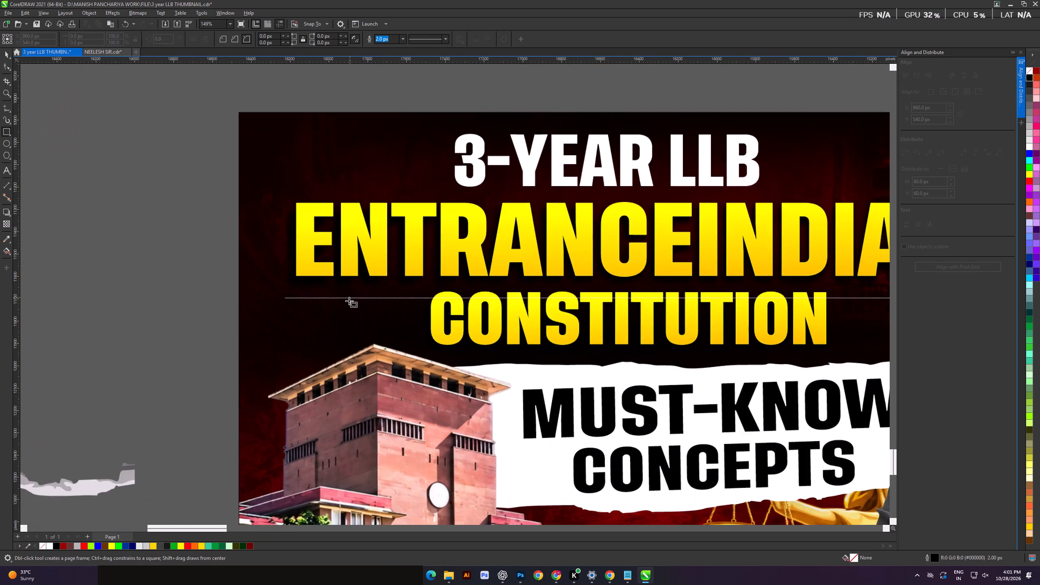
{"action": "scroll", "coordinate": [349, 301], "scroll_direction": "up", "scroll_amount": 1}
{"action": "left_click_drag", "start_coordinate": [298, 313], "coordinate": [431, 322]}
{"action": "left_click", "coordinate": [3, 53]}
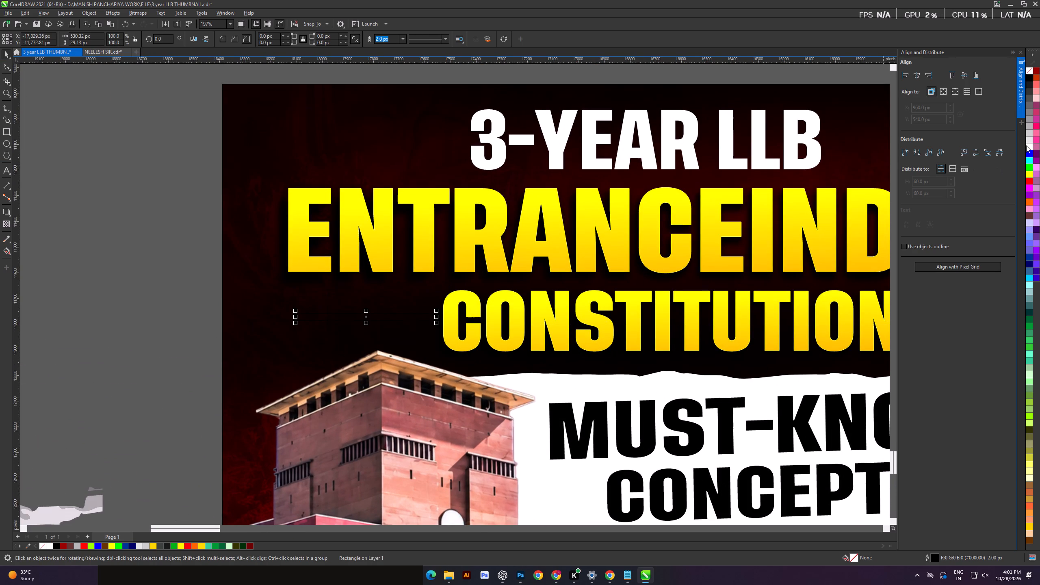
{"action": "left_click", "coordinate": [1030, 146]}
{"action": "right_click", "coordinate": [1031, 68]}
{"action": "left_click", "coordinate": [1023, 72]}
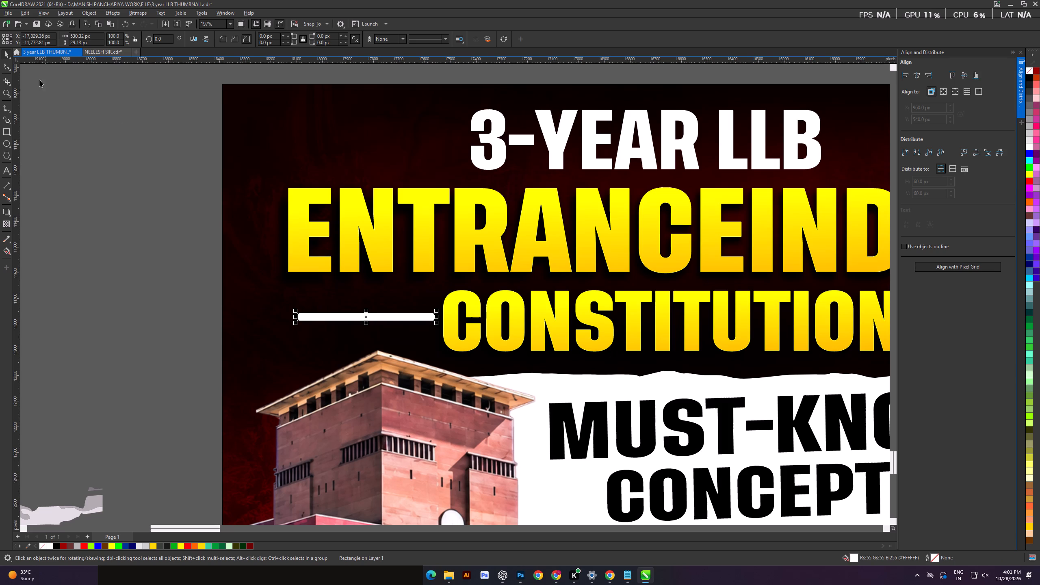
{"action": "left_click", "coordinate": [8, 51]}
Copy the yellow-gold gradient fill and the outline from "CONSTITUTION" onto the thin bar beside it.
{"action": "left_click_drag", "start_coordinate": [58, 243], "coordinate": [97, 253]}
{"action": "scroll", "coordinate": [464, 311], "scroll_direction": "up", "scroll_amount": 6}
{"action": "left_click", "coordinate": [433, 315]}
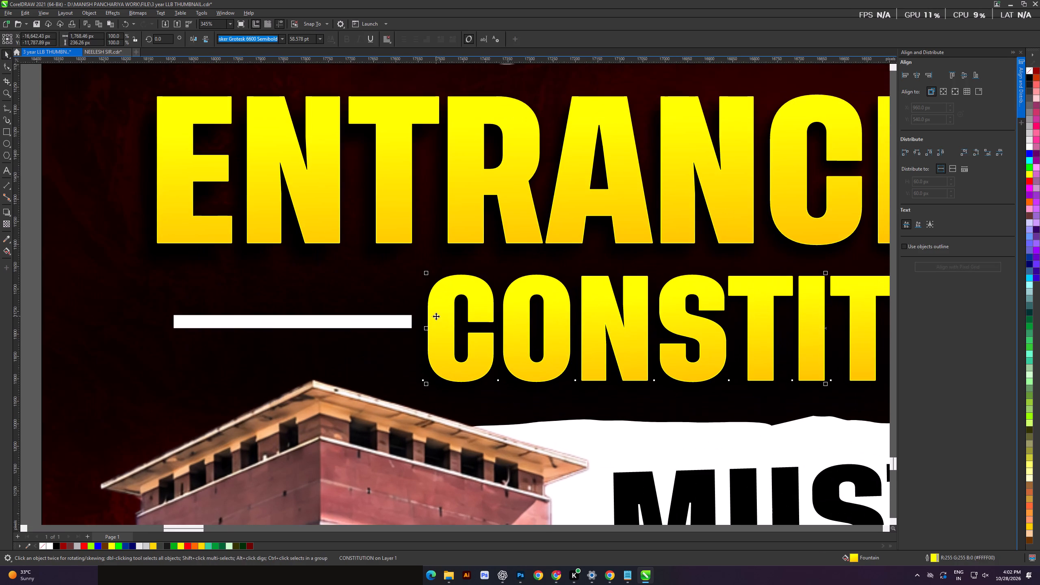
{"action": "right_click_drag", "start_coordinate": [436, 316], "coordinate": [375, 324]}
{"action": "left_click", "coordinate": [411, 353]}
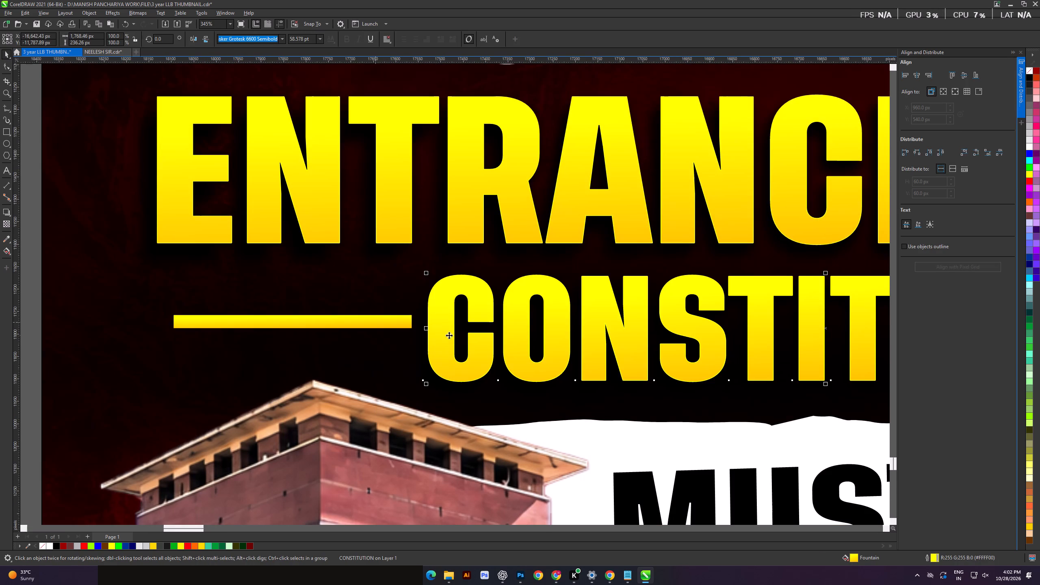
{"action": "left_click", "coordinate": [437, 332]}
{"action": "right_click_drag", "start_coordinate": [436, 327], "coordinate": [364, 319]}
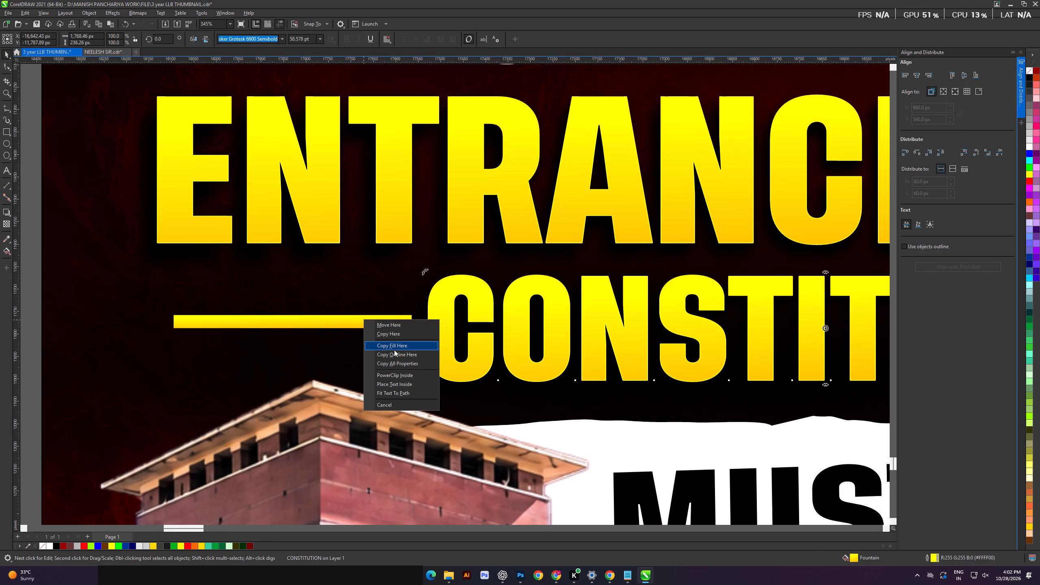
{"action": "left_click", "coordinate": [396, 356]}
{"action": "scroll", "coordinate": [425, 301], "scroll_direction": "down", "scroll_amount": 10}
{"action": "left_click", "coordinate": [194, 260]}
Place a copy of the gold bar to the right of "CONSTITUTION", level with the original bar.
{"action": "scroll", "coordinate": [393, 310], "scroll_direction": "up", "scroll_amount": 6}
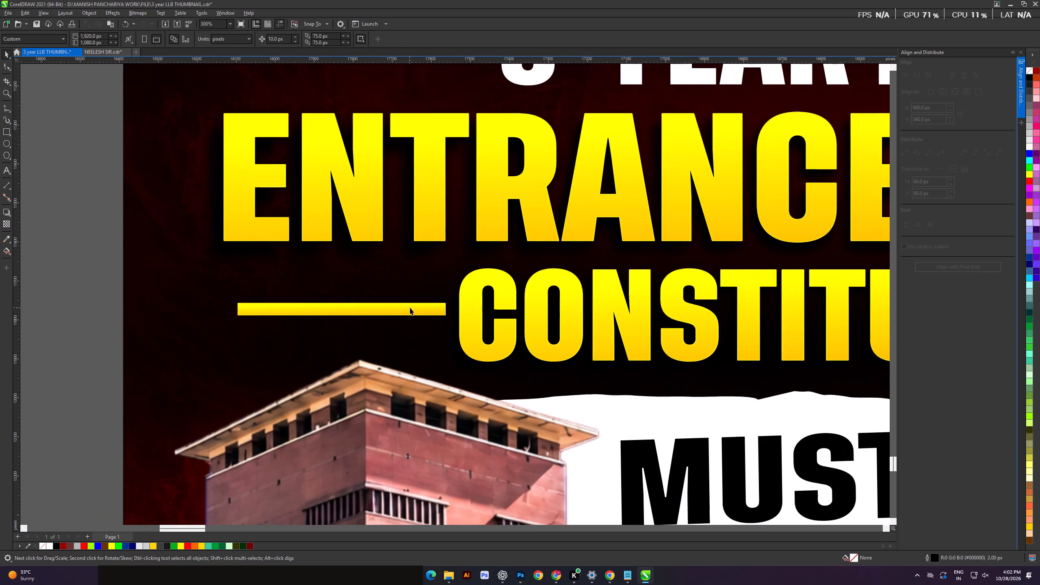
{"action": "left_click_drag", "start_coordinate": [412, 308], "coordinate": [414, 312]}
{"action": "left_click", "coordinate": [421, 312]}
{"action": "scroll", "coordinate": [426, 312], "scroll_direction": "down", "scroll_amount": 2}
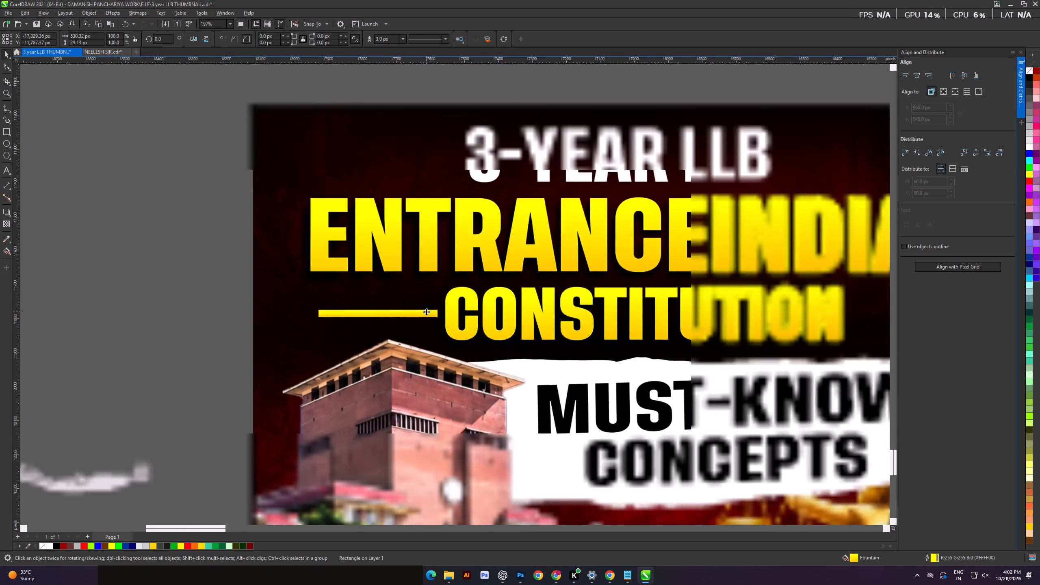
{"action": "scroll", "coordinate": [426, 312], "scroll_direction": "down", "scroll_amount": 8}
{"action": "right_click_drag", "start_coordinate": [420, 313], "coordinate": [650, 314]}
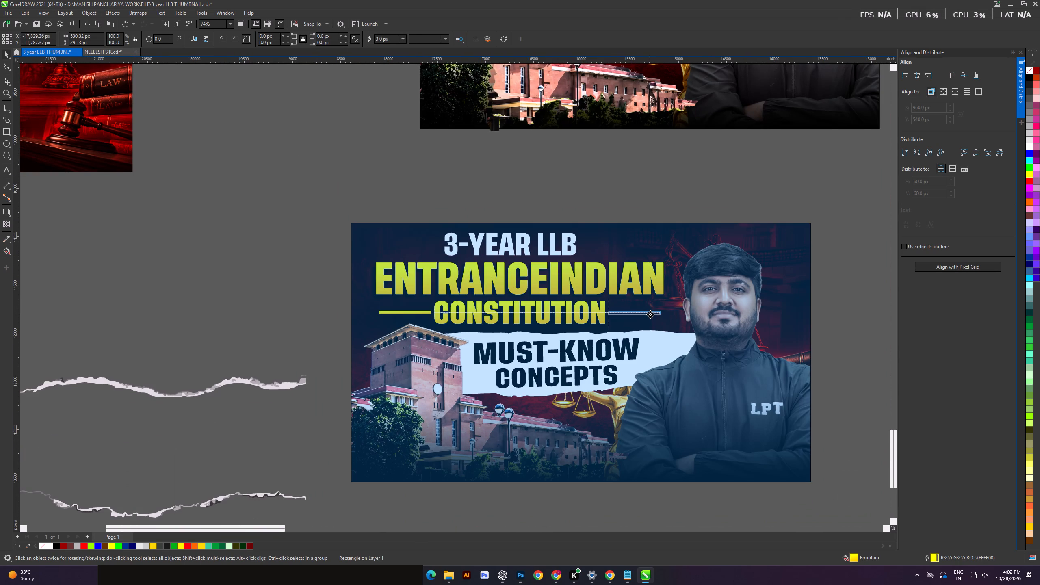
{"action": "right_click_drag", "start_coordinate": [650, 314], "coordinate": [650, 314]}
{"action": "right_click_drag", "start_coordinate": [650, 314], "coordinate": [653, 315]}
{"action": "left_click", "coordinate": [676, 329]}
{"action": "left_click", "coordinate": [273, 281]}
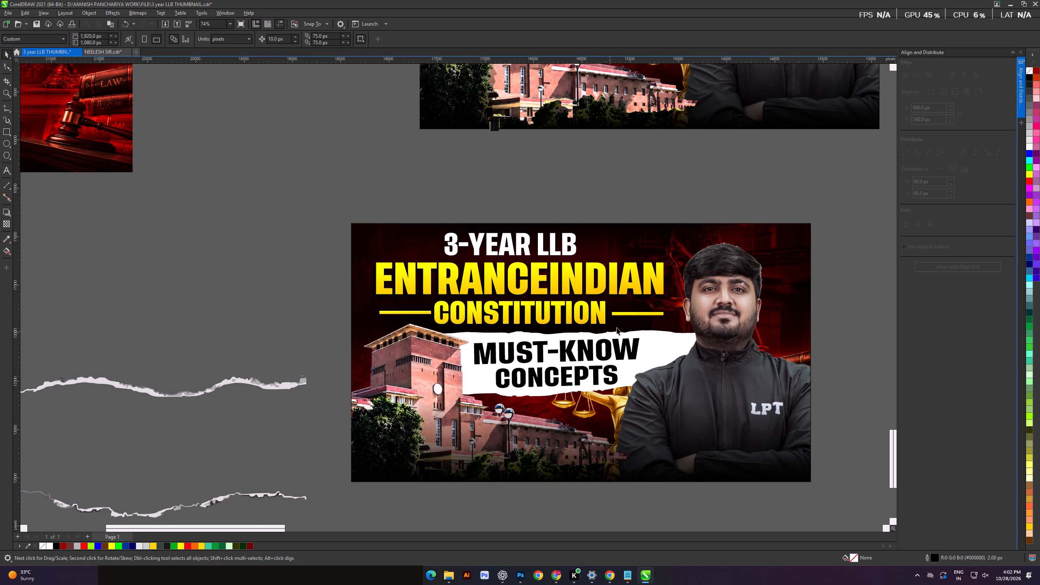
Thicken the bar right of "CONSTITUTION" to about 59 px and shorten it to about 265 px wide.
{"action": "scroll", "coordinate": [617, 327], "scroll_direction": "up", "scroll_amount": 11}
{"action": "left_click_drag", "start_coordinate": [622, 310], "coordinate": [611, 307]}
{"action": "scroll", "coordinate": [635, 314], "scroll_direction": "up", "scroll_amount": 5}
{"action": "left_click_drag", "start_coordinate": [648, 322], "coordinate": [648, 327], "text": "shift"}
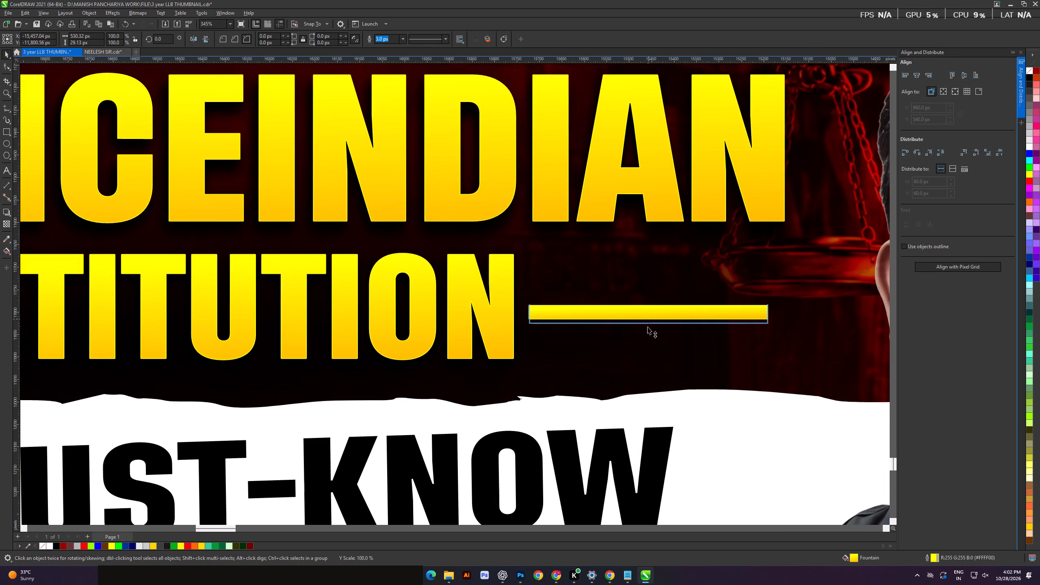
{"action": "left_click_drag", "start_coordinate": [648, 327], "coordinate": [648, 329], "text": "shift"}
{"action": "left_click_drag", "start_coordinate": [771, 311], "coordinate": [653, 321]}
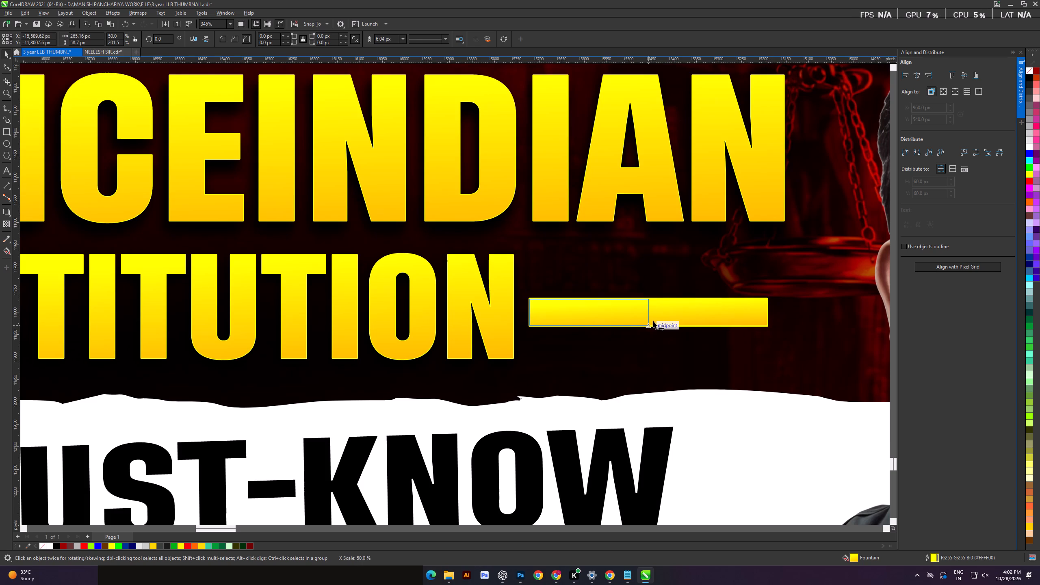
{"action": "left_click_drag", "start_coordinate": [653, 321], "coordinate": [652, 321]}
Replace the long bar left of "CONSTITUTION" with a copy of the short right-hand bar, spaced close to the text.
{"action": "scroll", "coordinate": [651, 316], "scroll_direction": "down", "scroll_amount": 15}
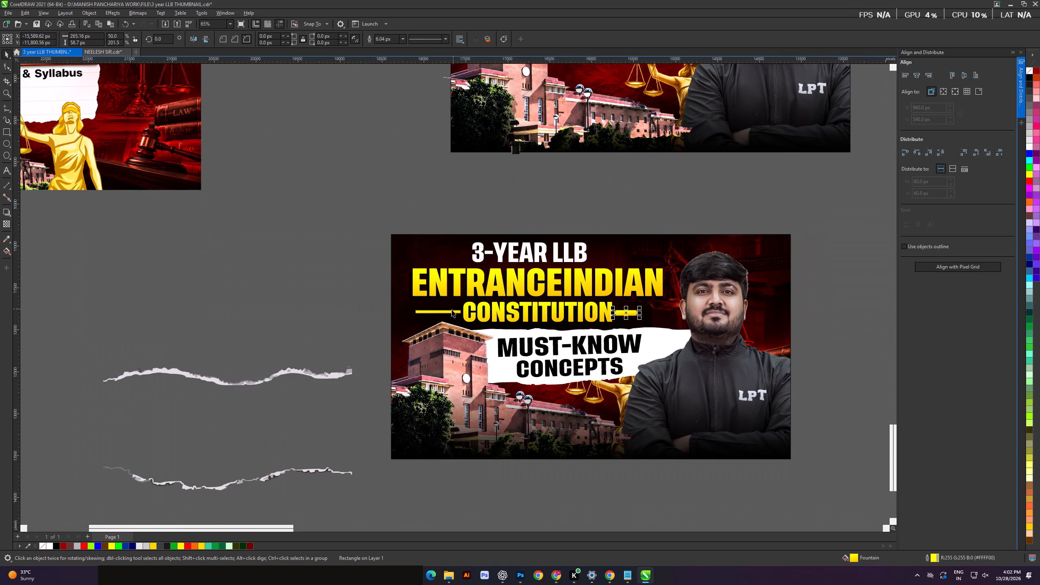
{"action": "left_click", "coordinate": [451, 310]}
{"action": "key", "text": "Delete"}
{"action": "scroll", "coordinate": [546, 310], "scroll_direction": "up", "scroll_amount": 2}
{"action": "left_click", "coordinate": [646, 314]}
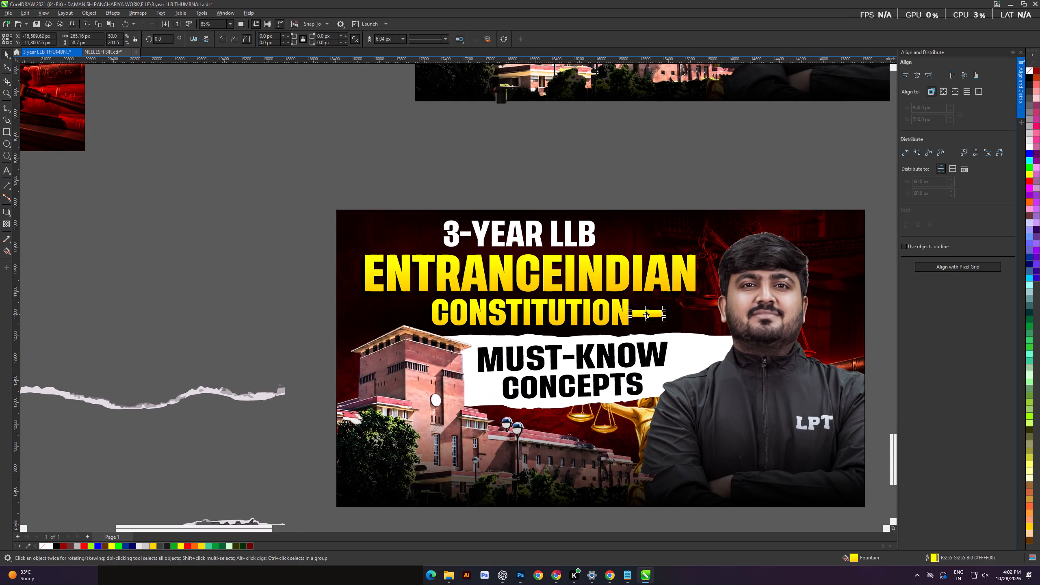
{"action": "right_click_drag", "start_coordinate": [646, 314], "coordinate": [412, 314]}
{"action": "left_click", "coordinate": [433, 329]}
{"action": "left_click", "coordinate": [265, 327]}
{"action": "scroll", "coordinate": [383, 327], "scroll_direction": "up", "scroll_amount": 11}
{"action": "left_click_drag", "start_coordinate": [450, 294], "coordinate": [454, 294]}
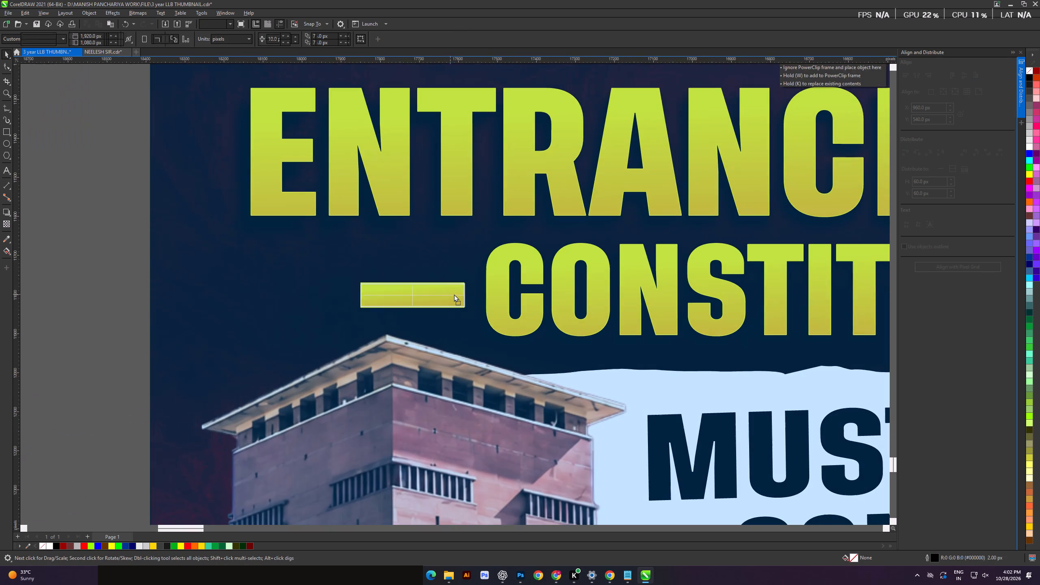
{"action": "left_click_drag", "start_coordinate": [454, 294], "coordinate": [457, 294]}
{"action": "scroll", "coordinate": [457, 294], "scroll_direction": "down", "scroll_amount": 11}
{"action": "left_click", "coordinate": [225, 275]}
Reduce the height of both gold bars flanking "CONSTITUTION" together to about 24 px.
{"action": "scroll", "coordinate": [399, 274], "scroll_direction": "down", "scroll_amount": 5}
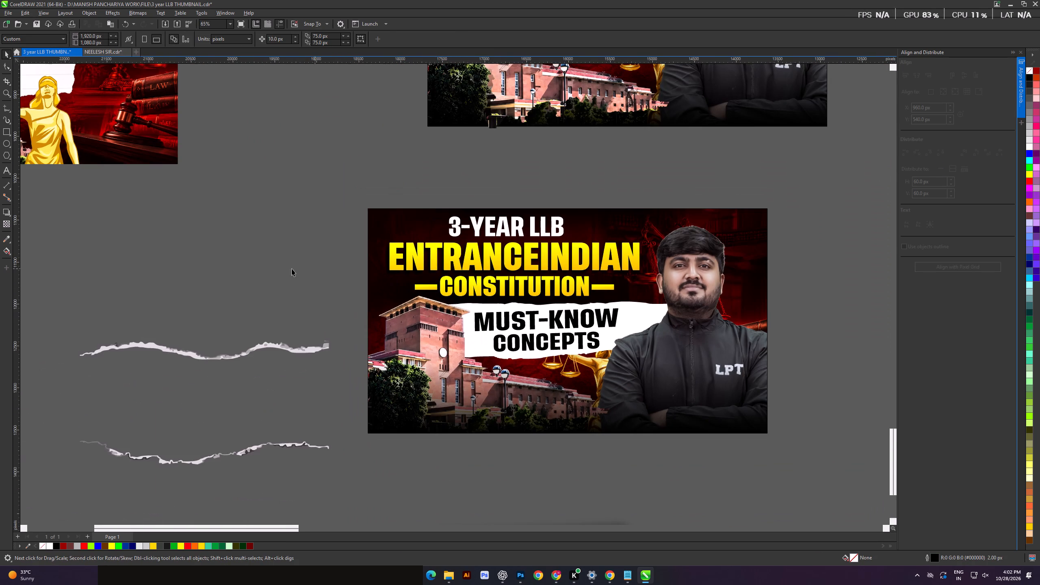
{"action": "left_click", "coordinate": [291, 269]}
{"action": "scroll", "coordinate": [429, 261], "scroll_direction": "up", "scroll_amount": 4, "text": "shift"}
{"action": "scroll", "coordinate": [448, 271], "scroll_direction": "up", "scroll_amount": 5}
{"action": "left_click", "coordinate": [461, 297]}
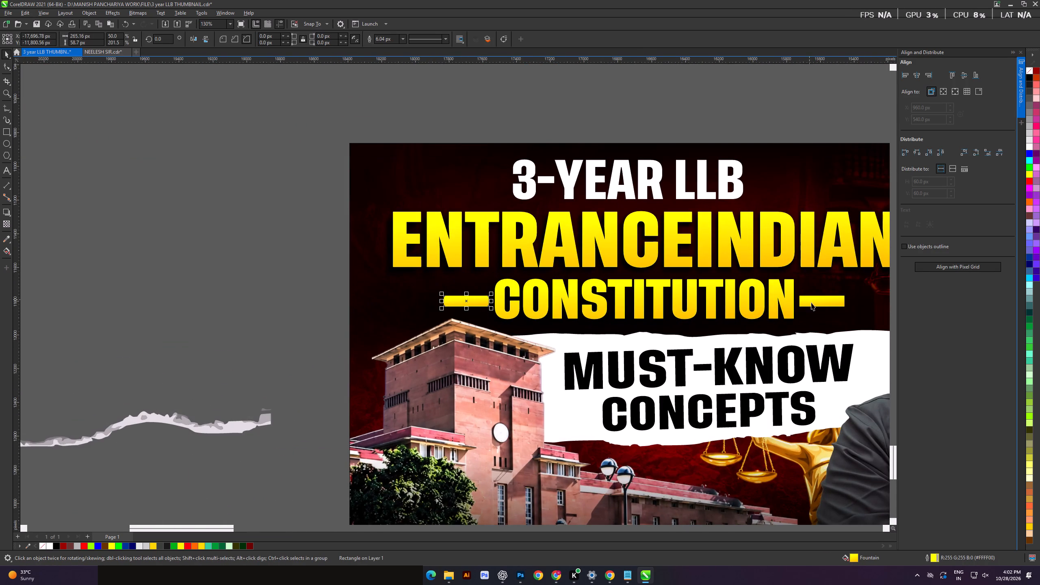
{"action": "left_click", "coordinate": [811, 303], "text": "shift"}
{"action": "scroll", "coordinate": [708, 313], "scroll_direction": "up", "scroll_amount": 11}
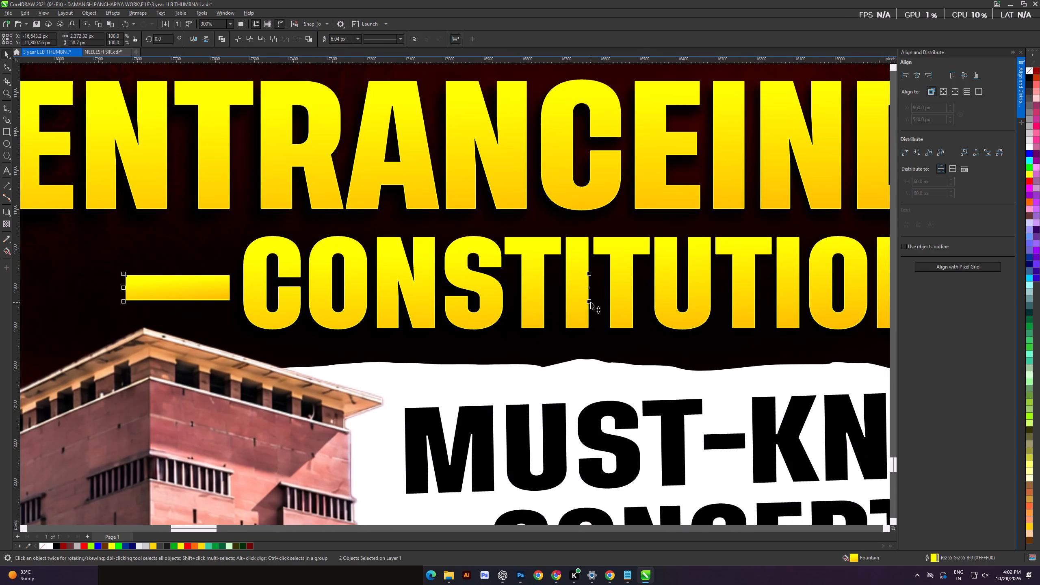
{"action": "left_click_drag", "start_coordinate": [591, 302], "coordinate": [591, 295], "text": "shift"}
{"action": "scroll", "coordinate": [589, 292], "scroll_direction": "down", "scroll_amount": 16}
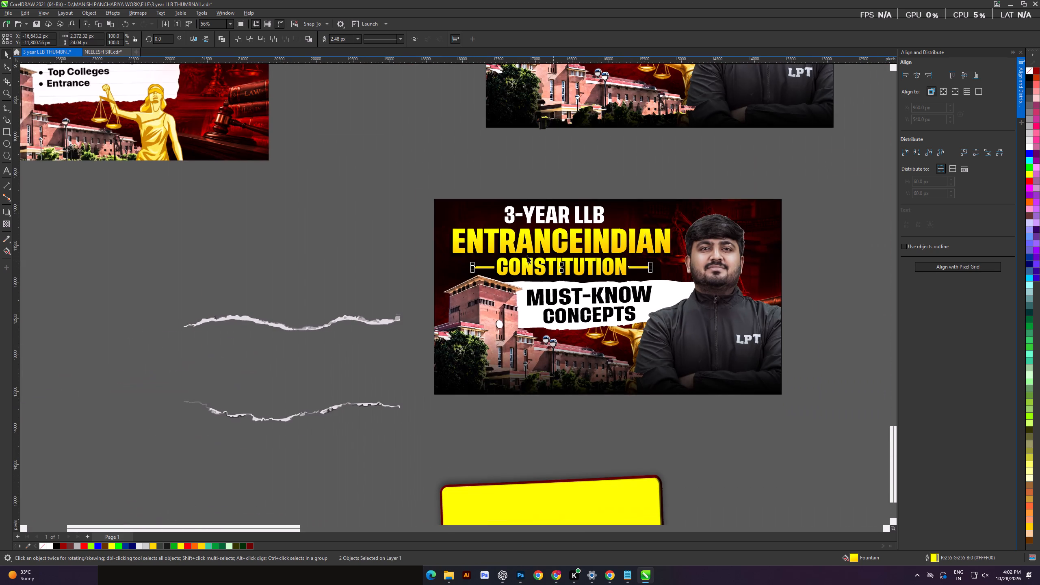
Examine the dark thumbnail variant's overall layout, including the gold bars beside "CONSTITUTION" and the presenter area.
{"action": "left_click", "coordinate": [377, 251]}
{"action": "scroll", "coordinate": [377, 251], "scroll_direction": "down", "scroll_amount": 4, "text": "shift"}
{"action": "left_click", "coordinate": [290, 202]}
{"action": "scroll", "coordinate": [336, 220], "scroll_direction": "up", "scroll_amount": 3, "text": "alt"}
{"action": "left_click", "coordinate": [335, 223]}
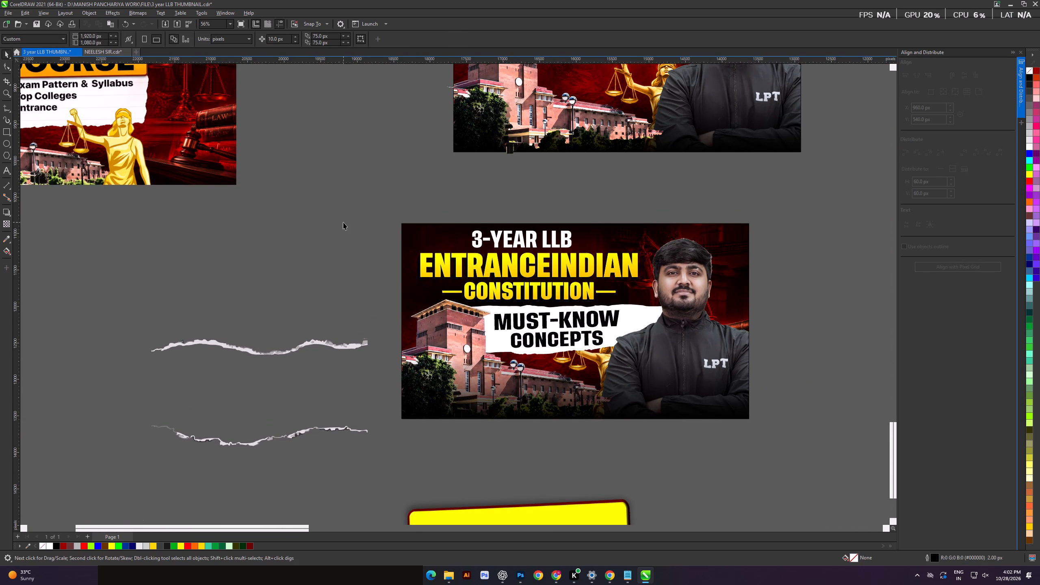
{"action": "left_click", "coordinate": [343, 222], "text": "shift"}
{"action": "scroll", "coordinate": [355, 226], "scroll_direction": "down", "scroll_amount": 7, "text": "shift"}
{"action": "left_click", "coordinate": [300, 226]}
{"action": "scroll", "coordinate": [417, 286], "scroll_direction": "down", "scroll_amount": 1, "text": "alt"}
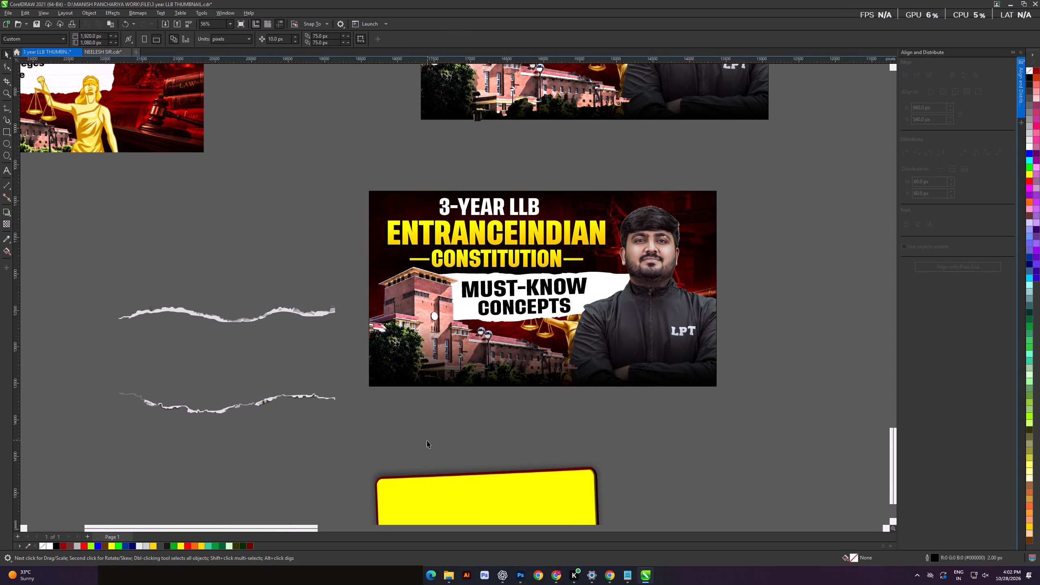
{"action": "scroll", "coordinate": [438, 385], "scroll_direction": "down", "scroll_amount": 3, "text": "shift"}
{"action": "left_click_drag", "start_coordinate": [444, 428], "coordinate": [446, 422]}
{"action": "scroll", "coordinate": [594, 313], "scroll_direction": "up", "scroll_amount": 4}
{"action": "scroll", "coordinate": [545, 403], "scroll_direction": "down", "scroll_amount": 3, "text": "alt"}
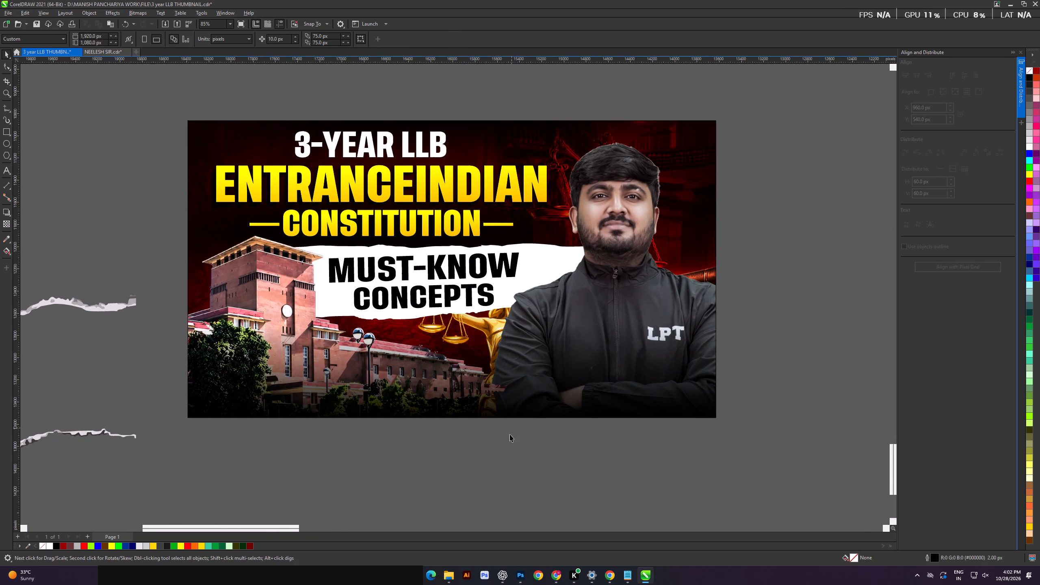
{"action": "left_click_drag", "start_coordinate": [502, 451], "coordinate": [502, 443]}
{"action": "scroll", "coordinate": [498, 370], "scroll_direction": "down", "scroll_amount": 2}
{"action": "scroll", "coordinate": [487, 356], "scroll_direction": "up", "scroll_amount": 1, "text": "shift"}
{"action": "scroll", "coordinate": [458, 401], "scroll_direction": "up", "scroll_amount": 2, "text": "shift"}
{"action": "left_click", "coordinate": [444, 435]}
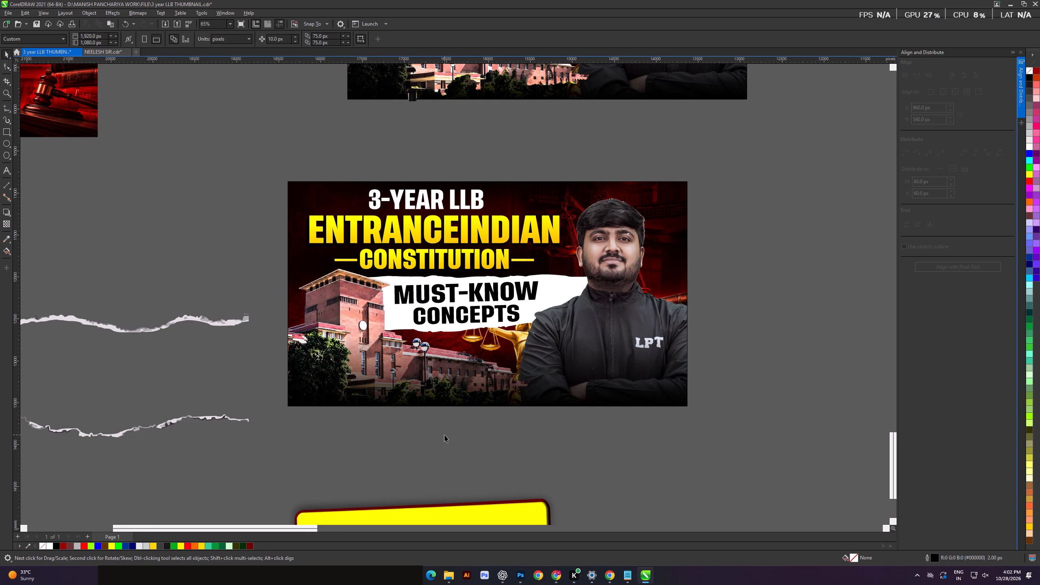
{"action": "scroll", "coordinate": [476, 383], "scroll_direction": "down", "scroll_amount": 1}
{"action": "scroll", "coordinate": [469, 359], "scroll_direction": "up", "scroll_amount": 3, "text": "shift"}
{"action": "scroll", "coordinate": [469, 359], "scroll_direction": "down", "scroll_amount": 2}
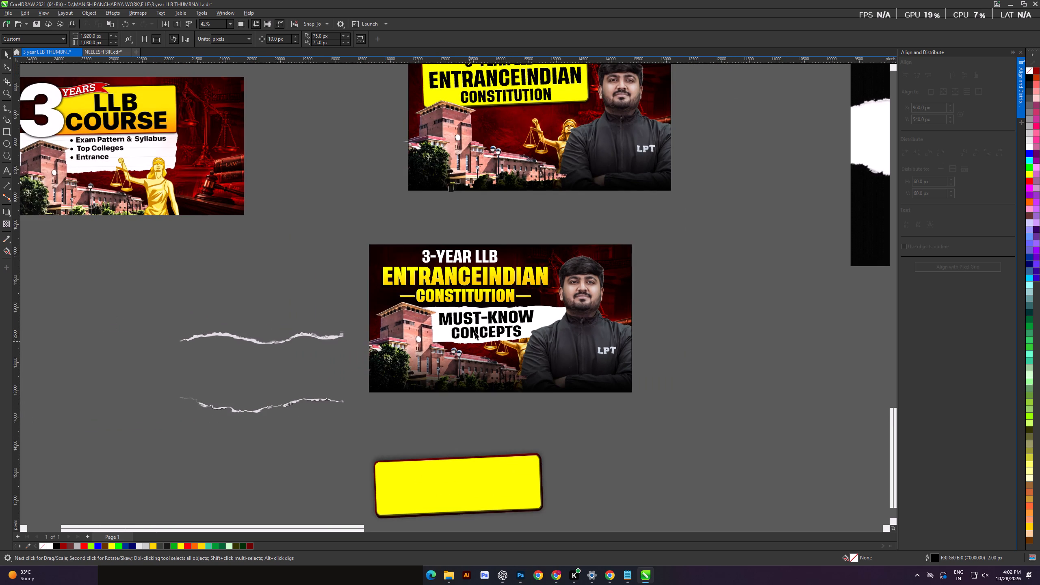
Import the red glow "Kopia av 1 GLOW BY NINJA 3.0 - Copy.png" from Downloads > Glow > Glow and place it about 2,323 px square over the presenter.
{"action": "key", "text": "ctrl+i"}
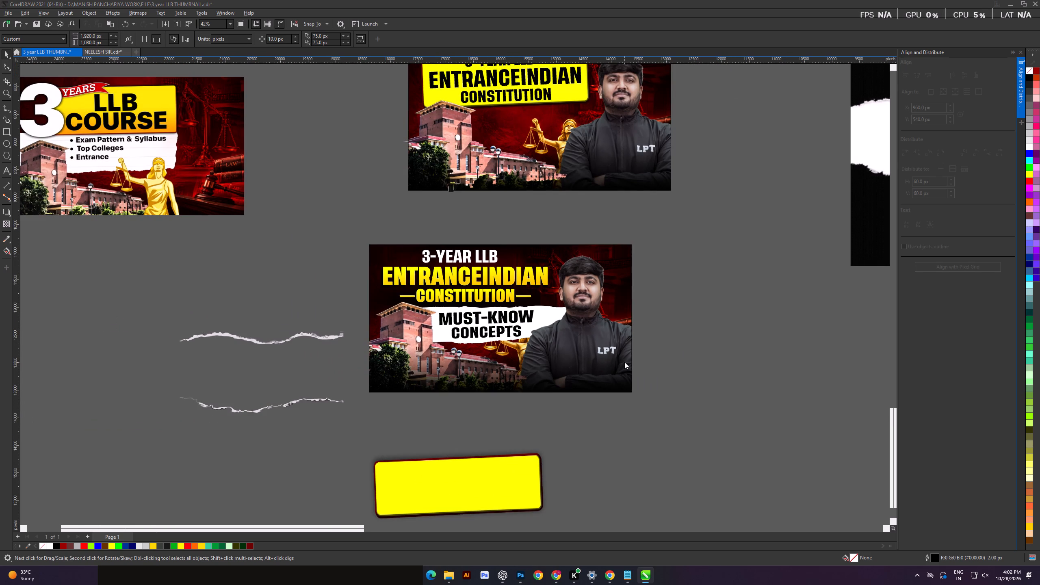
{"action": "left_click", "coordinate": [256, 415]}
{"action": "double_click", "coordinate": [334, 240]}
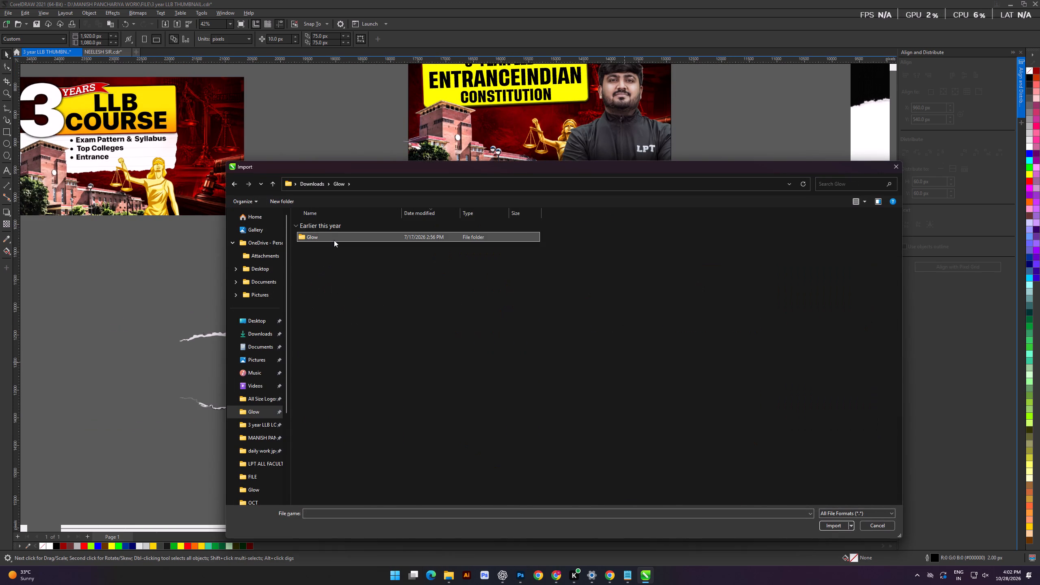
{"action": "scroll", "coordinate": [595, 450], "scroll_direction": "down", "scroll_amount": 1}
{"action": "double_click", "coordinate": [834, 291]}
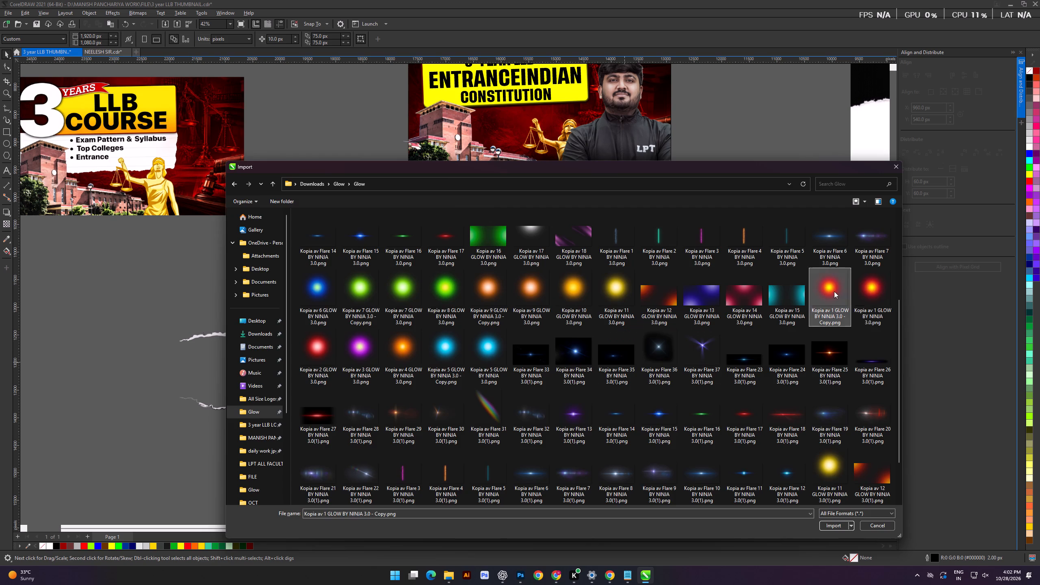
{"action": "left_click_drag", "start_coordinate": [531, 269], "coordinate": [659, 408]}
{"action": "left_click_drag", "start_coordinate": [613, 344], "coordinate": [604, 341]}
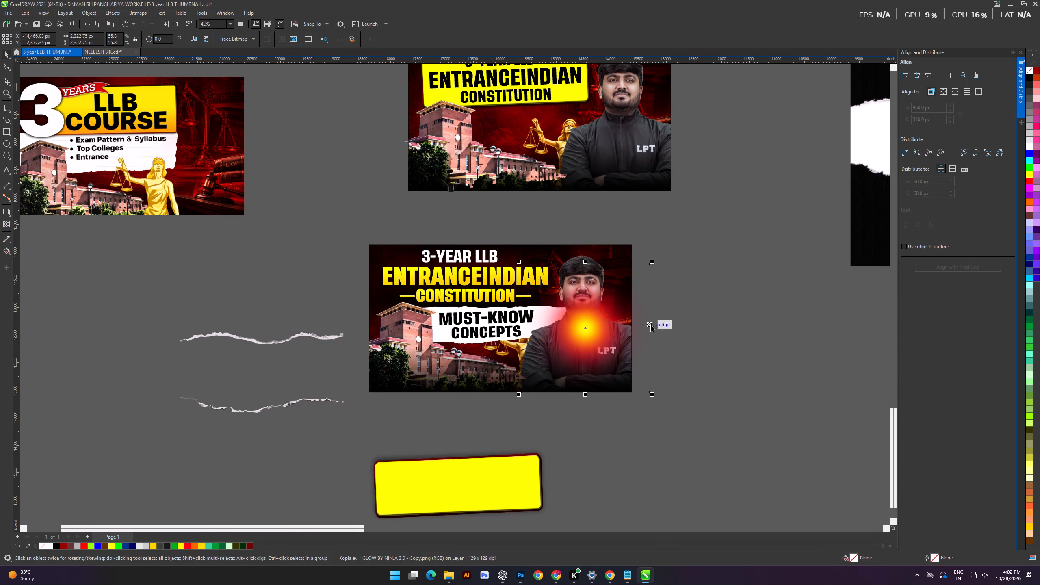
Reshape the red glow to about 1,906 px wide and 3,486 px tall, centred over the presenter.
{"action": "left_click_drag", "start_coordinate": [653, 328], "coordinate": [644, 328], "text": "shift"}
{"action": "left_click_drag", "start_coordinate": [588, 397], "coordinate": [596, 435], "text": "shift"}
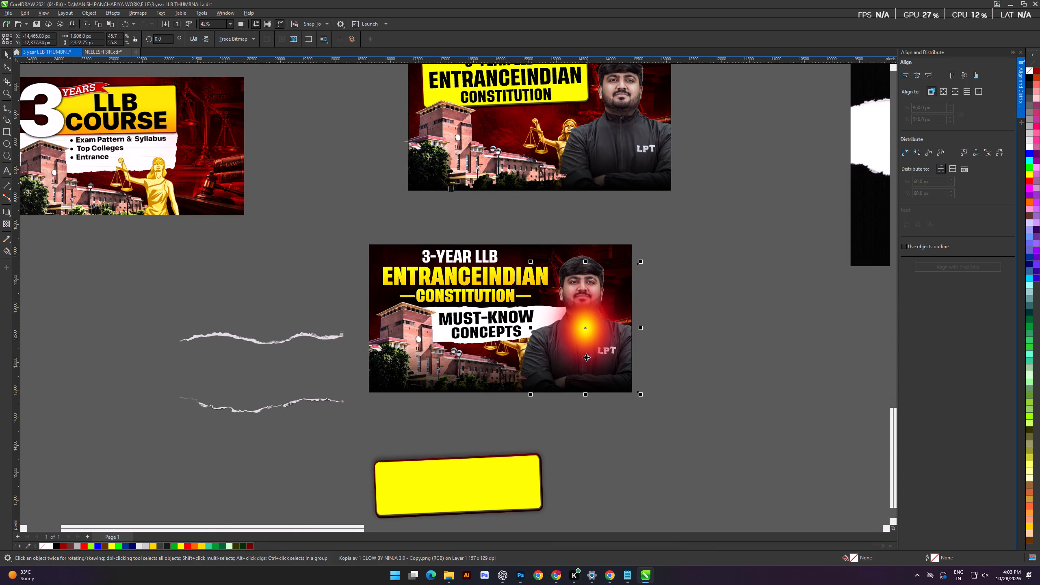
{"action": "left_click_drag", "start_coordinate": [586, 398], "coordinate": [588, 430], "text": "shift"}
{"action": "left_click", "coordinate": [595, 339]}
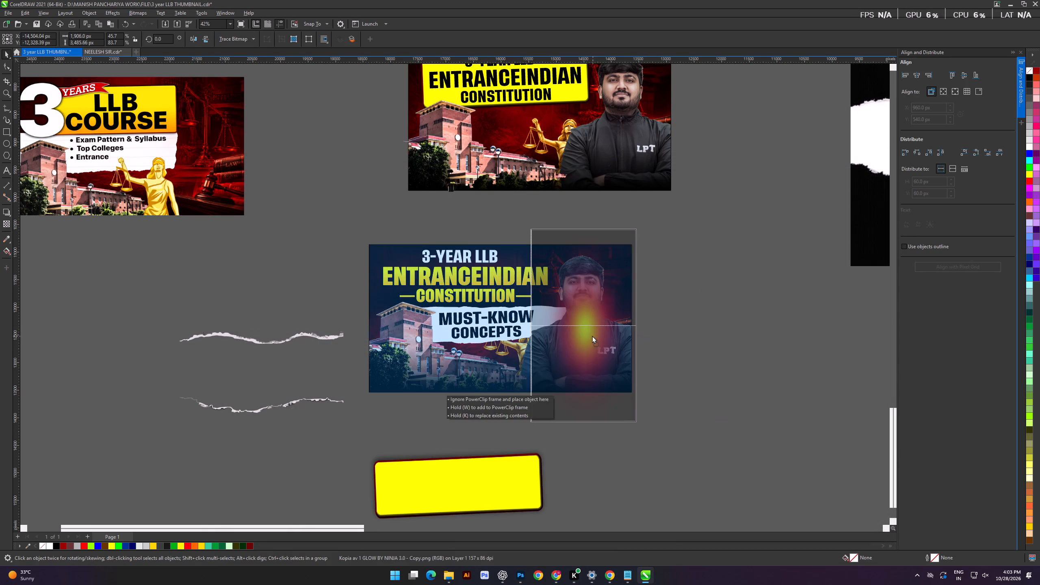
PowerClip the red glow inside the dark thumbnail's frame and order it behind the presenter's photo.
{"action": "key", "text": "d"}
{"action": "left_click", "coordinate": [504, 362]}
{"action": "double_click", "coordinate": [603, 343]}
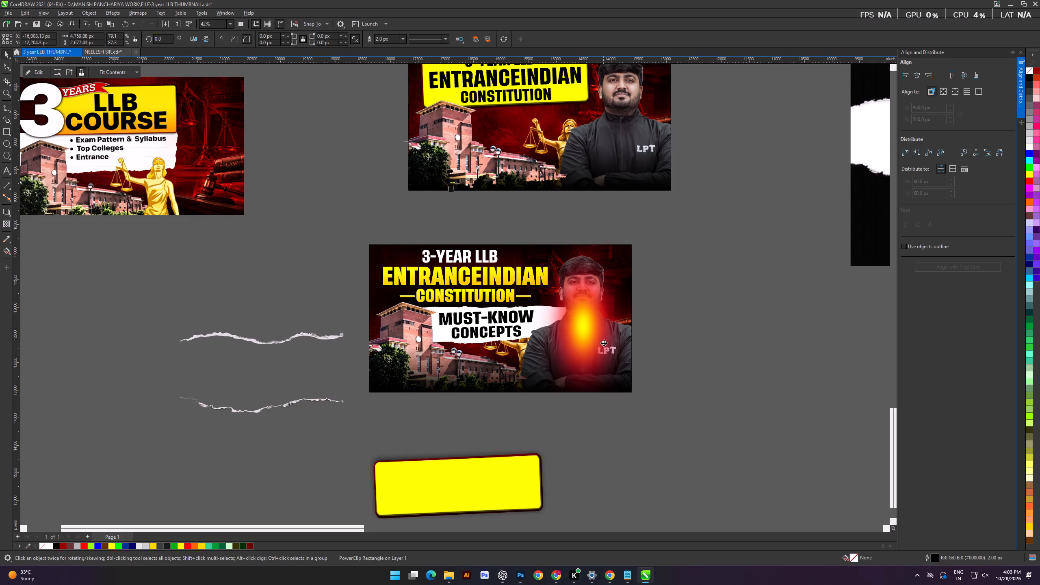
{"action": "left_click", "coordinate": [583, 314]}
{"action": "key", "text": "ctrl+Page_Down"}
{"action": "key", "text": "ctrl+Page_Down"}
{"action": "key", "text": "ctrl+Page_Down"}
{"action": "key", "text": "ctrl+Page_Down"}
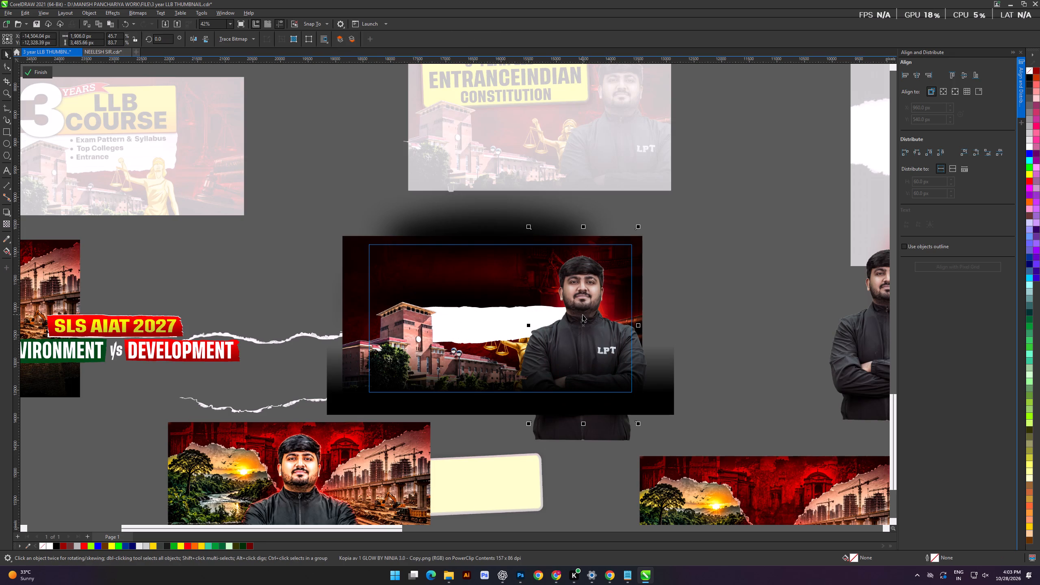
{"action": "key", "text": "ctrl+Page_Up"}
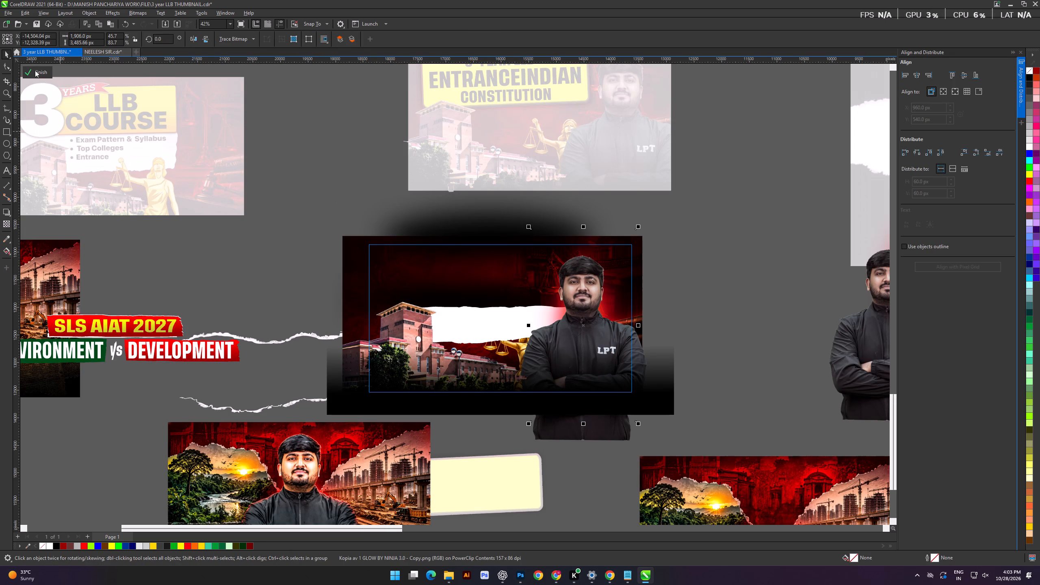
{"action": "left_click", "coordinate": [35, 70]}
{"action": "left_click", "coordinate": [396, 160]}
PowerClip the headline texts, gold bars and "MUST-KNOW CONCEPTS" text together inside the dark thumbnail's frame.
{"action": "scroll", "coordinate": [634, 344], "scroll_direction": "up", "scroll_amount": 3}
{"action": "left_click_drag", "start_coordinate": [694, 361], "coordinate": [684, 354]}
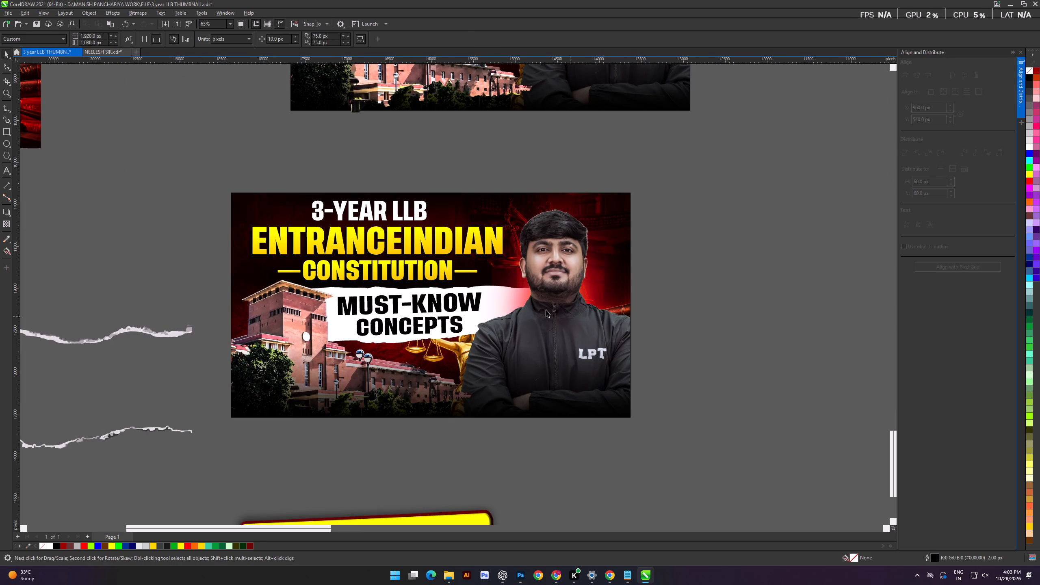
{"action": "left_click", "coordinate": [180, 156]}
{"action": "left_click_drag", "start_coordinate": [220, 181], "coordinate": [598, 365]}
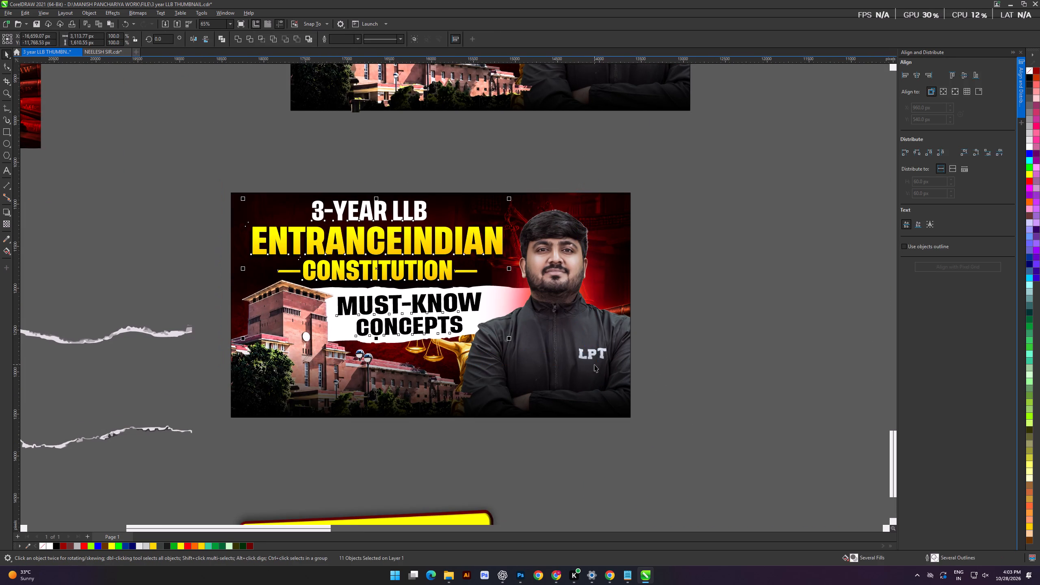
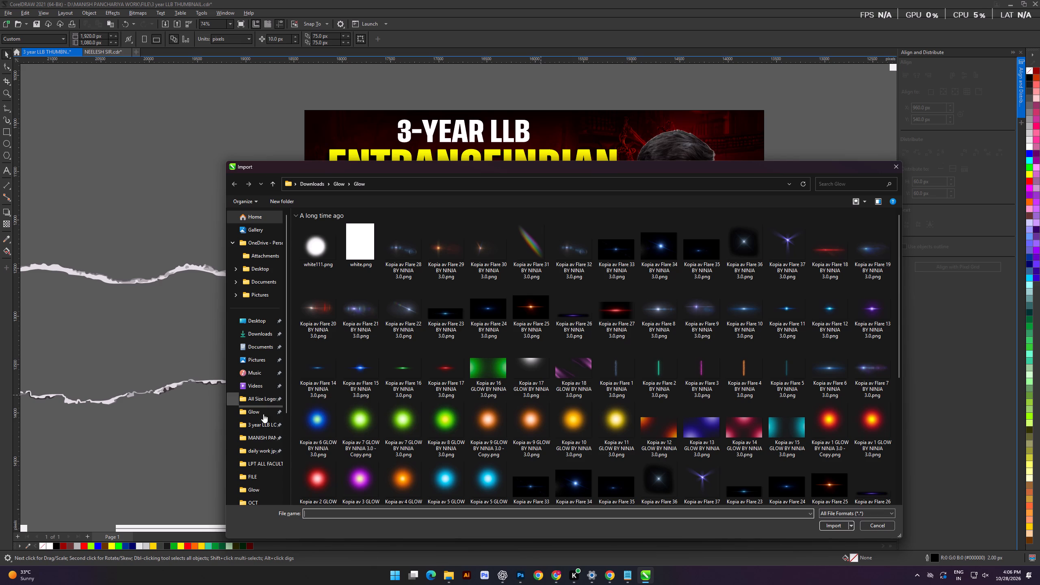
{"action": "left_click", "coordinate": [264, 427]}
{"action": "double_click", "coordinate": [364, 244]}
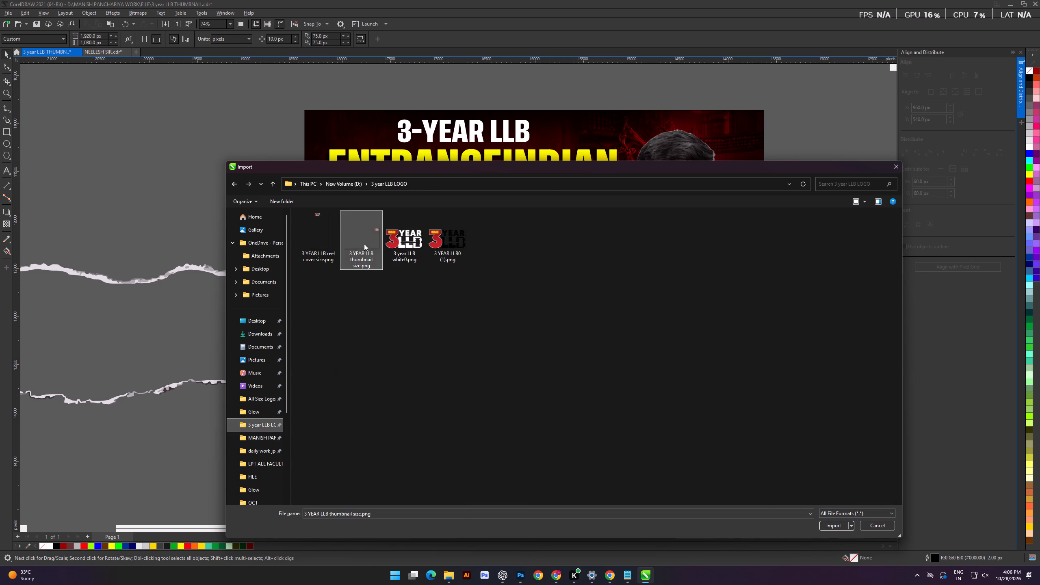
{"action": "left_click", "coordinate": [425, 375]}
{"action": "key", "text": "d"}
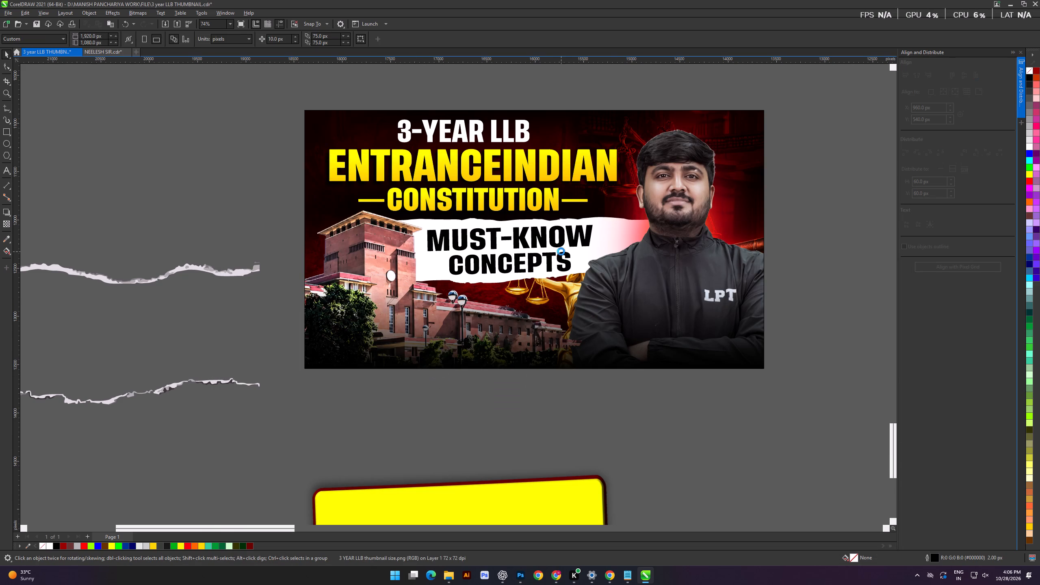
{"action": "left_click", "coordinate": [561, 251]}
Open the thumbnail frame's PowerClip contents for editing and resize the imported logo image to 1920 by 1080 px.
{"action": "scroll", "coordinate": [633, 282], "scroll_direction": "down", "scroll_amount": 4}
{"action": "double_click", "coordinate": [633, 282]}
{"action": "scroll", "coordinate": [633, 282], "scroll_direction": "down", "scroll_amount": 4}
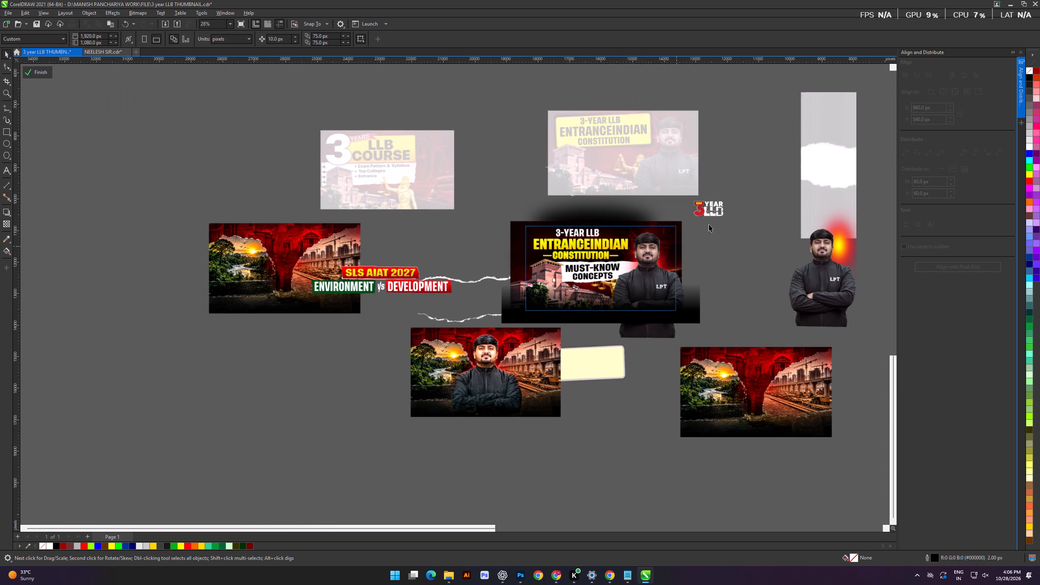
{"action": "left_click", "coordinate": [713, 217]}
{"action": "left_click_drag", "start_coordinate": [97, 36], "coordinate": [47, 46]}
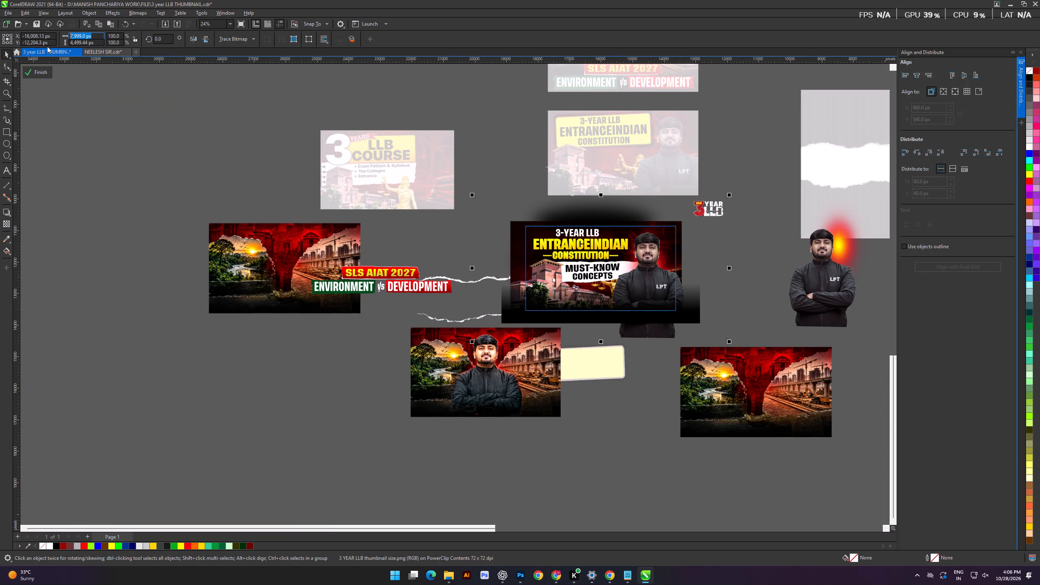
{"action": "type", "text": "1920"}
{"action": "key", "text": "Tab"}
{"action": "type", "text": "1080"}
{"action": "key", "text": "Return"}
Scale the logo image to about 4,299 by 2,418 px with the logo in the thumbnail's upper-right corner, and finish editing the contents.
{"action": "scroll", "coordinate": [543, 226], "scroll_direction": "up", "scroll_amount": 7}
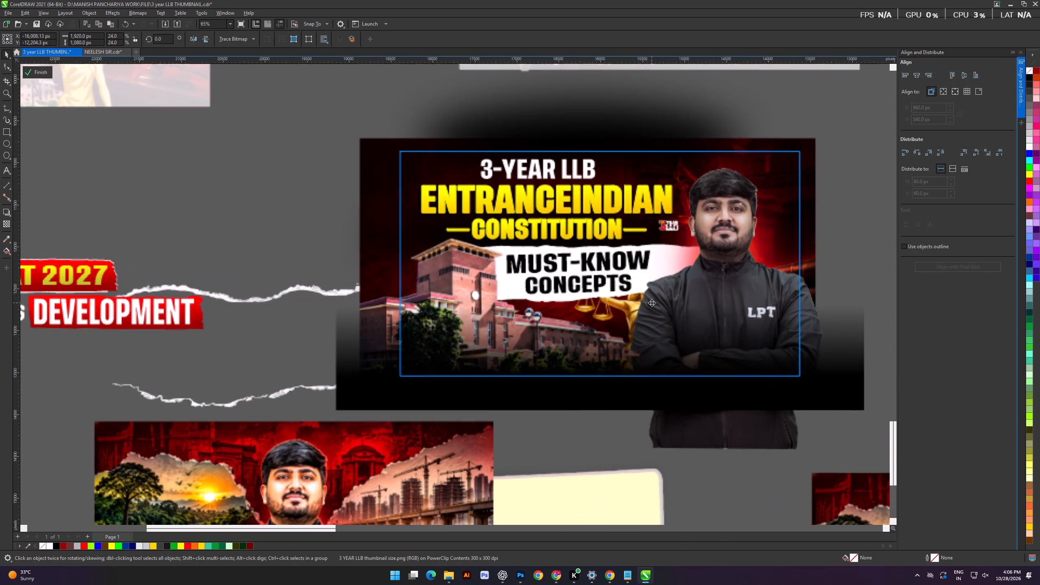
{"action": "left_click_drag", "start_coordinate": [682, 313], "coordinate": [789, 379], "text": "shift"}
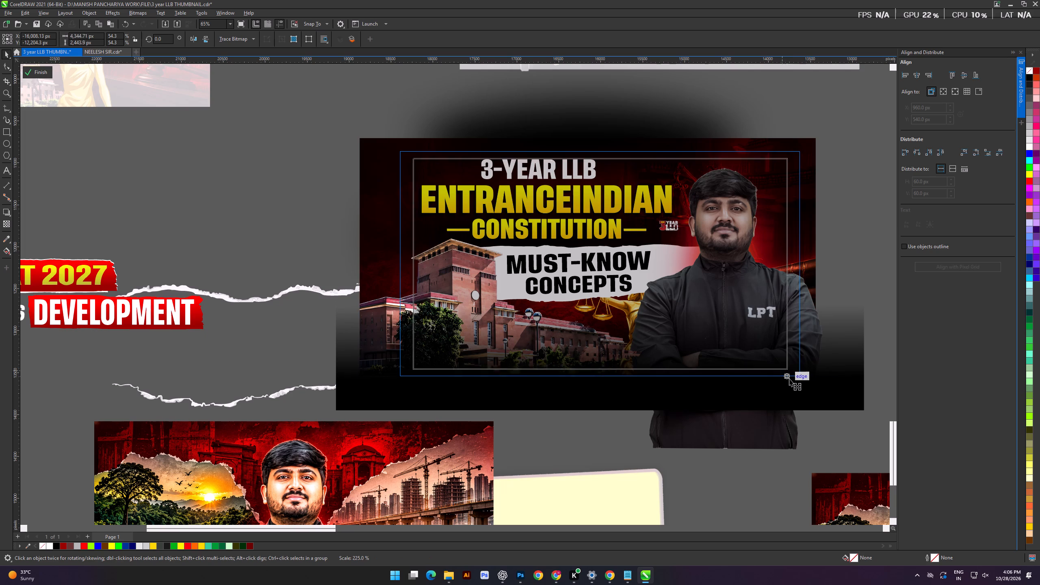
{"action": "left_click_drag", "start_coordinate": [789, 379], "coordinate": [802, 383], "text": "shift"}
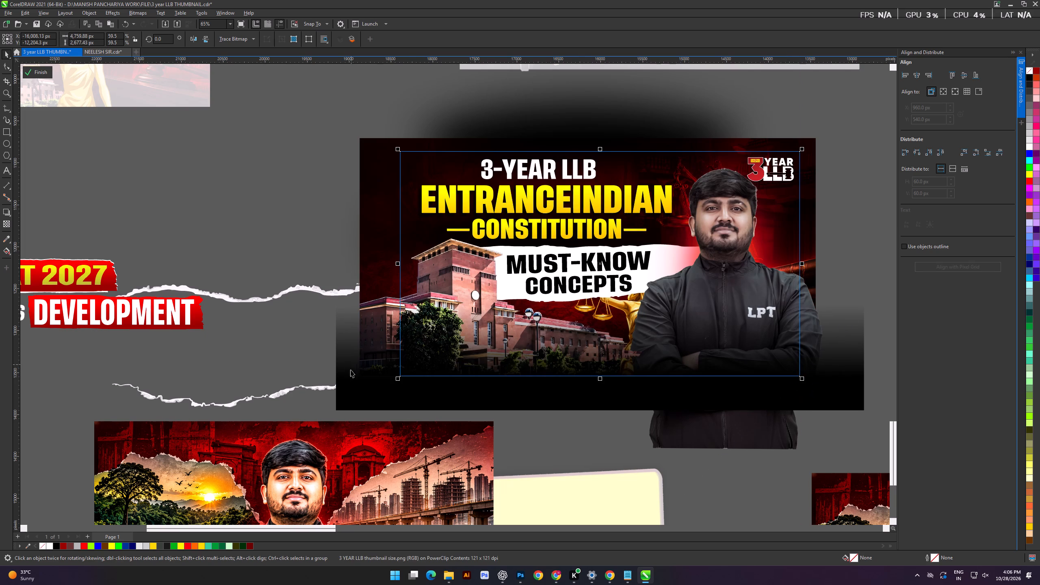
{"action": "left_click_drag", "start_coordinate": [396, 380], "coordinate": [433, 375]}
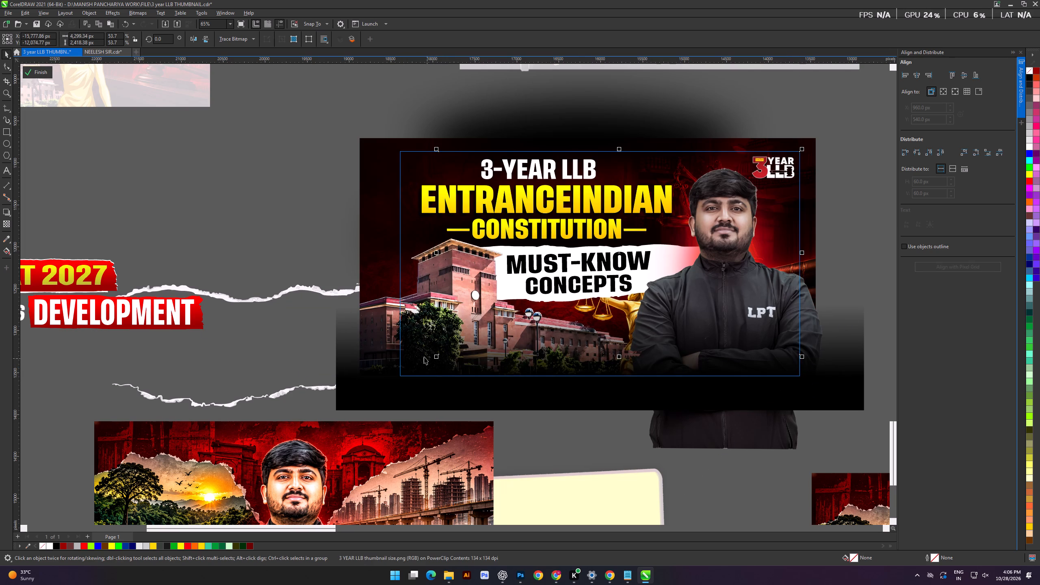
{"action": "left_click", "coordinate": [41, 73]}
{"action": "left_click", "coordinate": [204, 208]}
{"action": "scroll", "coordinate": [425, 227], "scroll_direction": "down", "scroll_amount": 3}
{"action": "scroll", "coordinate": [426, 221], "scroll_direction": "down", "scroll_amount": 3, "text": "shift"}
Delete the two loose torn-paper edge strips beside the "Must-Know Concepts" thumbnail.
{"action": "left_click", "coordinate": [326, 141]}
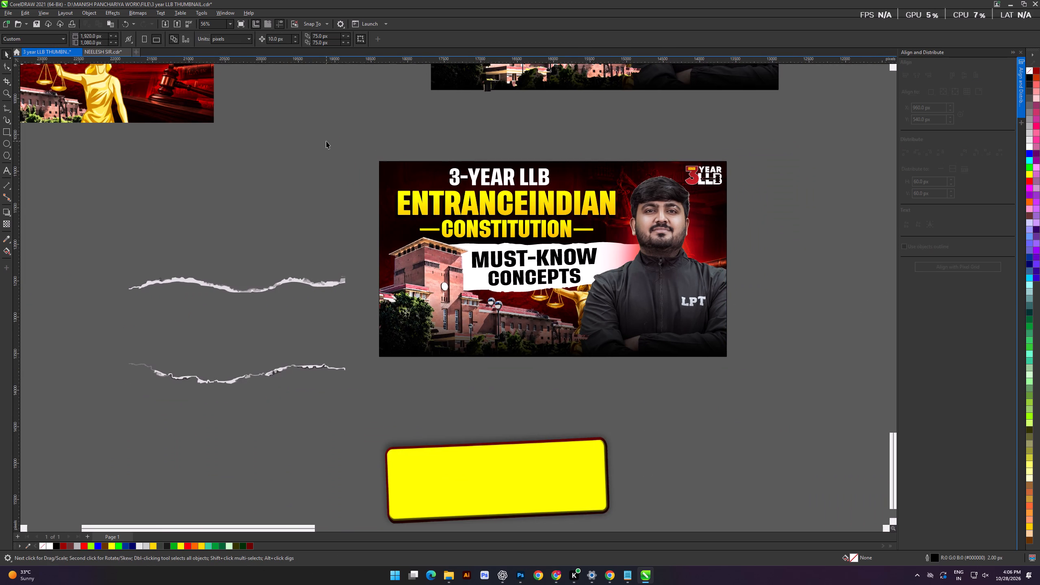
{"action": "left_click_drag", "start_coordinate": [325, 135], "coordinate": [664, 262]}
{"action": "left_click", "coordinate": [308, 167]}
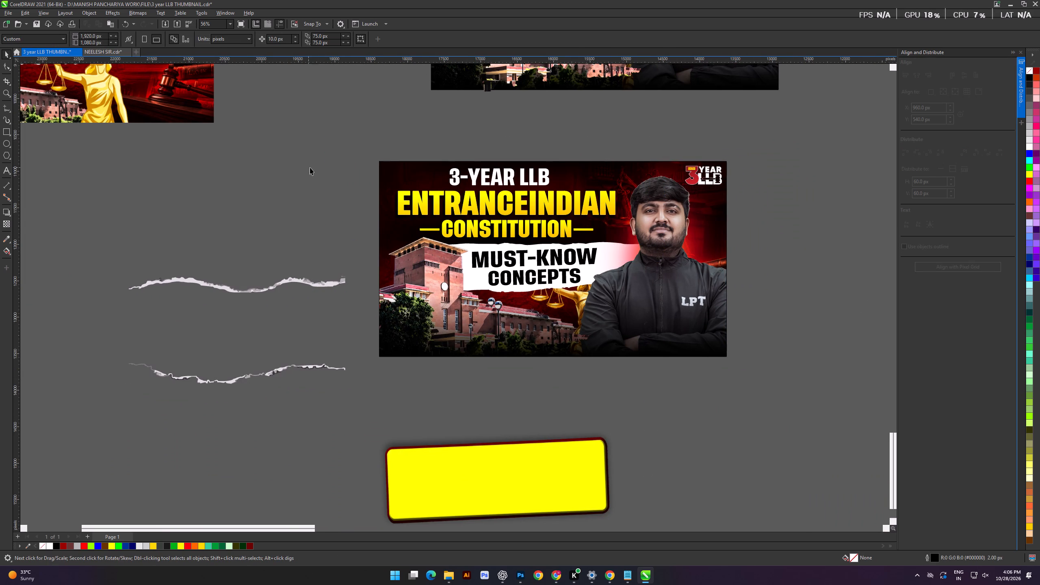
{"action": "left_click_drag", "start_coordinate": [331, 136], "coordinate": [680, 371]}
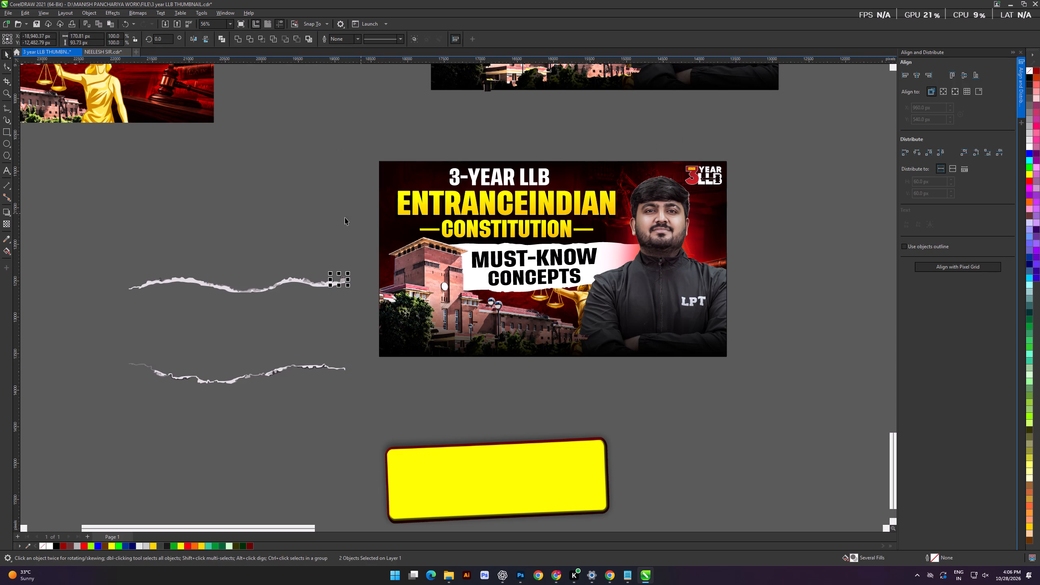
{"action": "left_click_drag", "start_coordinate": [82, 255], "coordinate": [388, 425]}
{"action": "key", "text": "Delete"}
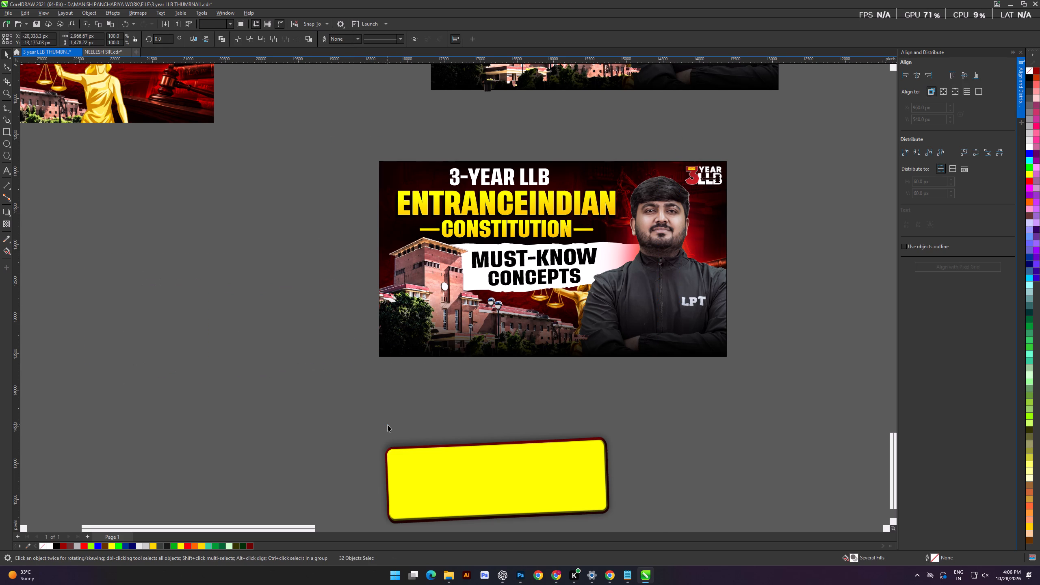
Export only the "Must-Know Concepts" thumbnail to Downloads as a PNG, adding "dsfds" to the end of the suggested file name.
{"action": "left_click_drag", "start_coordinate": [302, 123], "coordinate": [797, 379]}
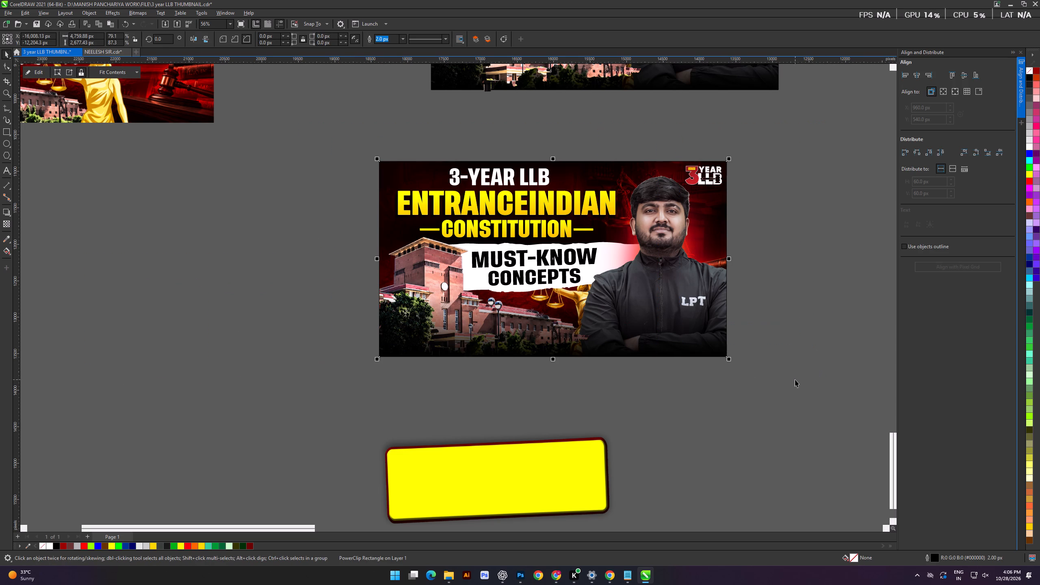
{"action": "key", "text": "ctrl+e"}
{"action": "left_click", "coordinate": [403, 486]}
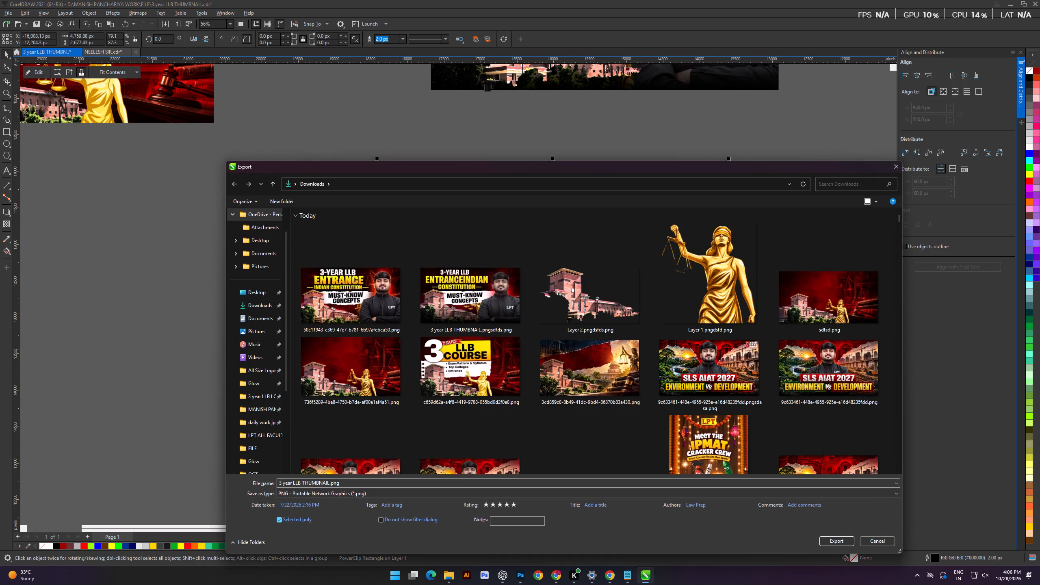
{"action": "type", "text": "dsfds"}
{"action": "key", "text": "Return"}
{"action": "key", "text": "Return"}
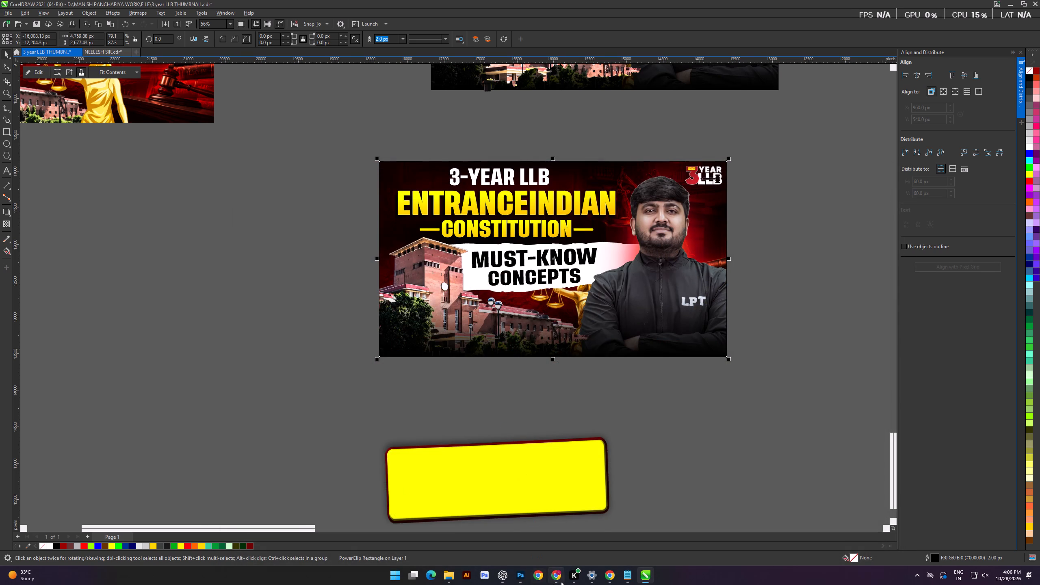
Switch to Photoshop and open the newly exported "Must-Know Concepts" thumbnail PNG.
{"action": "left_click", "coordinate": [520, 578]}
{"action": "left_click", "coordinate": [9, 20]}
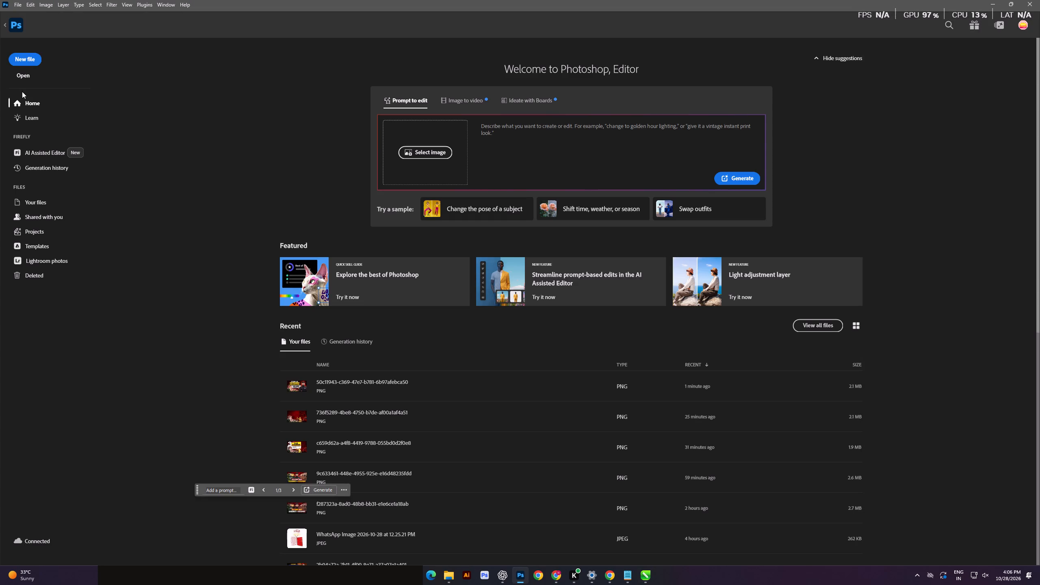
{"action": "left_click", "coordinate": [21, 78]}
{"action": "double_click", "coordinate": [140, 124]}
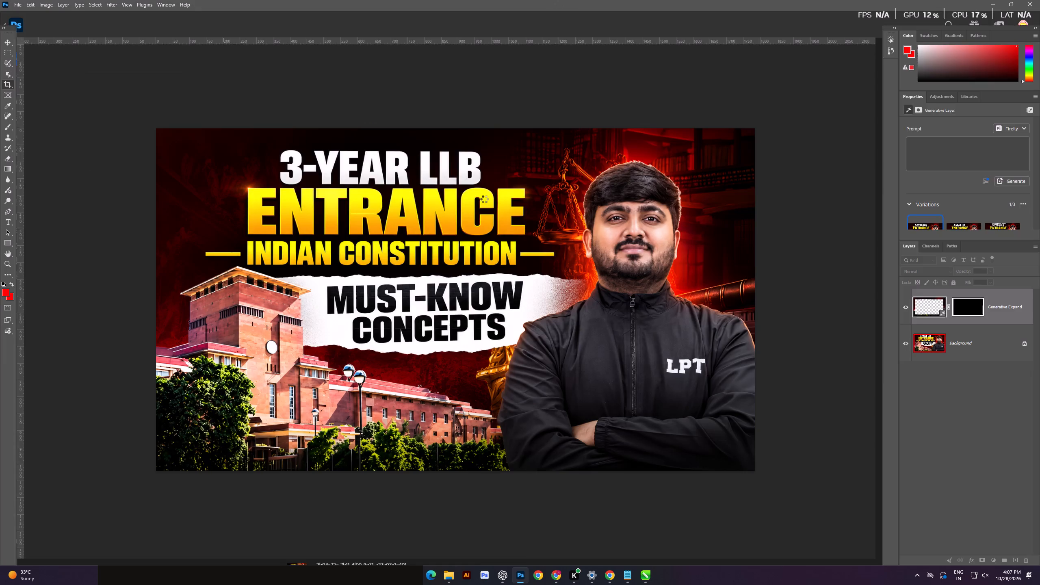
Convert the exported thumbnail's layer to a smart object.
{"action": "right_click", "coordinate": [982, 305]}
{"action": "left_click", "coordinate": [994, 397]}
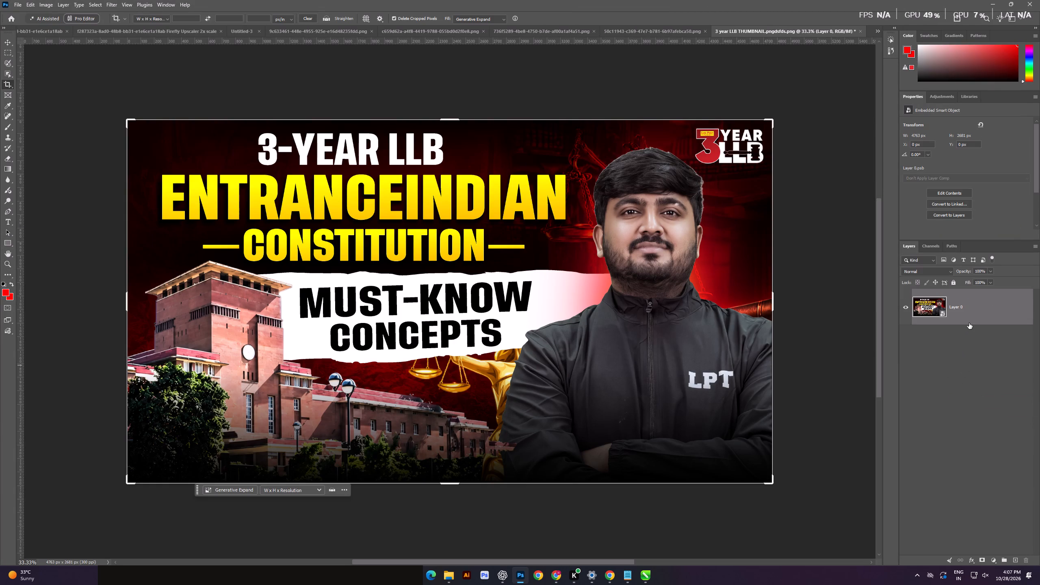
Open the thumbnail layer in Camera Raw and set exposure +0.25, contrast +18, shadows -15, whites +21 and blacks +21.
{"action": "key", "text": "ctrl+shift+a"}
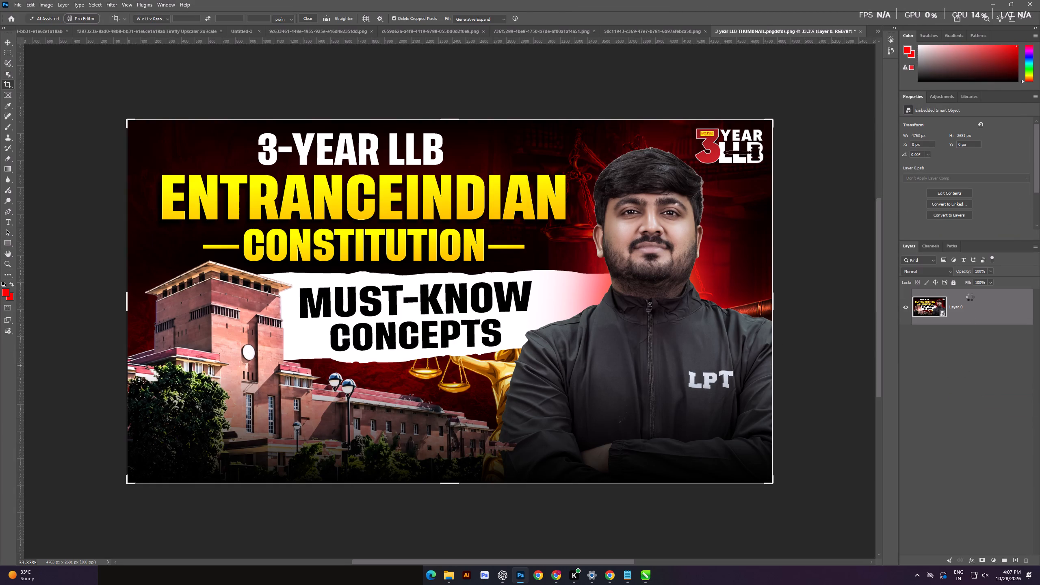
{"action": "left_click", "coordinate": [967, 133]}
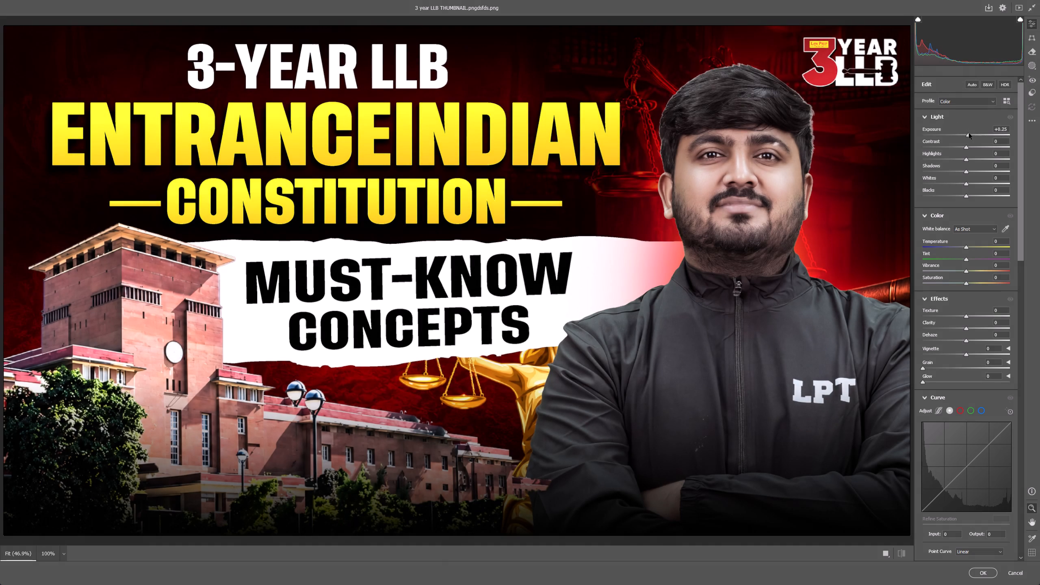
{"action": "left_click_drag", "start_coordinate": [965, 145], "coordinate": [973, 146]}
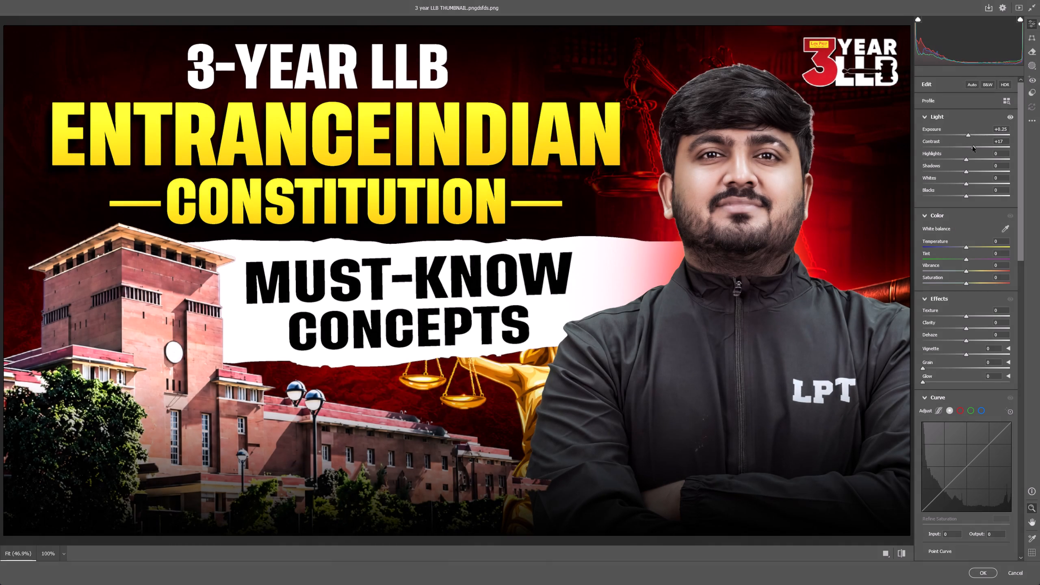
{"action": "left_click_drag", "start_coordinate": [973, 146], "coordinate": [973, 146]}
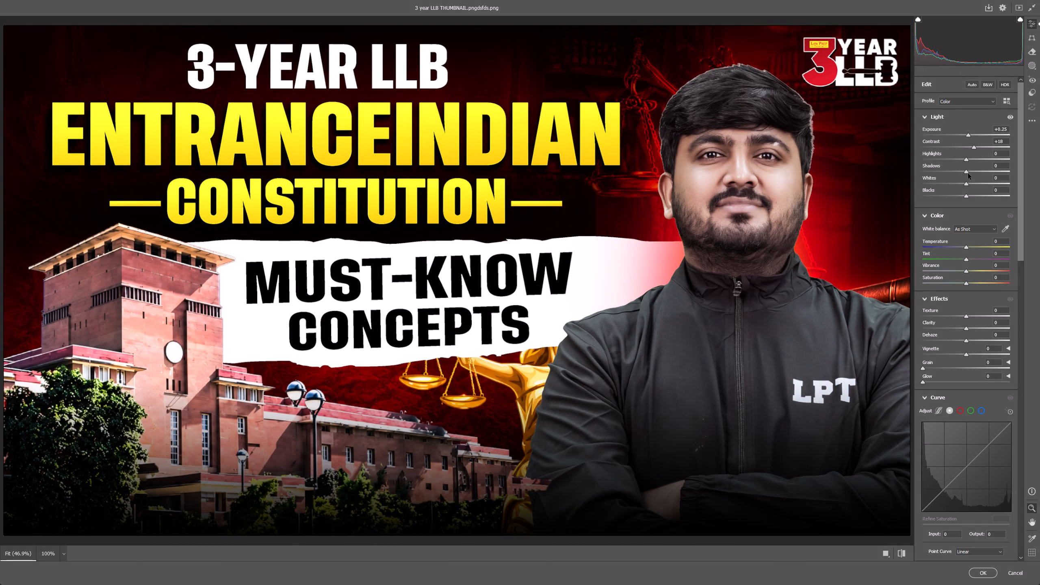
{"action": "left_click_drag", "start_coordinate": [966, 171], "coordinate": [960, 173]}
{"action": "left_click_drag", "start_coordinate": [966, 184], "coordinate": [976, 183]}
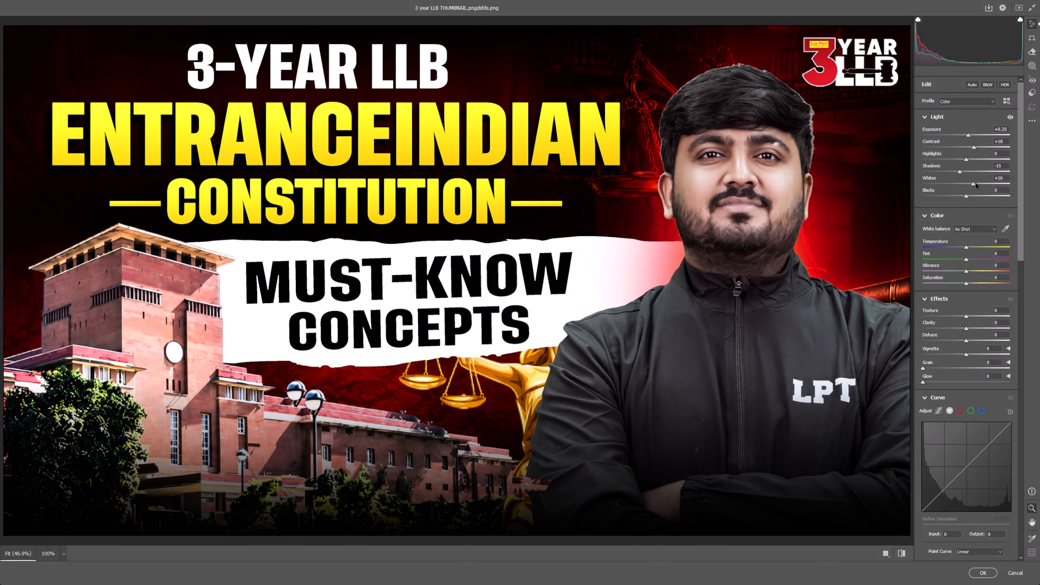
{"action": "left_click_drag", "start_coordinate": [976, 183], "coordinate": [975, 184]}
{"action": "left_click_drag", "start_coordinate": [969, 193], "coordinate": [976, 193]}
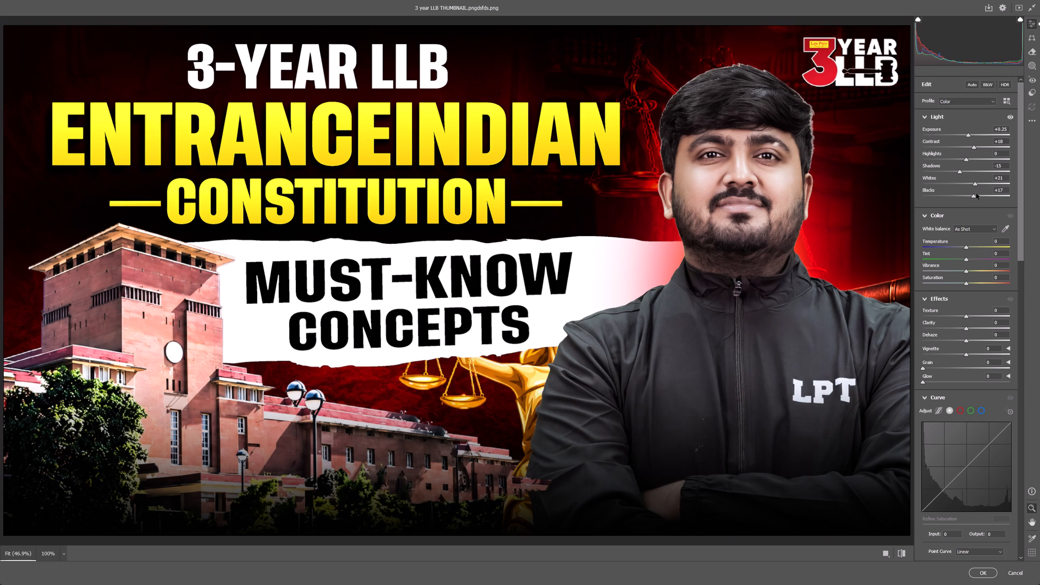
{"action": "left_click_drag", "start_coordinate": [976, 193], "coordinate": [975, 193]}
Warm the thumbnail's colours with temperature +8 and vibrance +9.
{"action": "left_click_drag", "start_coordinate": [967, 246], "coordinate": [971, 246]}
{"action": "left_click_drag", "start_coordinate": [966, 269], "coordinate": [971, 269]}
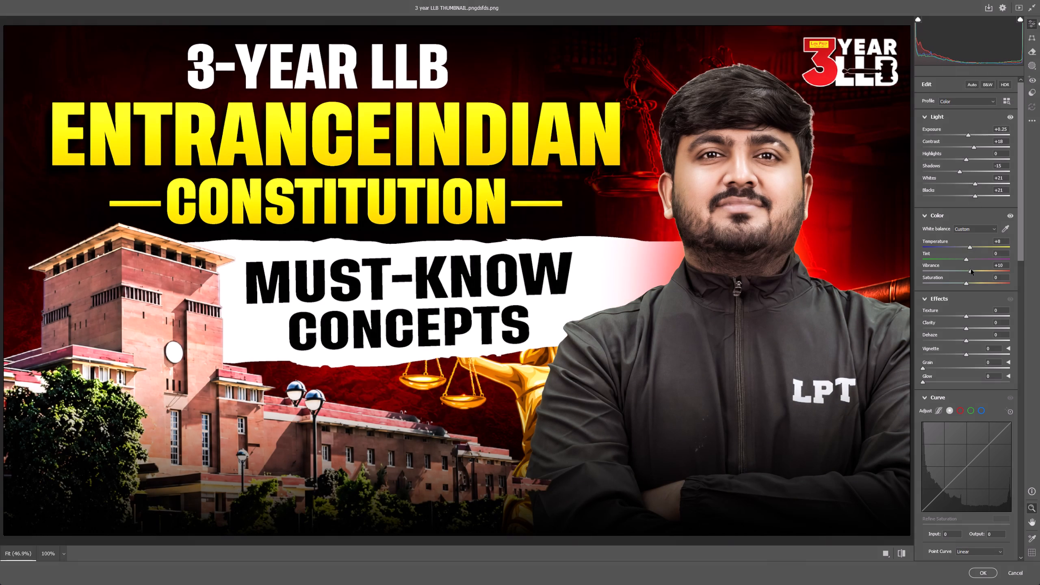
{"action": "left_click_drag", "start_coordinate": [971, 269], "coordinate": [971, 269]}
Set the thumbnail's effects to texture +100, clarity +30, dehaze +4, vignette -11, grain 47 and glow 15.
{"action": "left_click_drag", "start_coordinate": [967, 314], "coordinate": [997, 314]}
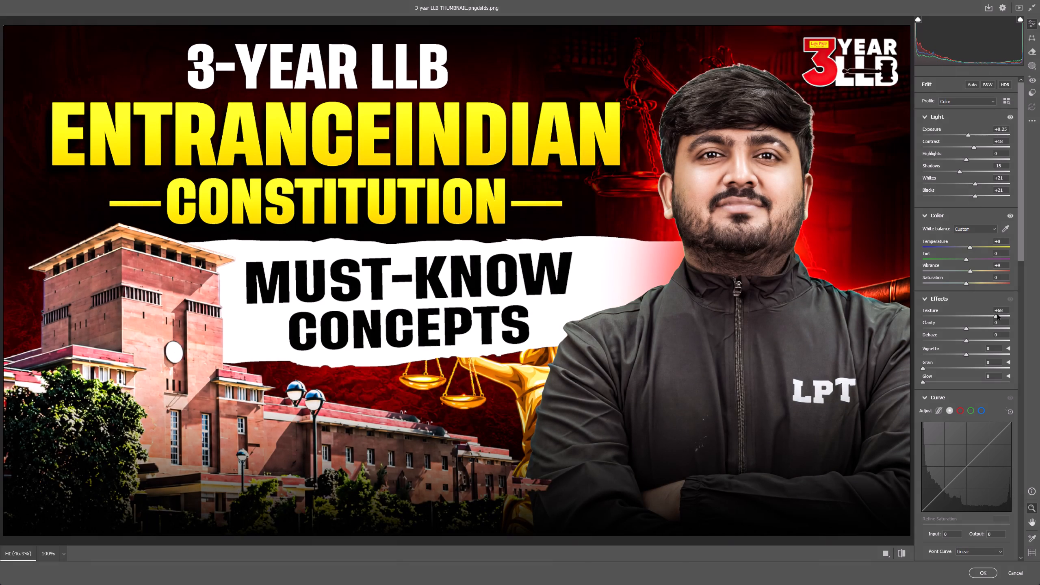
{"action": "left_click_drag", "start_coordinate": [997, 314], "coordinate": [1019, 317]}
{"action": "left_click_drag", "start_coordinate": [968, 329], "coordinate": [971, 329]}
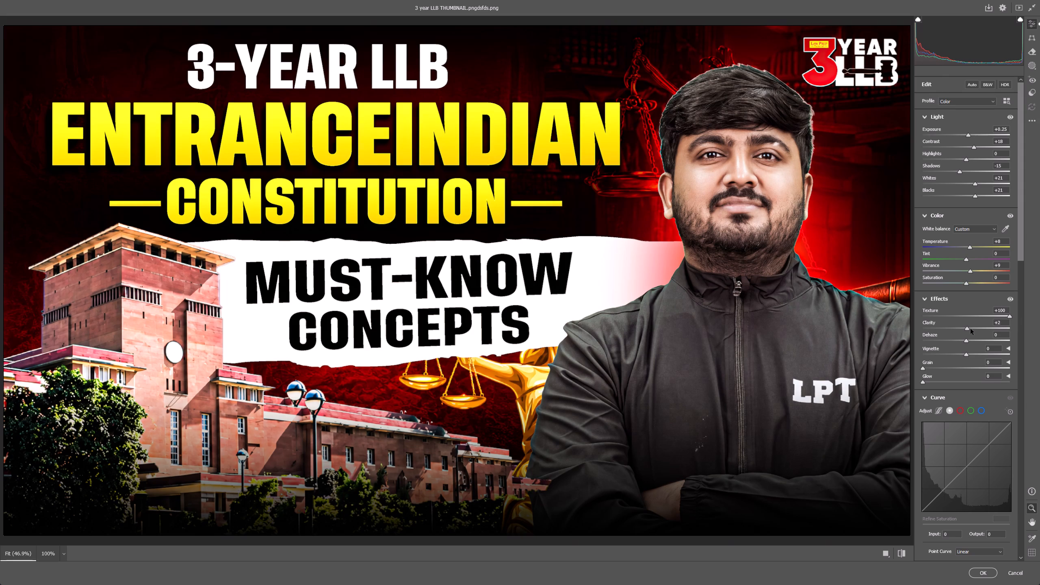
{"action": "left_click_drag", "start_coordinate": [971, 329], "coordinate": [983, 330]}
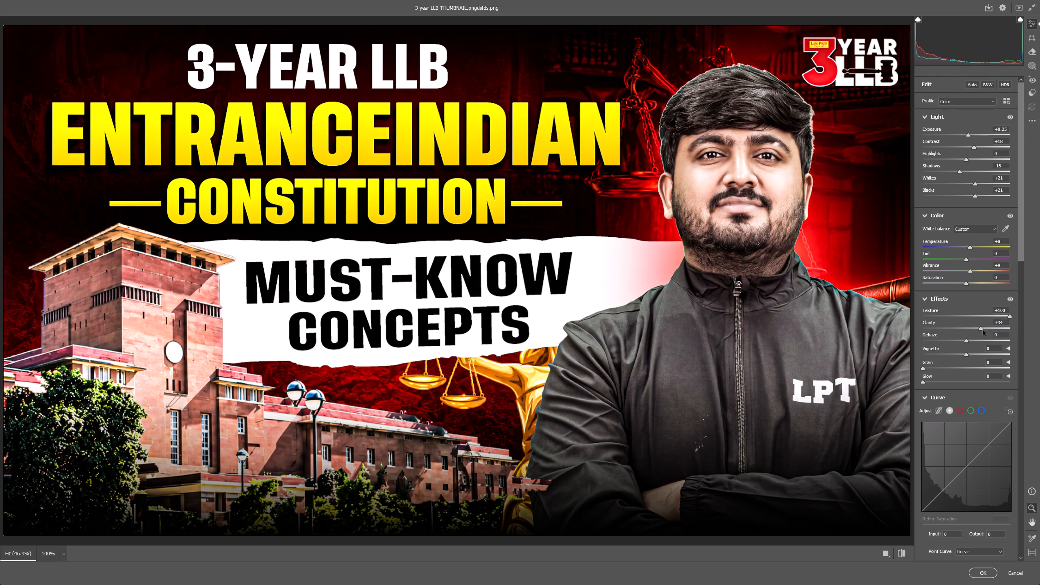
{"action": "left_click_drag", "start_coordinate": [983, 330], "coordinate": [981, 330]}
{"action": "left_click_drag", "start_coordinate": [967, 340], "coordinate": [975, 338]}
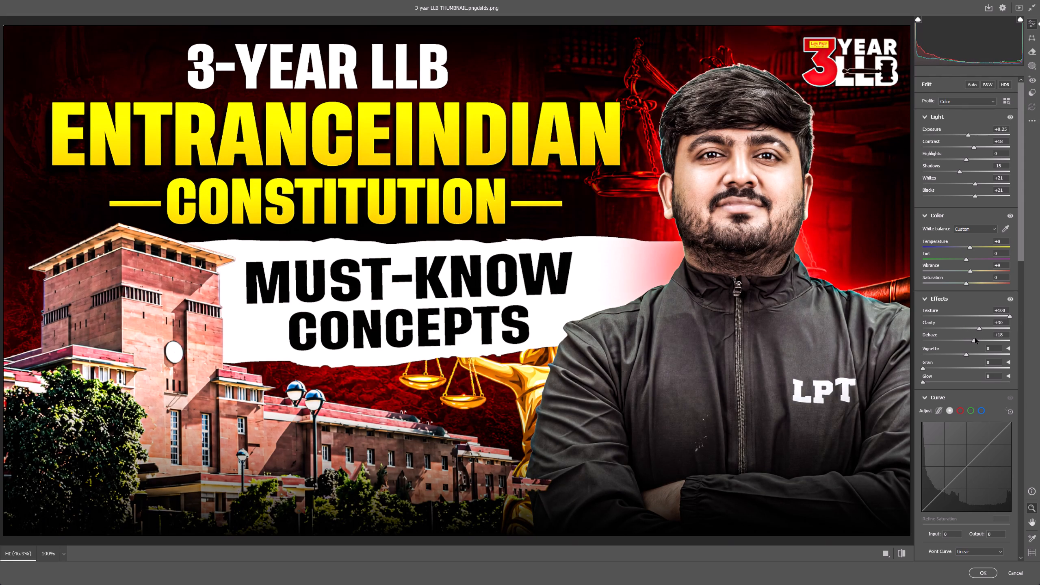
{"action": "left_click_drag", "start_coordinate": [975, 338], "coordinate": [969, 336]}
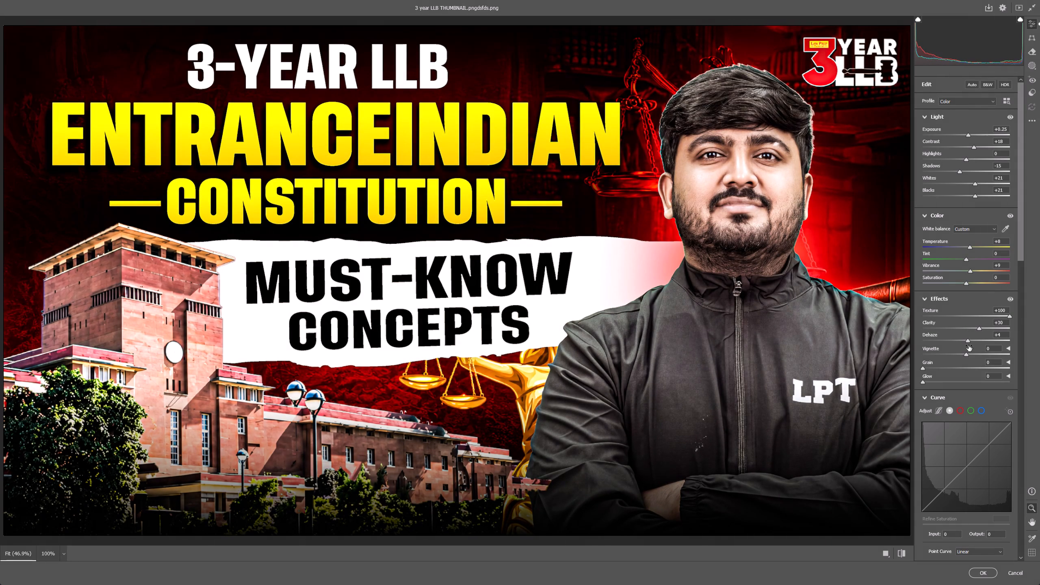
{"action": "left_click_drag", "start_coordinate": [967, 352], "coordinate": [962, 352]}
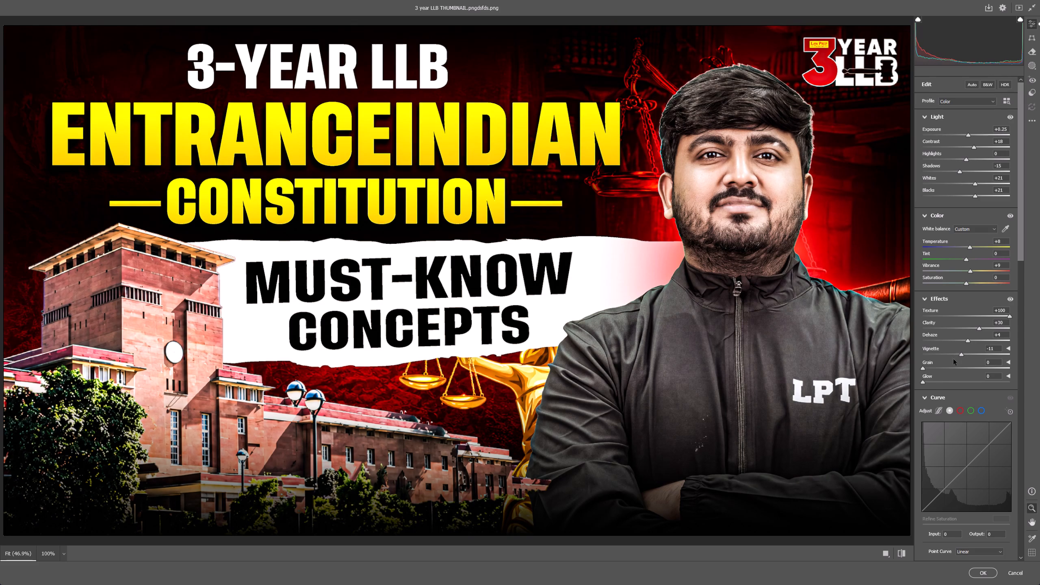
{"action": "left_click_drag", "start_coordinate": [928, 369], "coordinate": [944, 370]}
{"action": "left_click_drag", "start_coordinate": [927, 383], "coordinate": [934, 383]}
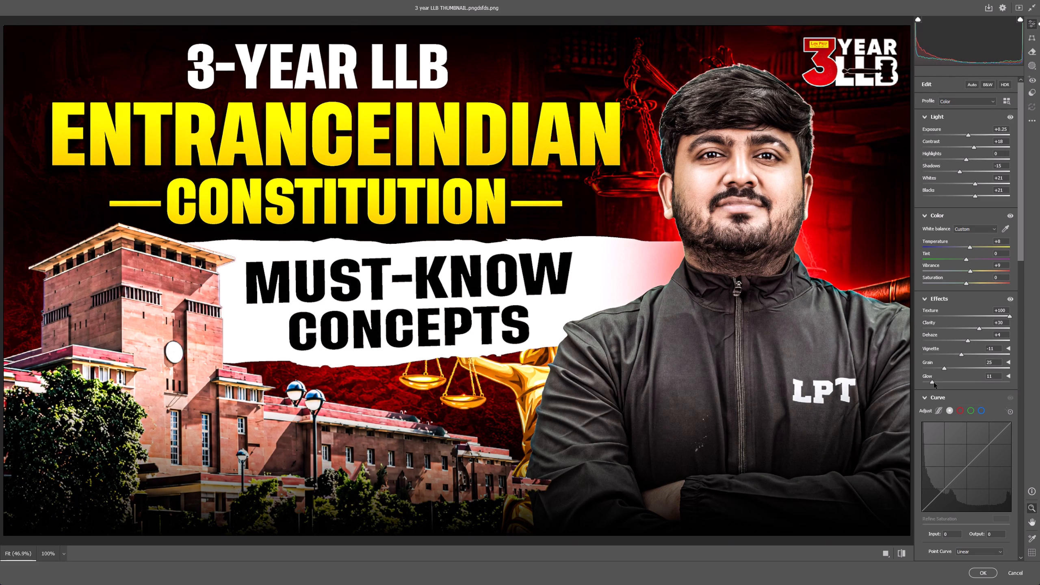
{"action": "left_click_drag", "start_coordinate": [934, 383], "coordinate": [936, 383]}
{"action": "left_click_drag", "start_coordinate": [945, 368], "coordinate": [965, 367]}
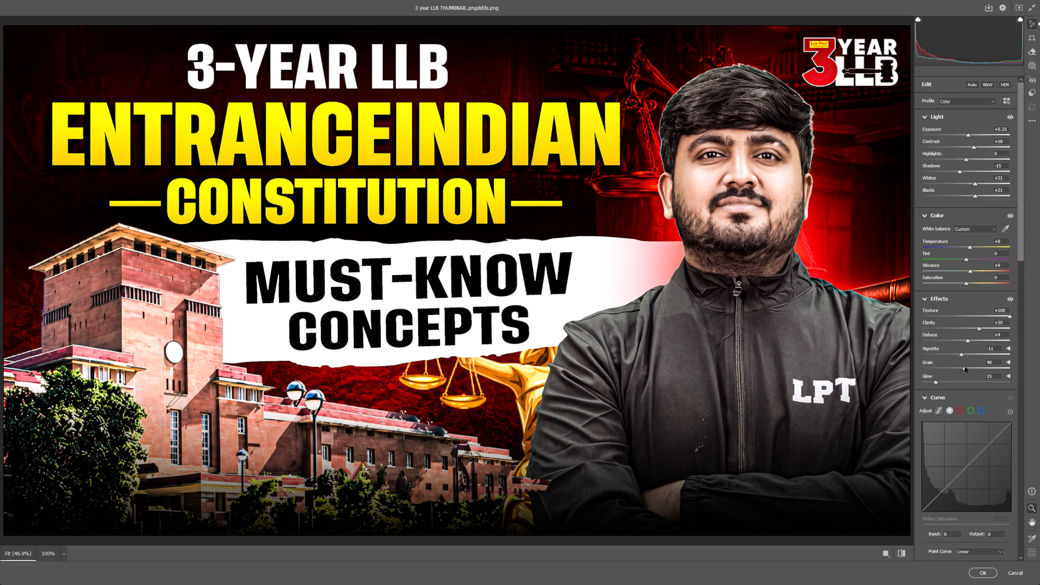
{"action": "left_click_drag", "start_coordinate": [965, 367], "coordinate": [964, 367]}
{"action": "left_click_drag", "start_coordinate": [937, 384], "coordinate": [944, 383]}
Set sharpening to about 33, add slight noise reduction, and apply the Camera Raw filter to the thumbnail.
{"action": "scroll", "coordinate": [941, 382], "scroll_direction": "down", "scroll_amount": 3}
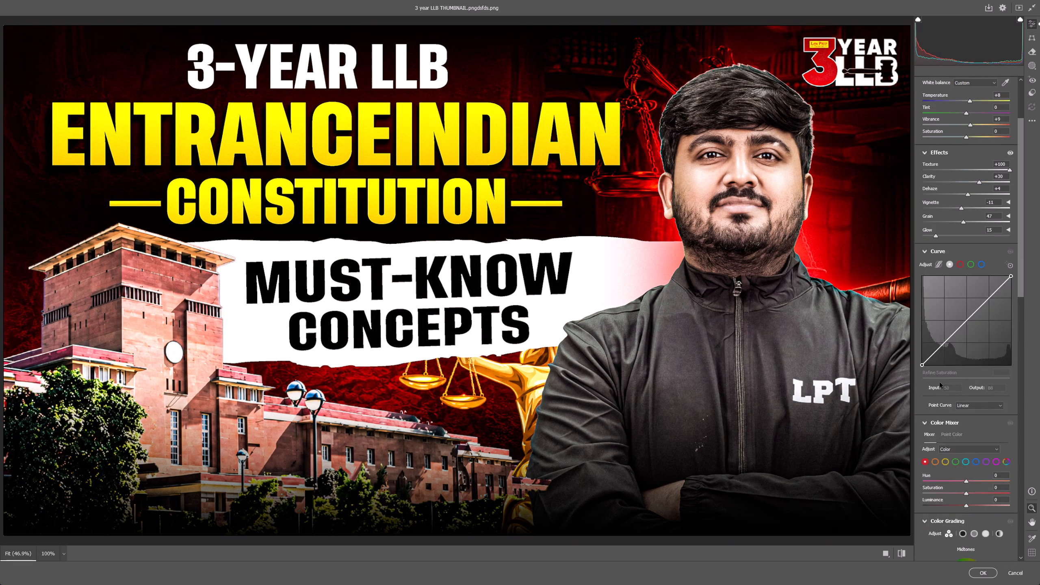
{"action": "scroll", "coordinate": [940, 382], "scroll_direction": "down", "scroll_amount": 7}
{"action": "left_click_drag", "start_coordinate": [926, 397], "coordinate": [943, 400]}
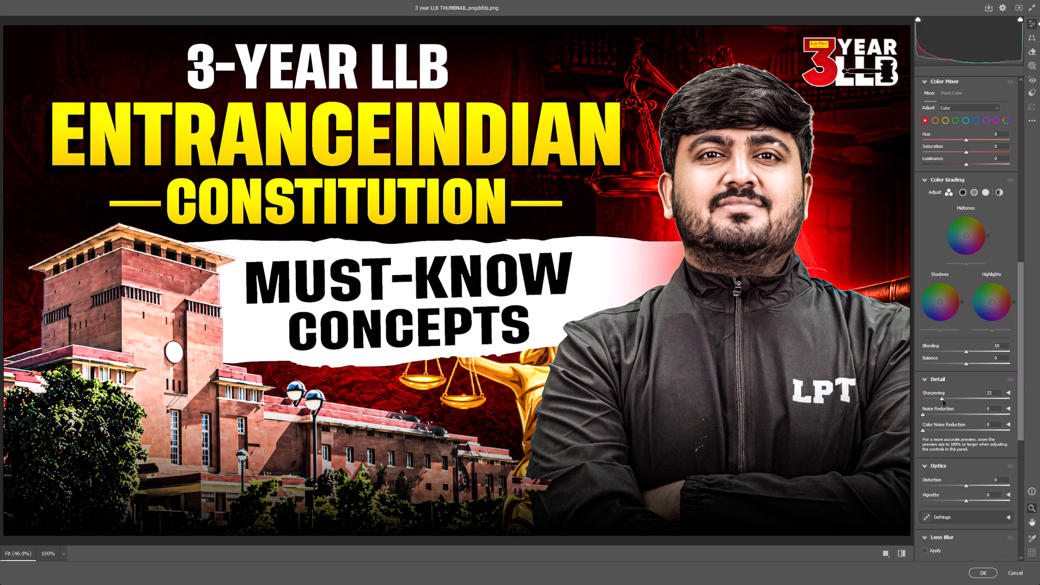
{"action": "left_click_drag", "start_coordinate": [943, 400], "coordinate": [942, 401]}
{"action": "left_click_drag", "start_coordinate": [926, 414], "coordinate": [937, 414]}
{"action": "left_click", "coordinate": [980, 570]}
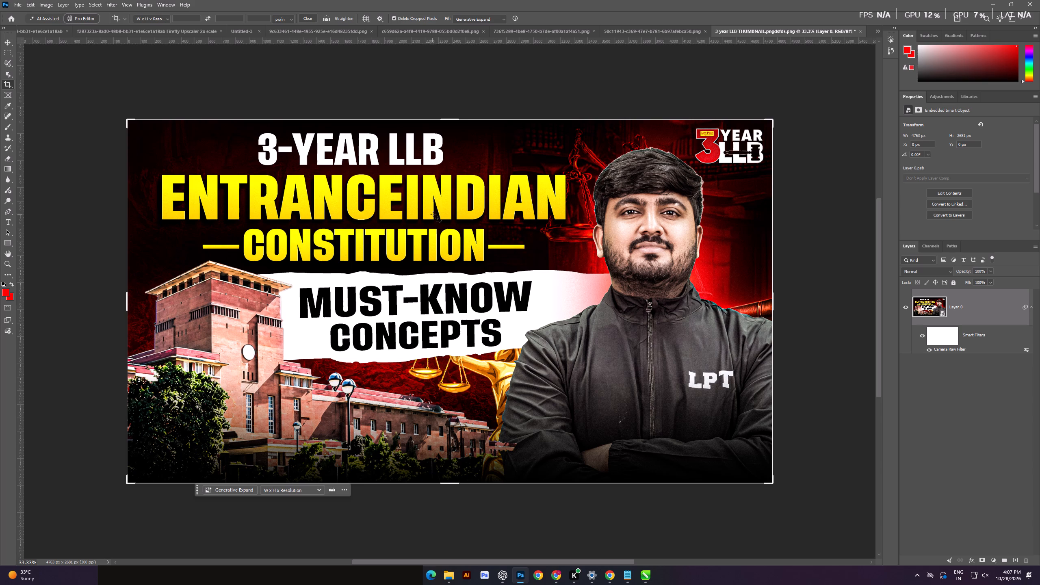
Switch to CorelDRAW, edit the "Must-Know Concepts" thumbnail's PowerClip contents, and set the ENTRANCEINDIAN text to Tusker Grotesk 6500 Medium.
{"action": "key", "text": "alt+Tab"}
{"action": "left_click", "coordinate": [298, 186]}
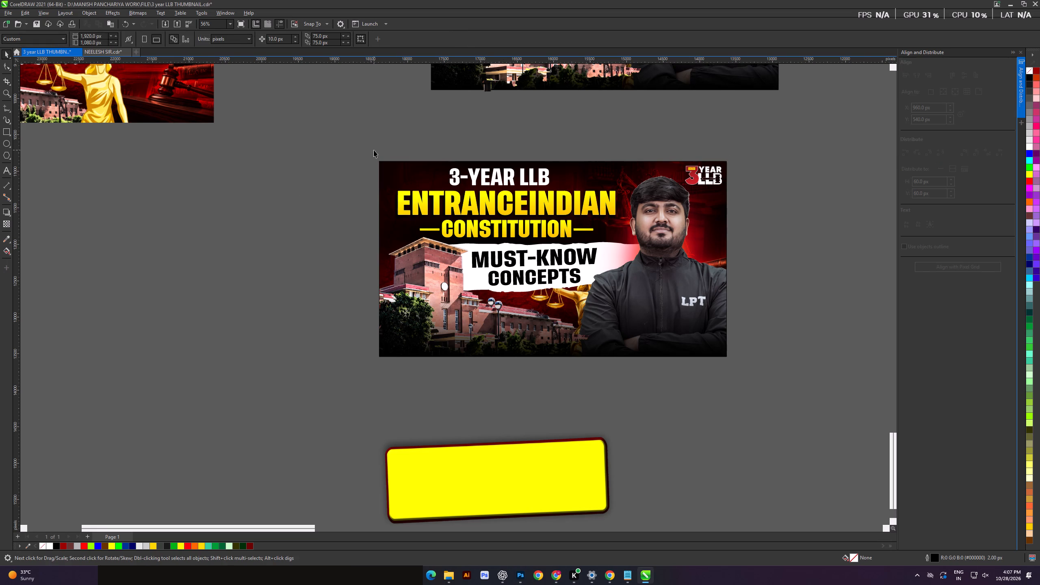
{"action": "double_click", "coordinate": [401, 184]}
{"action": "left_click_drag", "start_coordinate": [247, 146], "coordinate": [645, 257]}
{"action": "scroll", "coordinate": [604, 219], "scroll_direction": "up", "scroll_amount": 2}
{"action": "left_click_drag", "start_coordinate": [626, 253], "coordinate": [621, 253], "text": "shift"}
{"action": "left_click", "coordinate": [192, 192]}
{"action": "left_click", "coordinate": [335, 200]}
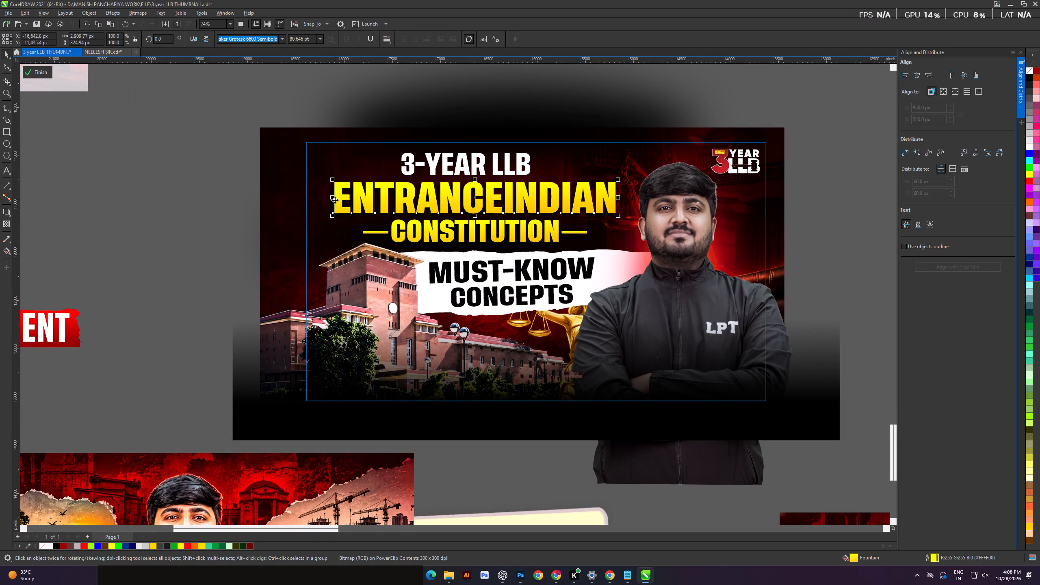
{"action": "left_click", "coordinate": [278, 39]}
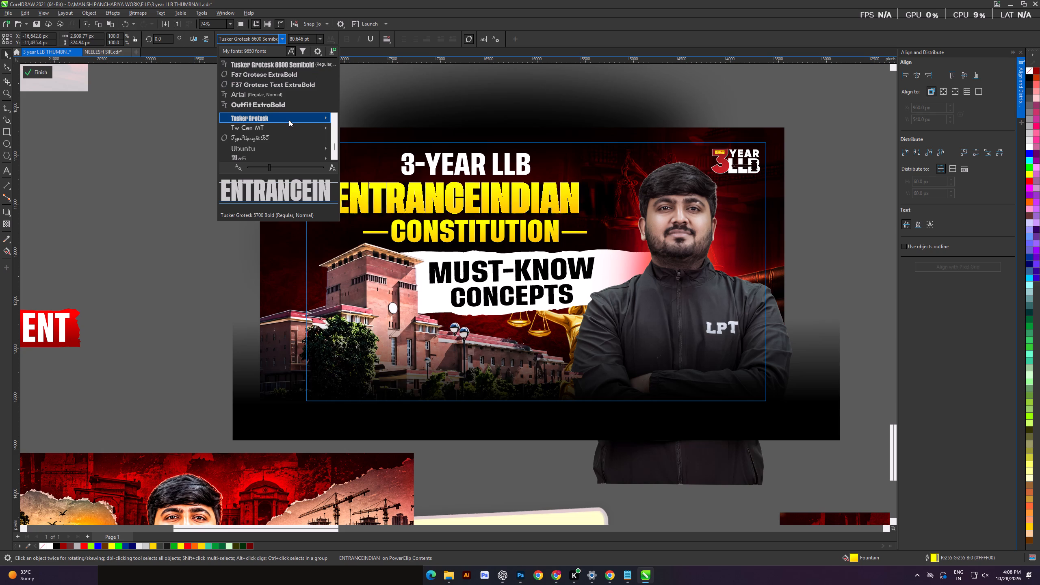
{"action": "left_click", "coordinate": [416, 294]}
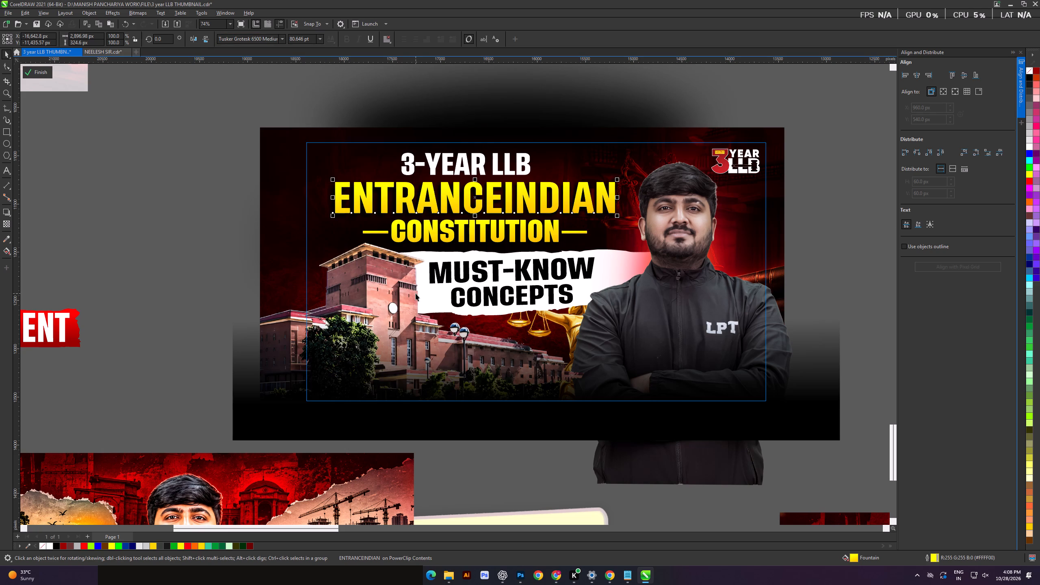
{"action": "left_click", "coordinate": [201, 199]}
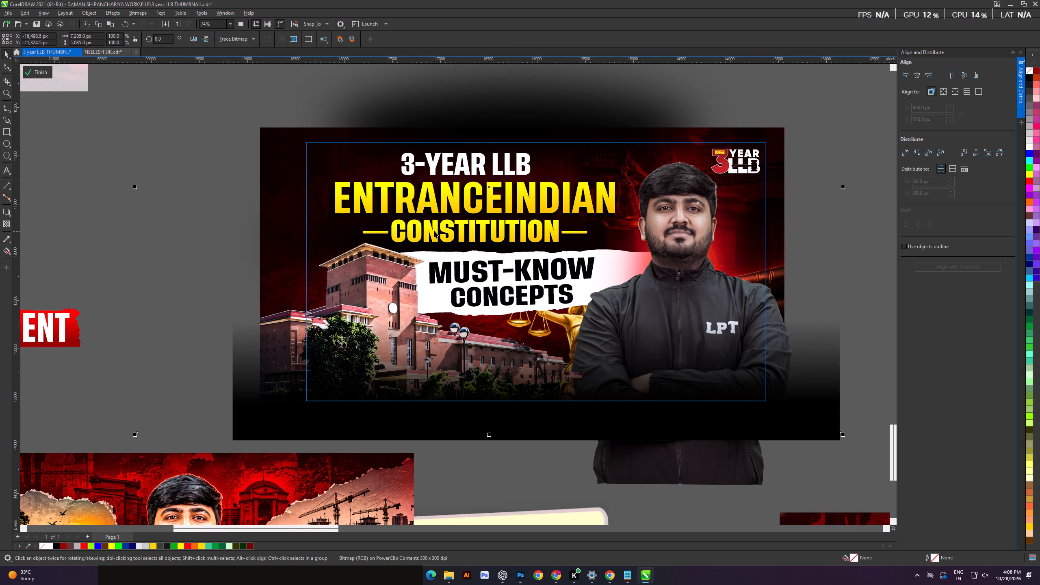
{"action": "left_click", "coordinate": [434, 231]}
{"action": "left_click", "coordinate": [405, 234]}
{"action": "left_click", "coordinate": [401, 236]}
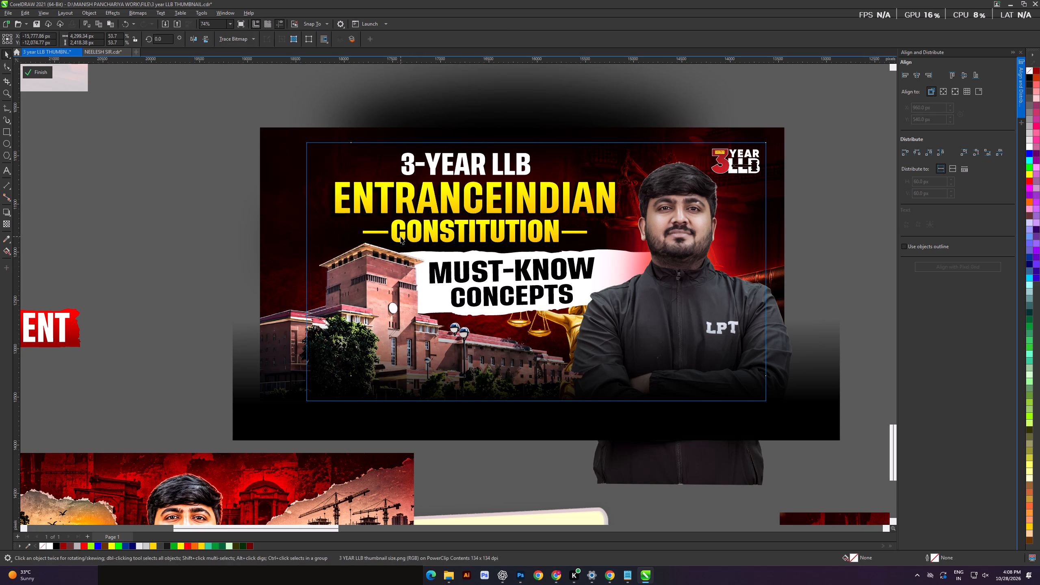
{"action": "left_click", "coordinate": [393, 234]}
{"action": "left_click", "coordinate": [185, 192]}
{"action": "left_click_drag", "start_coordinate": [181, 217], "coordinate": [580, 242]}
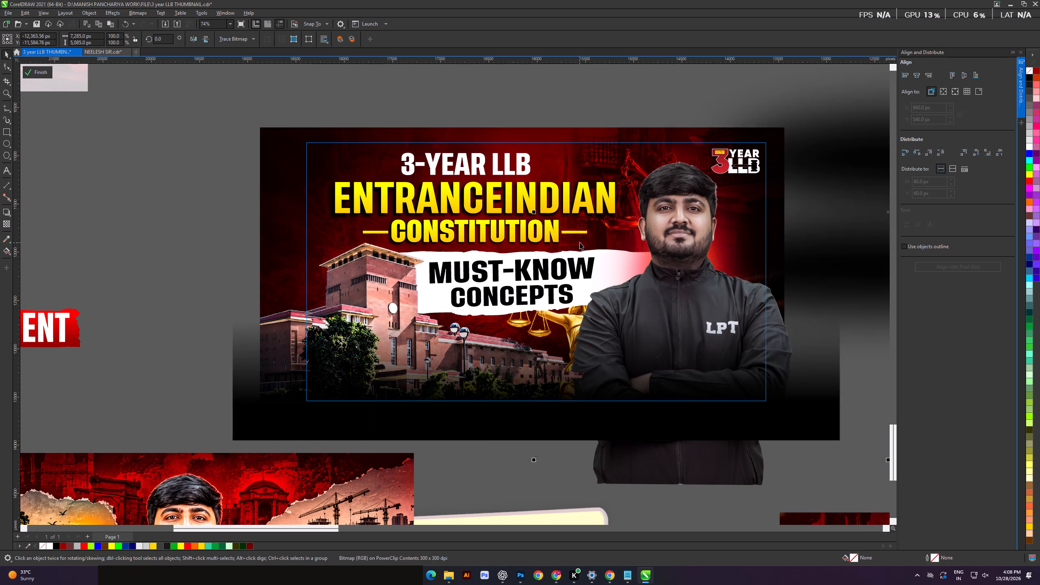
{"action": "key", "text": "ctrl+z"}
Bring the CONSTITUTION line, its side dashes and the MUST-KNOW text to the front inside the PowerClip.
{"action": "left_click", "coordinate": [235, 204]}
{"action": "left_click", "coordinate": [95, 204]}
{"action": "left_click_drag", "start_coordinate": [89, 206], "coordinate": [635, 286]}
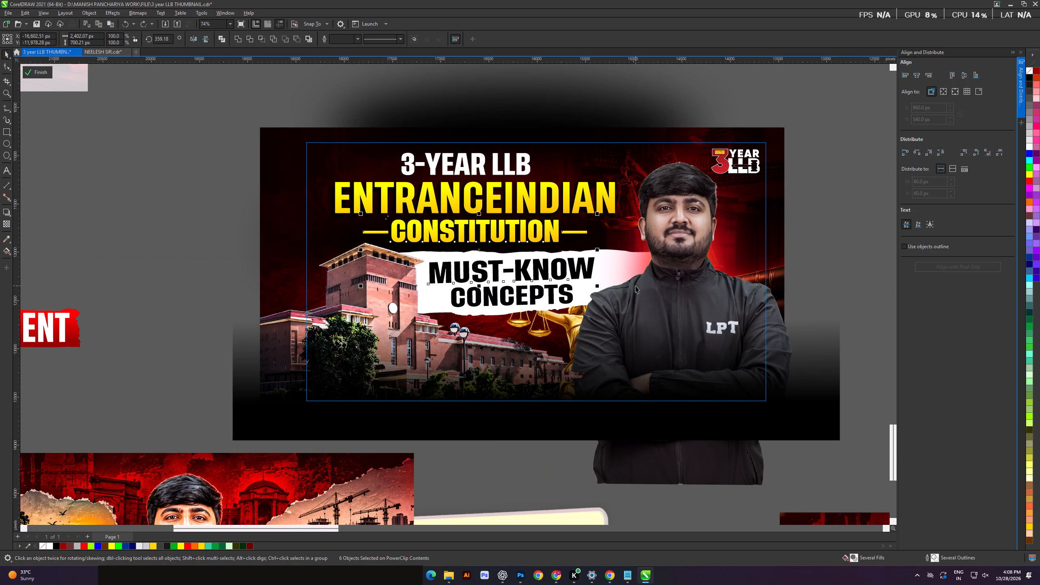
{"action": "key", "text": "shift+Page_Up"}
{"action": "left_click", "coordinate": [89, 234]}
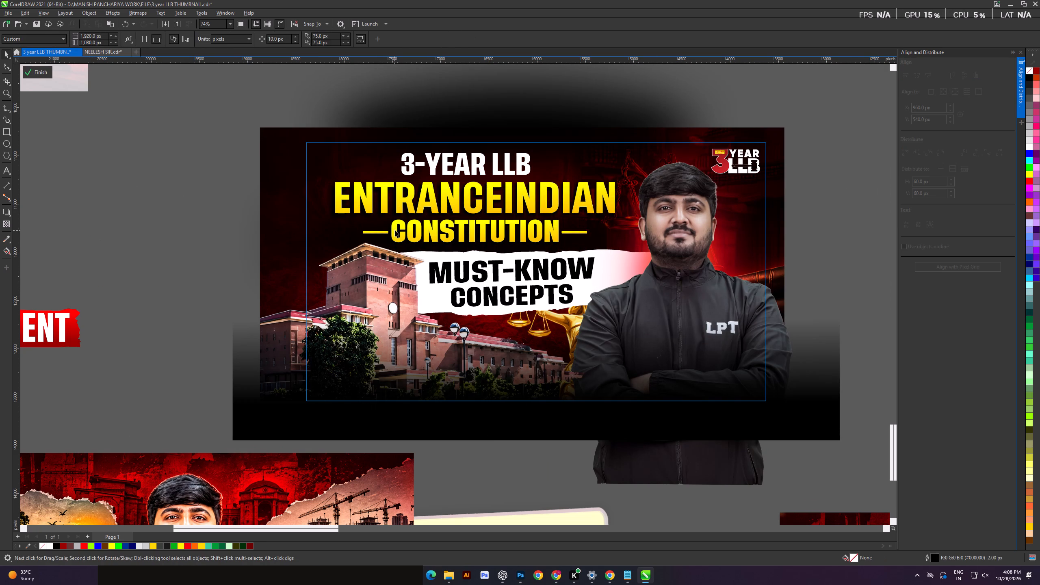
Set the CONSTITUTION text's font to Tusker Grotesk 6500 Medium.
{"action": "left_click", "coordinate": [395, 230]}
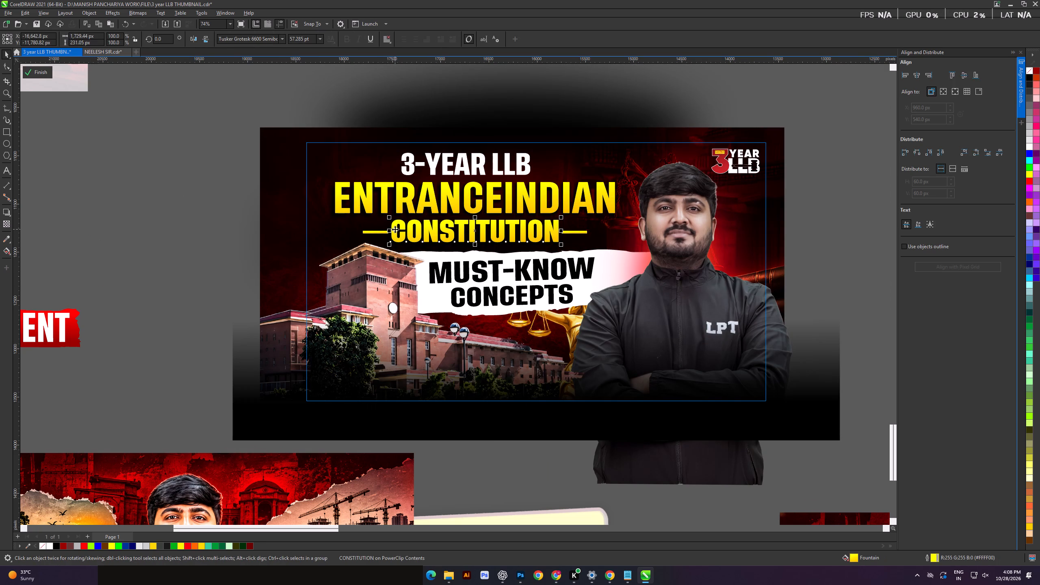
{"action": "left_click", "coordinate": [282, 36]}
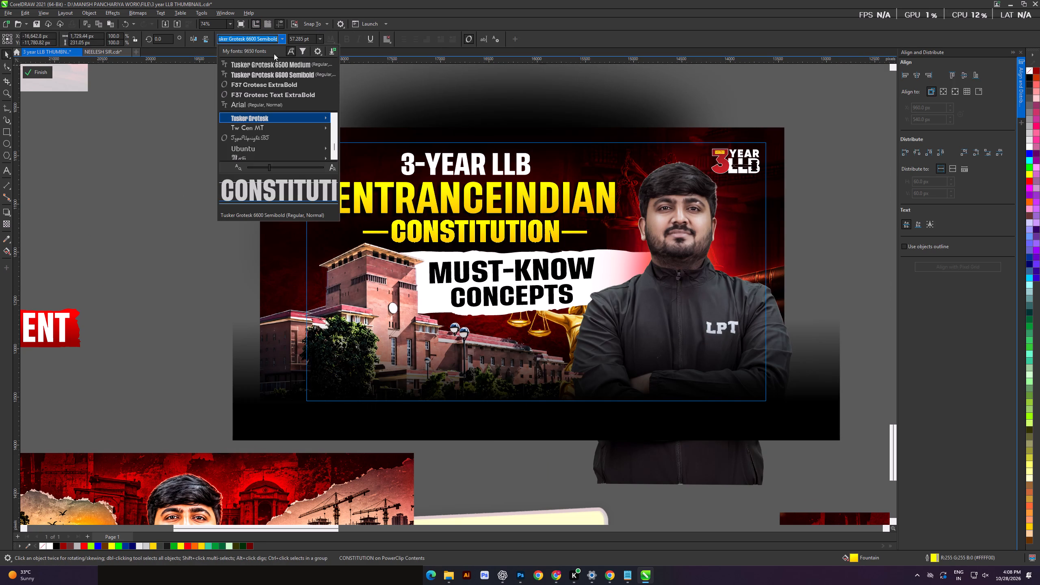
{"action": "left_click", "coordinate": [268, 65]}
{"action": "left_click", "coordinate": [187, 189]}
{"action": "left_click", "coordinate": [166, 164]}
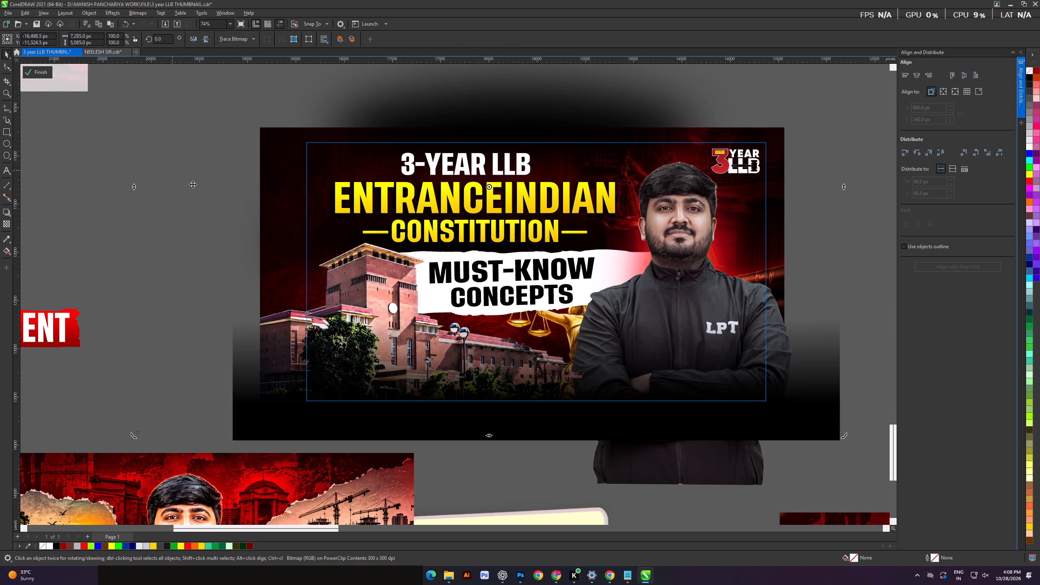
Nudge the two dashes beside CONSTITUTION outward, away from the word, and finish editing the PowerClip contents.
{"action": "left_click", "coordinate": [112, 208]}
{"action": "left_click_drag", "start_coordinate": [82, 208], "coordinate": [407, 253]}
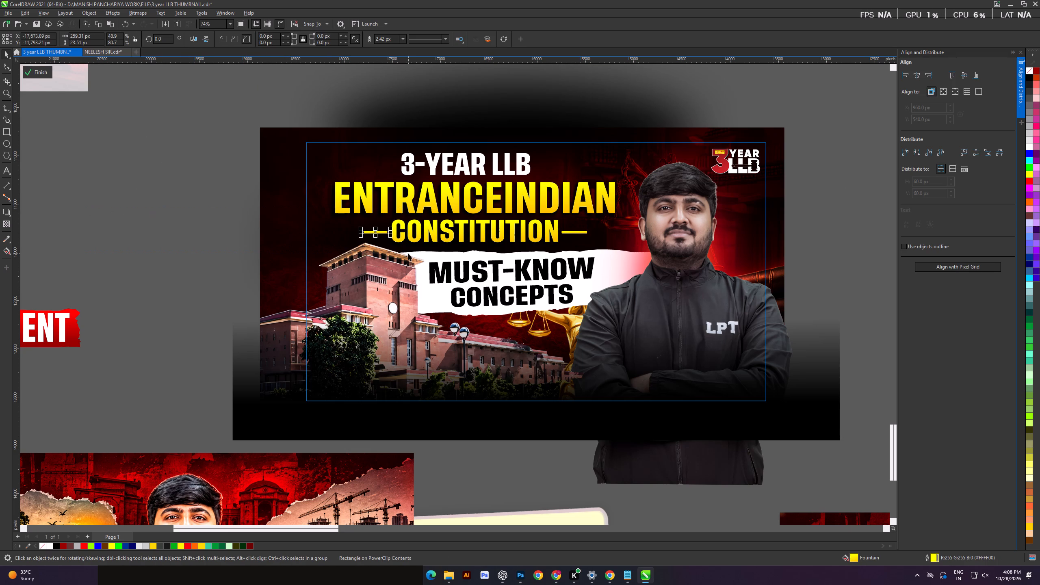
{"action": "key", "text": "Left"}
{"action": "scroll", "coordinate": [588, 194], "scroll_direction": "down", "scroll_amount": 3}
{"action": "scroll", "coordinate": [659, 213], "scroll_direction": "down", "scroll_amount": 3, "text": "shift"}
{"action": "left_click", "coordinate": [784, 213]}
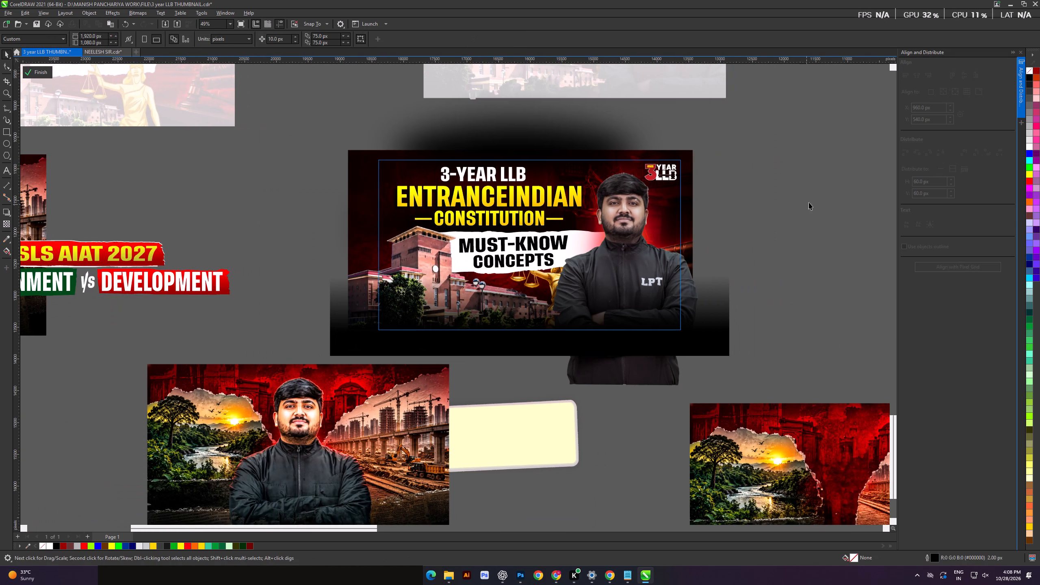
{"action": "left_click_drag", "start_coordinate": [809, 202], "coordinate": [536, 237]}
{"action": "key", "text": "Right"}
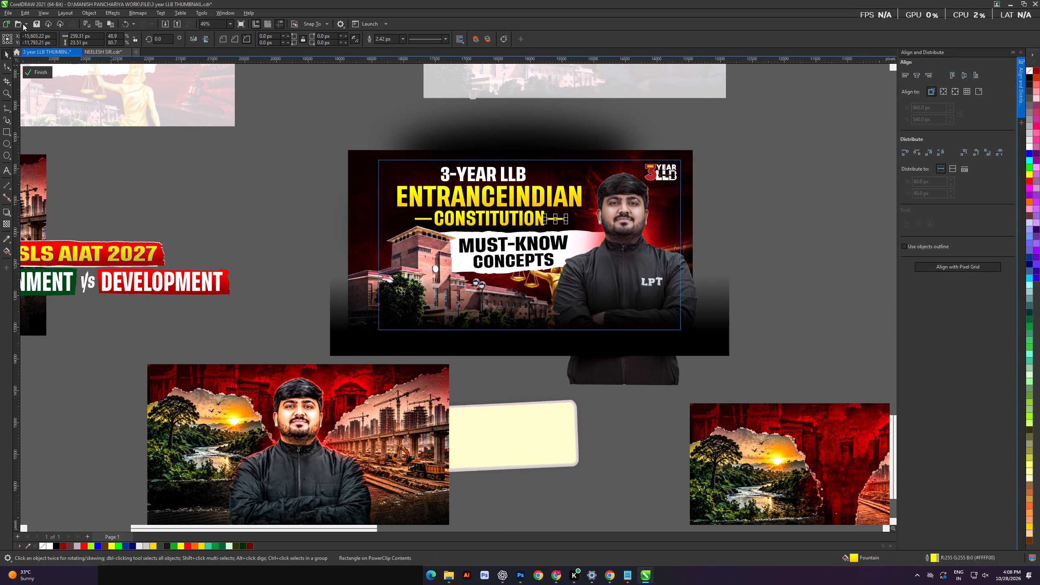
{"action": "left_click", "coordinate": [31, 72]}
{"action": "left_click", "coordinate": [238, 239]}
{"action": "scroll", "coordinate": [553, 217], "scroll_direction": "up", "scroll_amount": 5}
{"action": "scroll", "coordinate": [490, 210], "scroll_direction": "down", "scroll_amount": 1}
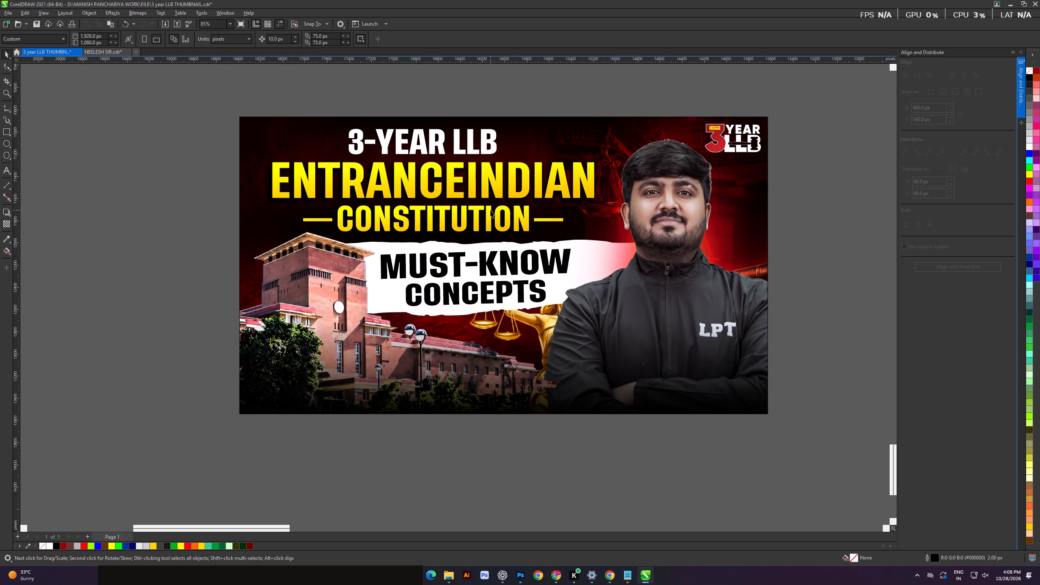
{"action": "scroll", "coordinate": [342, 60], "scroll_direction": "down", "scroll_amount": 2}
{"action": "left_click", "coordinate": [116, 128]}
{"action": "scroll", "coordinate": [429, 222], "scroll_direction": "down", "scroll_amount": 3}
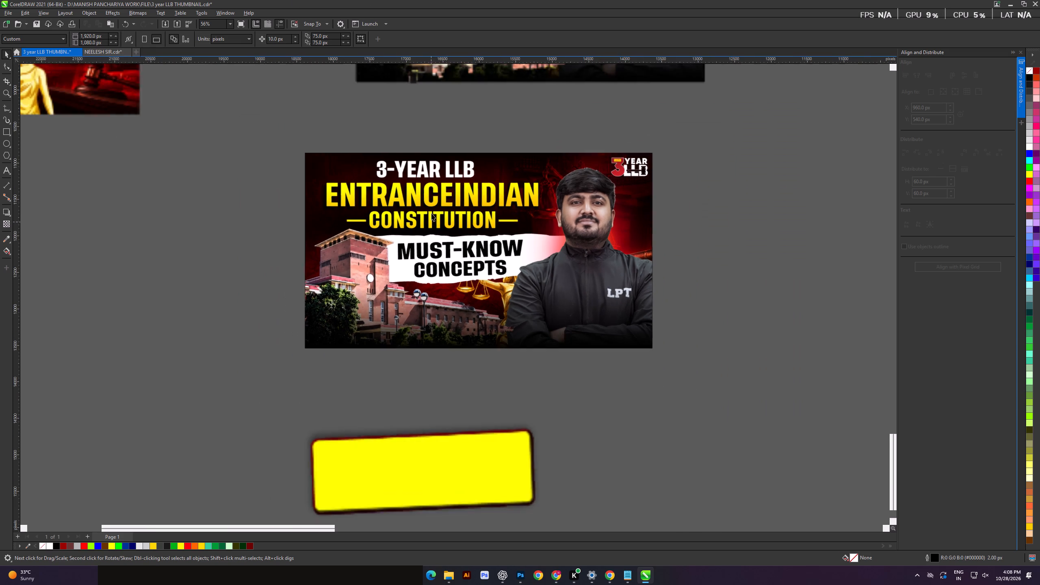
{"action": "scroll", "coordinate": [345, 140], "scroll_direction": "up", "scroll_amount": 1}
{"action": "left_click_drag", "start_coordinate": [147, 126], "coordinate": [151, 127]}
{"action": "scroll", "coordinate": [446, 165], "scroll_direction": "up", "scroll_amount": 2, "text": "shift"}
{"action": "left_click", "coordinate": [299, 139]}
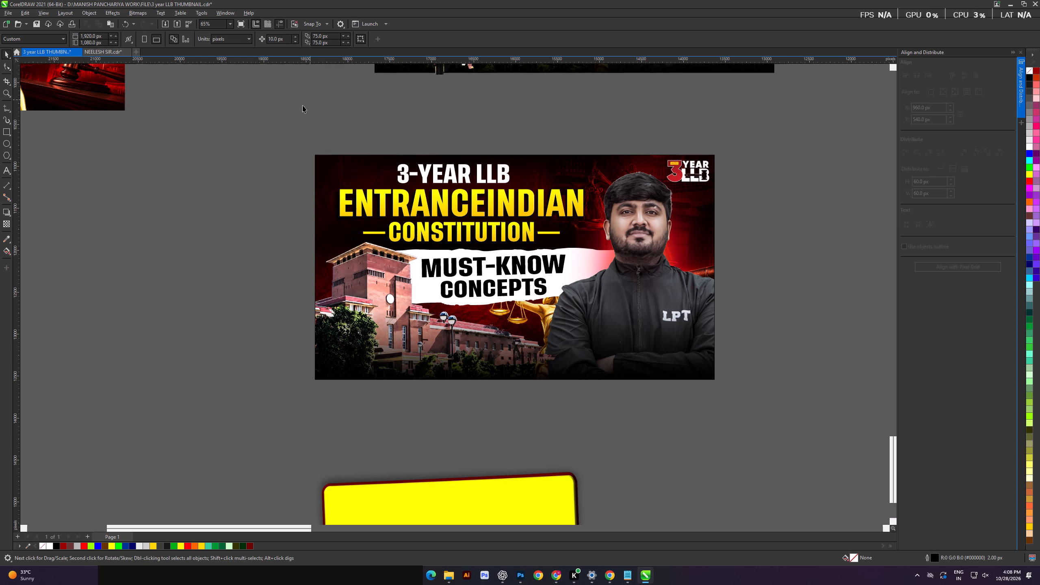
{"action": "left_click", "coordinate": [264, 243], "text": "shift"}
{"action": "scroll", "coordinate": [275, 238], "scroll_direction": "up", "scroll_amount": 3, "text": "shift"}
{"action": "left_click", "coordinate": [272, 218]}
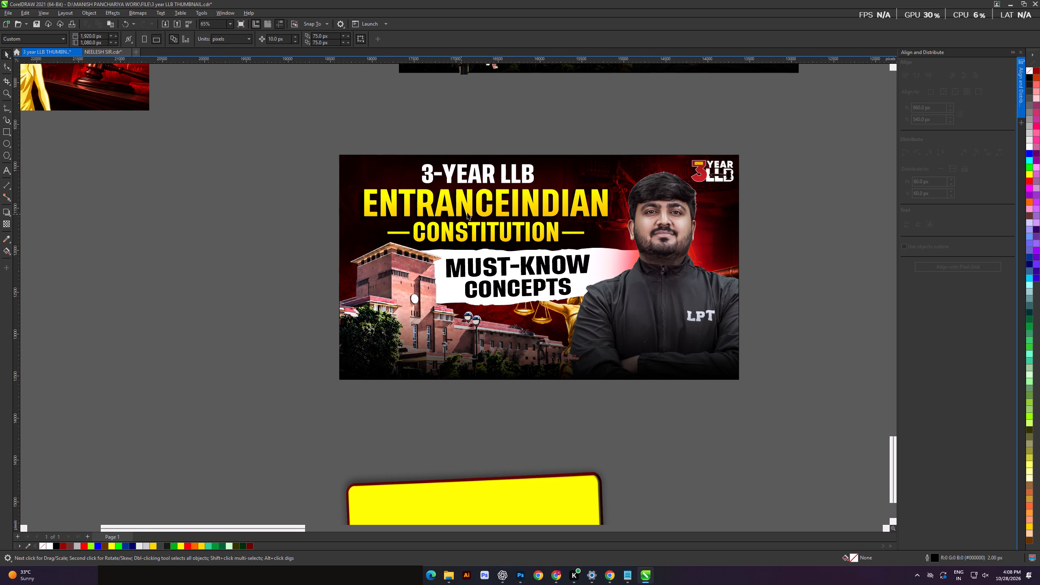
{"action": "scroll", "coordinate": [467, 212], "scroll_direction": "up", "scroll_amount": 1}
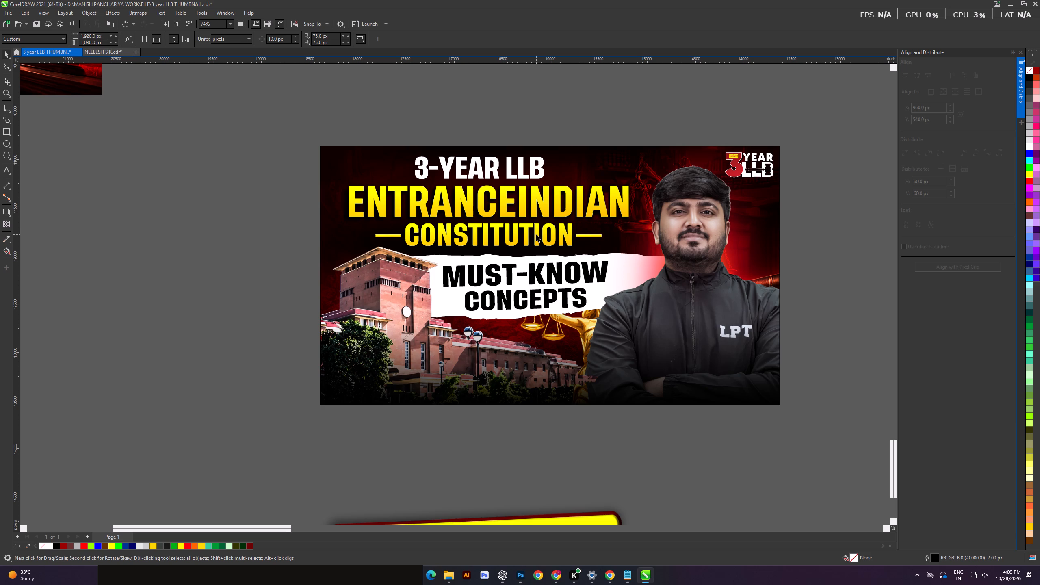
Import the Kopia av Flare 29 BY NINJA 3.0(1) image from the Glow folder and place it over the thumbnail's top-left corner, about 2,261 px wide.
{"action": "key", "text": "ctrl+i"}
{"action": "left_click", "coordinate": [262, 370]}
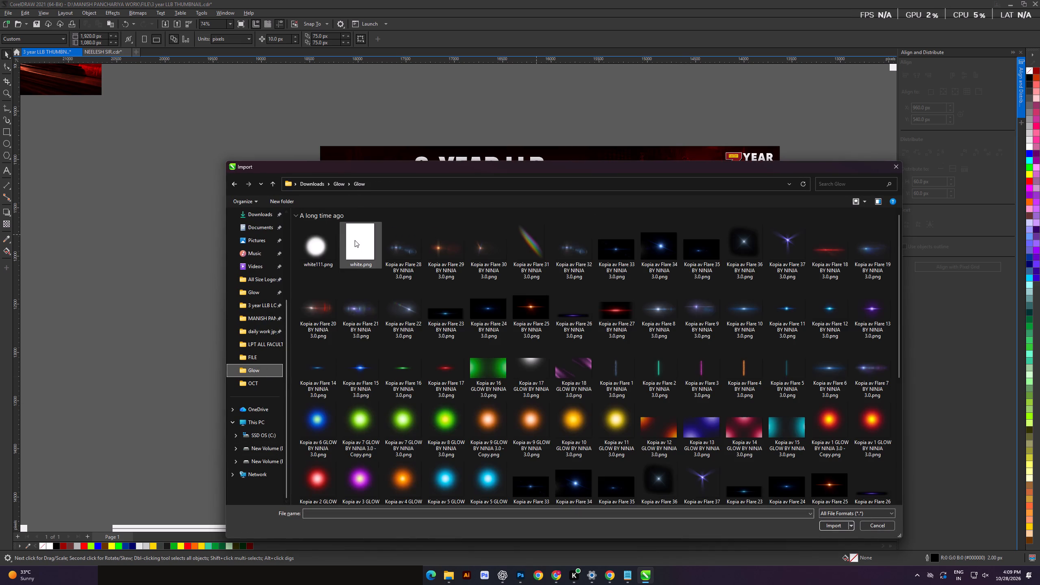
{"action": "scroll", "coordinate": [514, 324], "scroll_direction": "down", "scroll_amount": 1}
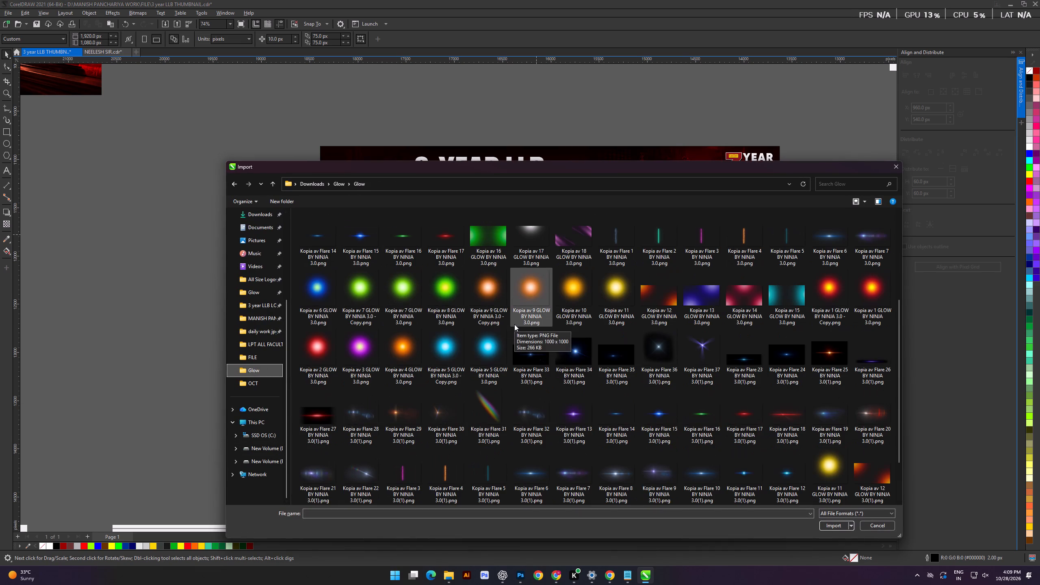
{"action": "double_click", "coordinate": [394, 419]}
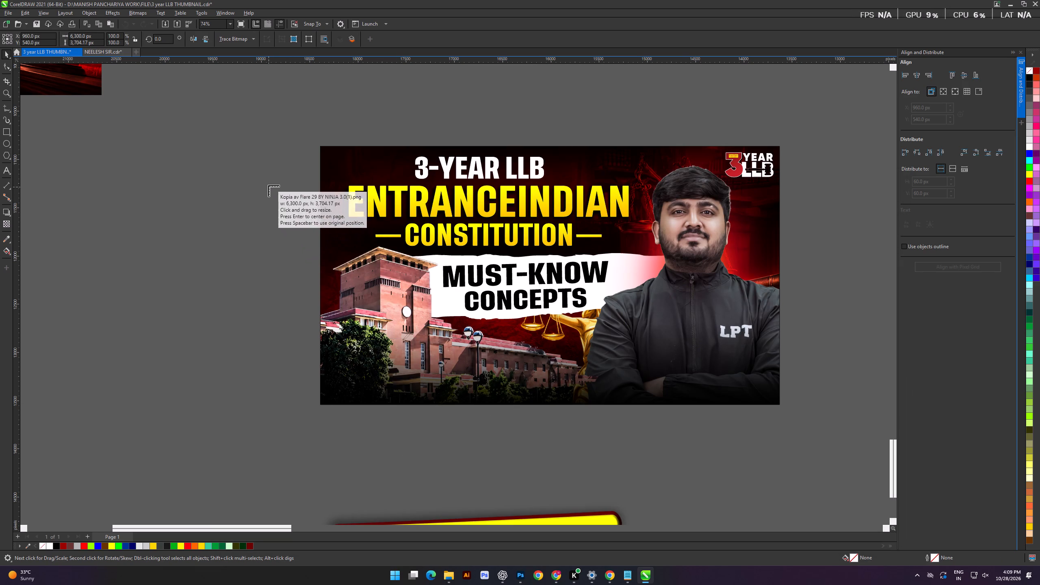
{"action": "left_click_drag", "start_coordinate": [254, 126], "coordinate": [353, 244]}
{"action": "left_click_drag", "start_coordinate": [288, 158], "coordinate": [331, 164]}
{"action": "scroll", "coordinate": [334, 159], "scroll_direction": "up", "scroll_amount": 6}
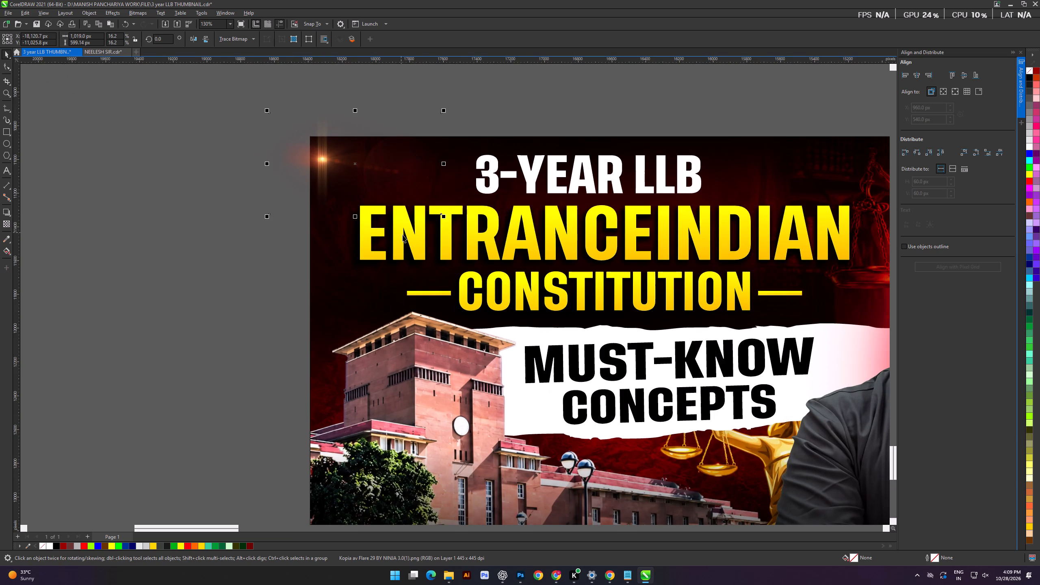
{"action": "left_click_drag", "start_coordinate": [444, 216], "coordinate": [549, 303], "text": "shift"}
{"action": "left_click_drag", "start_coordinate": [314, 164], "coordinate": [357, 176]}
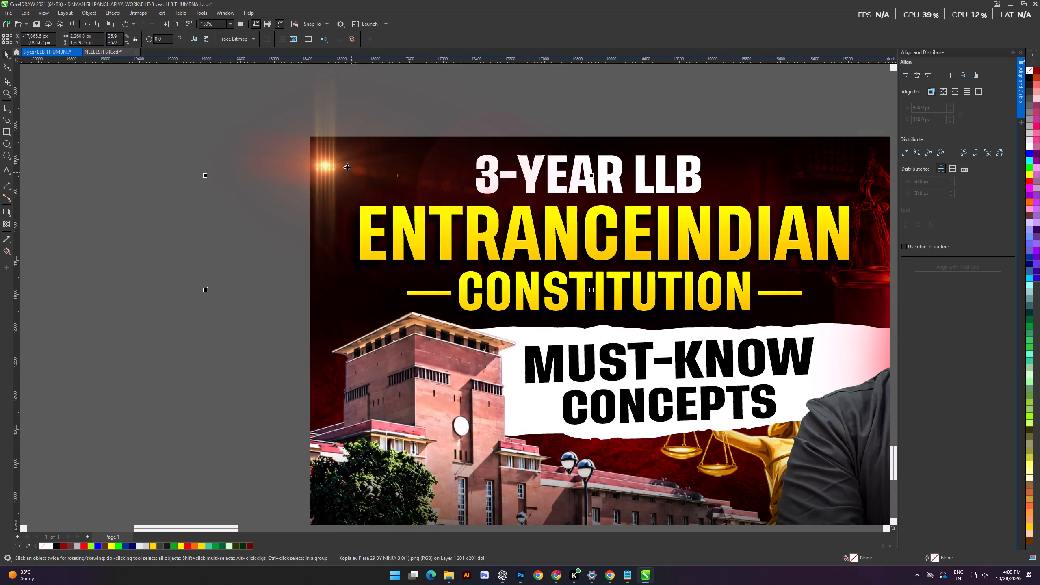
{"action": "left_click_drag", "start_coordinate": [346, 166], "coordinate": [330, 159]}
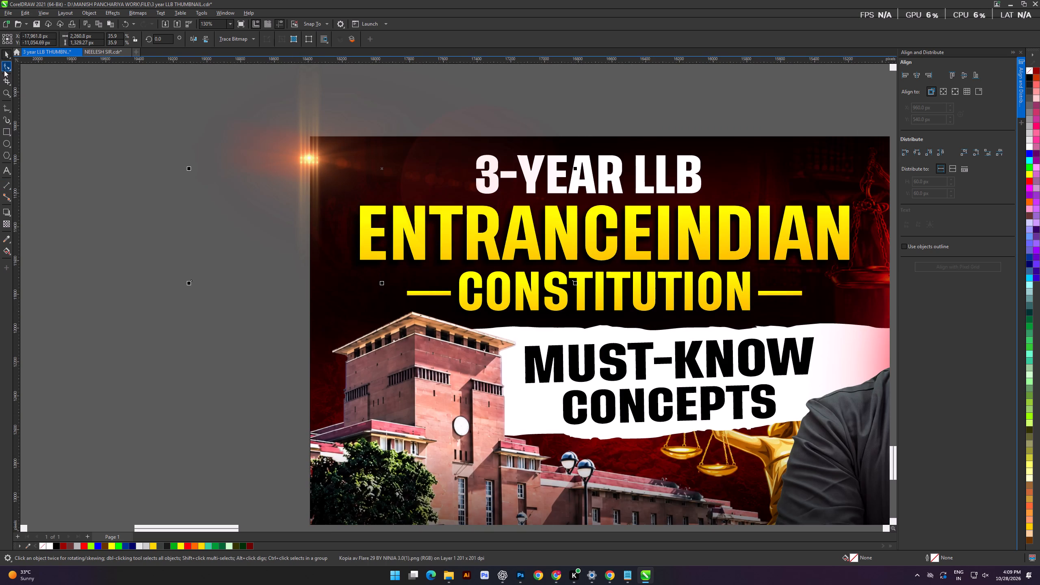
Crop away the right part of the flare bitmap with the Shape tool, leaving it about 897 px wide.
{"action": "left_click", "coordinate": [3, 66]}
{"action": "scroll", "coordinate": [370, 187], "scroll_direction": "down", "scroll_amount": 5}
{"action": "left_click_drag", "start_coordinate": [343, 101], "coordinate": [510, 266]}
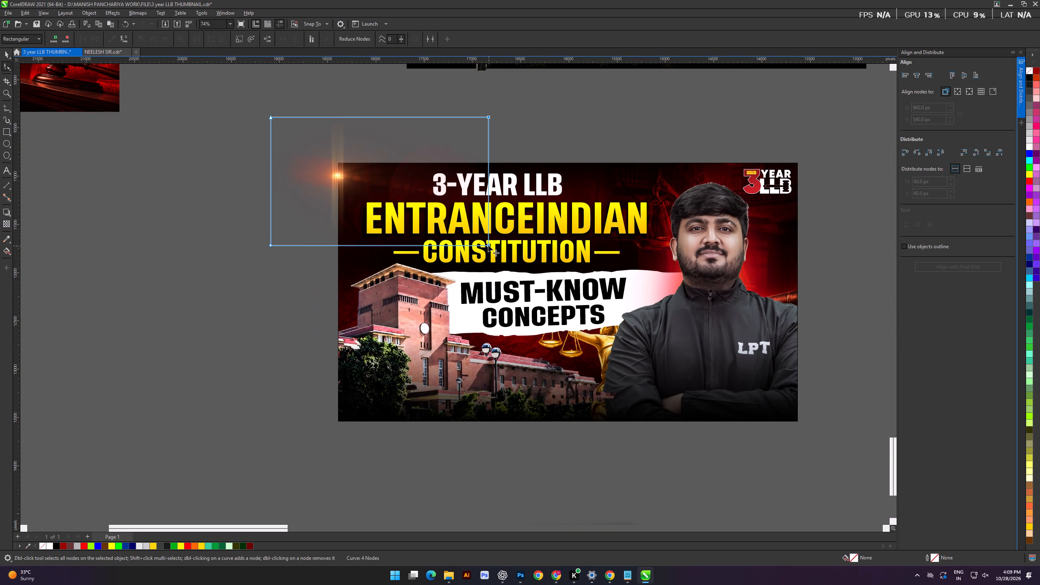
{"action": "left_click_drag", "start_coordinate": [488, 245], "coordinate": [357, 241]}
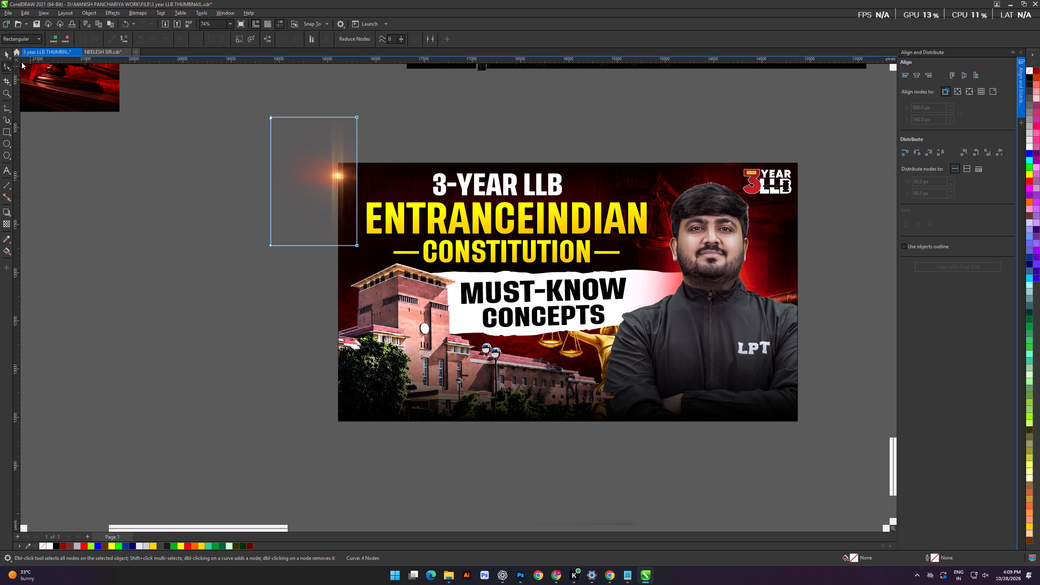
{"action": "left_click", "coordinate": [4, 52]}
Narrow the flare to about 707 px wide and align its bright core with the thumbnail's left edge.
{"action": "left_click", "coordinate": [199, 287]}
{"action": "scroll", "coordinate": [286, 184], "scroll_direction": "up", "scroll_amount": 11, "text": "alt"}
{"action": "left_click", "coordinate": [344, 230]}
{"action": "left_click", "coordinate": [340, 217]}
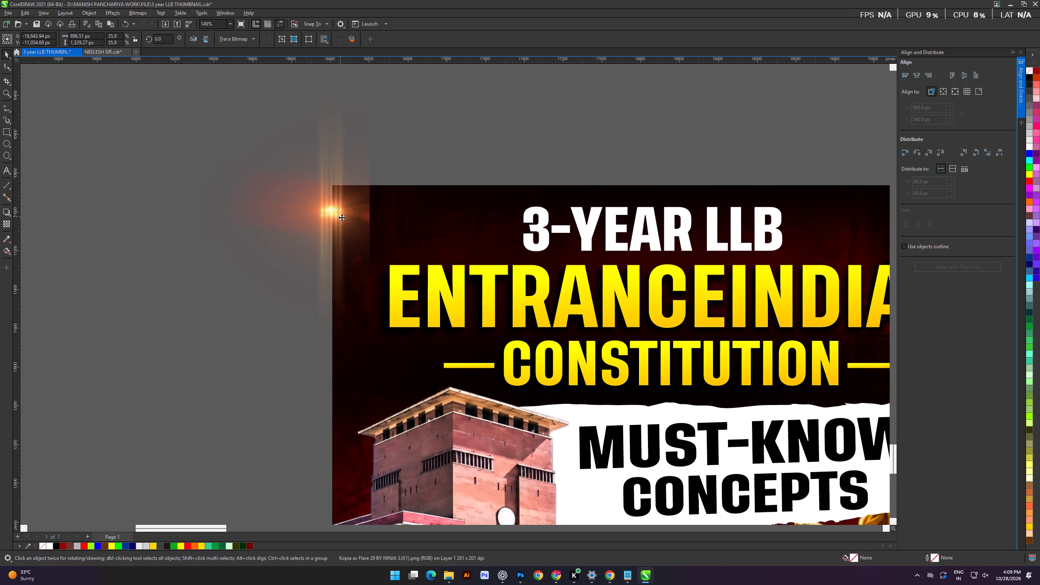
{"action": "left_click_drag", "start_coordinate": [343, 223], "coordinate": [350, 224]}
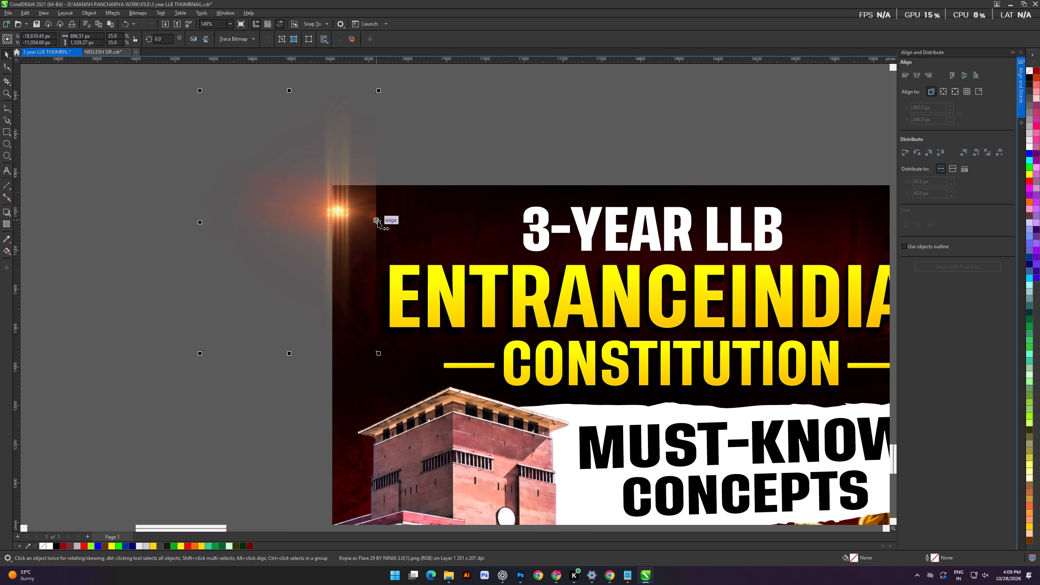
{"action": "left_click_drag", "start_coordinate": [380, 222], "coordinate": [362, 229], "text": "shift"}
{"action": "left_click_drag", "start_coordinate": [342, 221], "coordinate": [351, 221]}
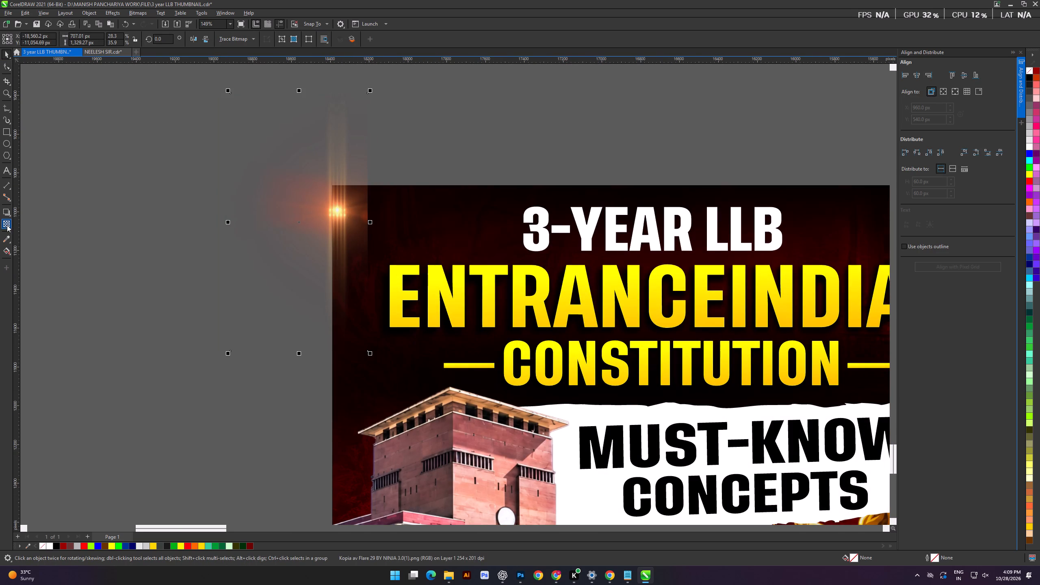
Fade the flare's right side with a horizontal gradient transparency and shift the flare slightly left on the thumbnail's edge.
{"action": "left_click", "coordinate": [7, 225]}
{"action": "scroll", "coordinate": [470, 216], "scroll_direction": "up", "scroll_amount": 15}
{"action": "left_click_drag", "start_coordinate": [353, 209], "coordinate": [423, 209]}
{"action": "left_click", "coordinate": [4, 52]}
{"action": "scroll", "coordinate": [374, 188], "scroll_direction": "down", "scroll_amount": 11}
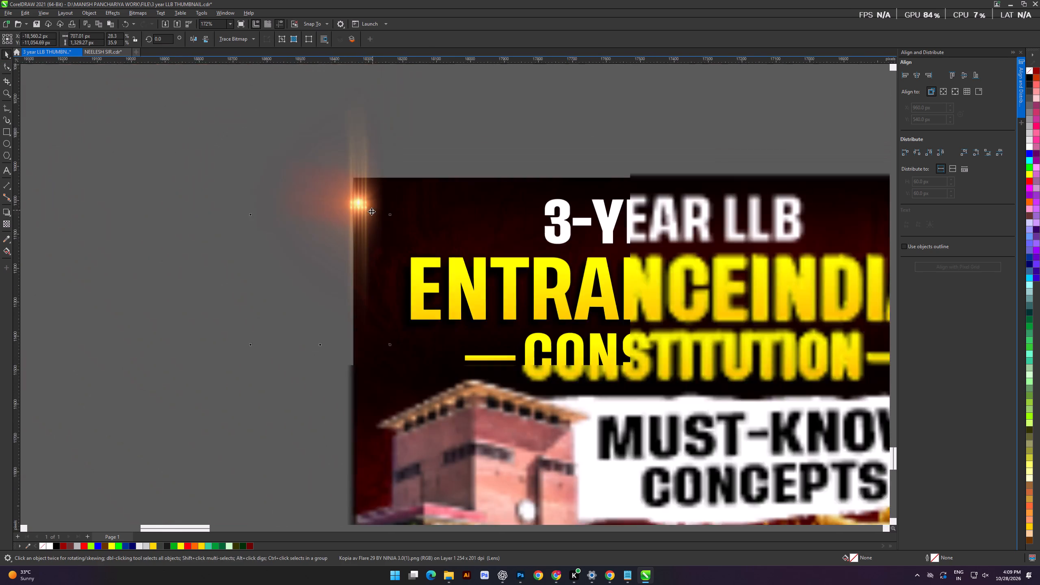
{"action": "scroll", "coordinate": [371, 211], "scroll_direction": "down", "scroll_amount": 1}
{"action": "left_click_drag", "start_coordinate": [368, 207], "coordinate": [364, 208]}
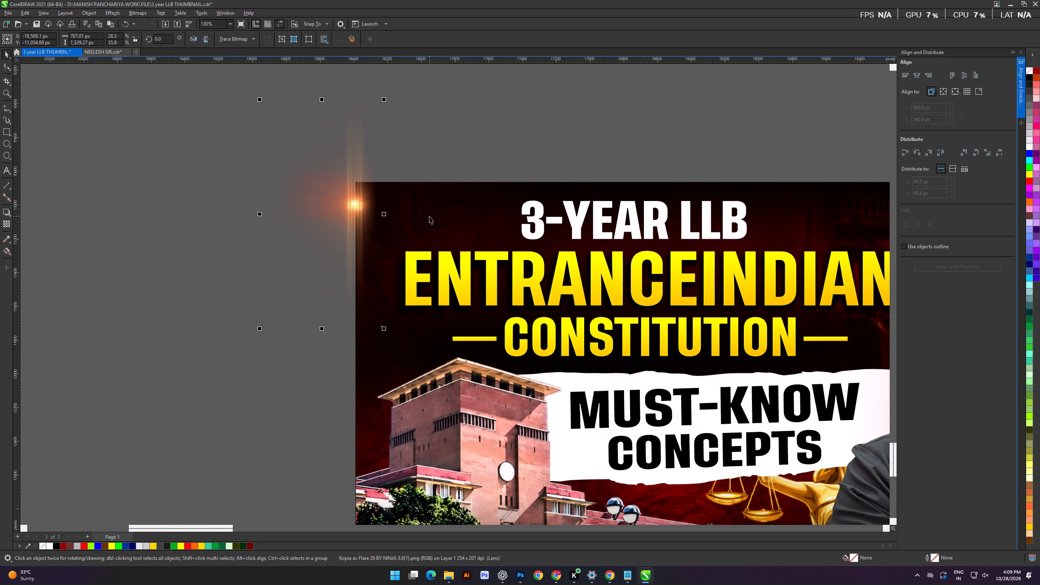
Place the flare inside the "Must-Know Concepts" thumbnail's PowerClip frame.
{"action": "key", "text": "d"}
{"action": "left_click", "coordinate": [491, 206]}
{"action": "left_click", "coordinate": [476, 162]}
{"action": "left_click", "coordinate": [267, 227]}
{"action": "scroll", "coordinate": [286, 225], "scroll_direction": "down", "scroll_amount": 6}
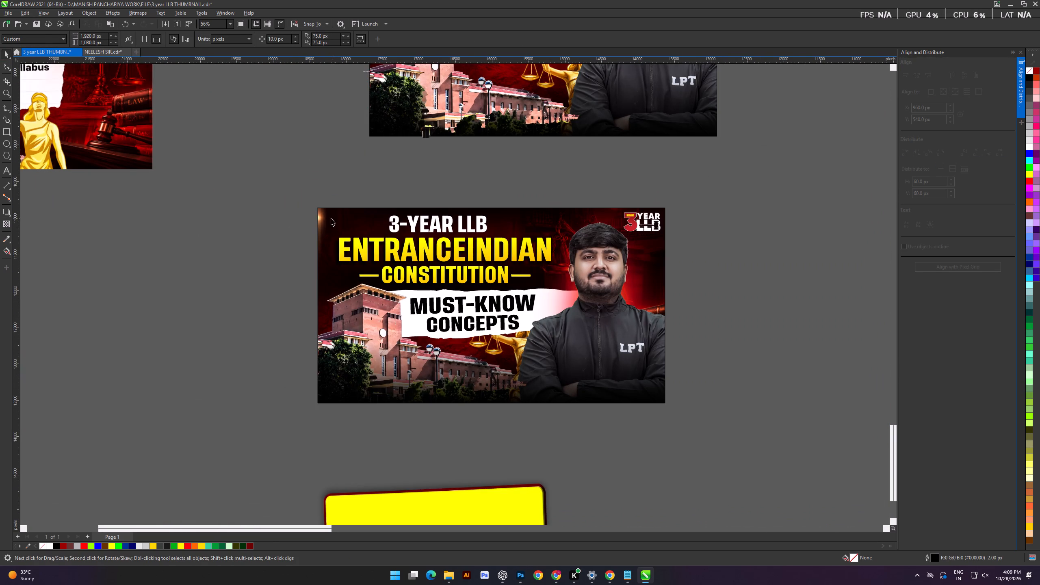
Edit the PowerClip contents, stretch the flare downward to about 2,237 px tall, and finish editing.
{"action": "double_click", "coordinate": [318, 218]}
{"action": "left_click", "coordinate": [317, 220]}
{"action": "left_click_drag", "start_coordinate": [302, 271], "coordinate": [298, 351]}
{"action": "key", "text": "ctrl+z"}
{"action": "left_click_drag", "start_coordinate": [301, 272], "coordinate": [300, 337]}
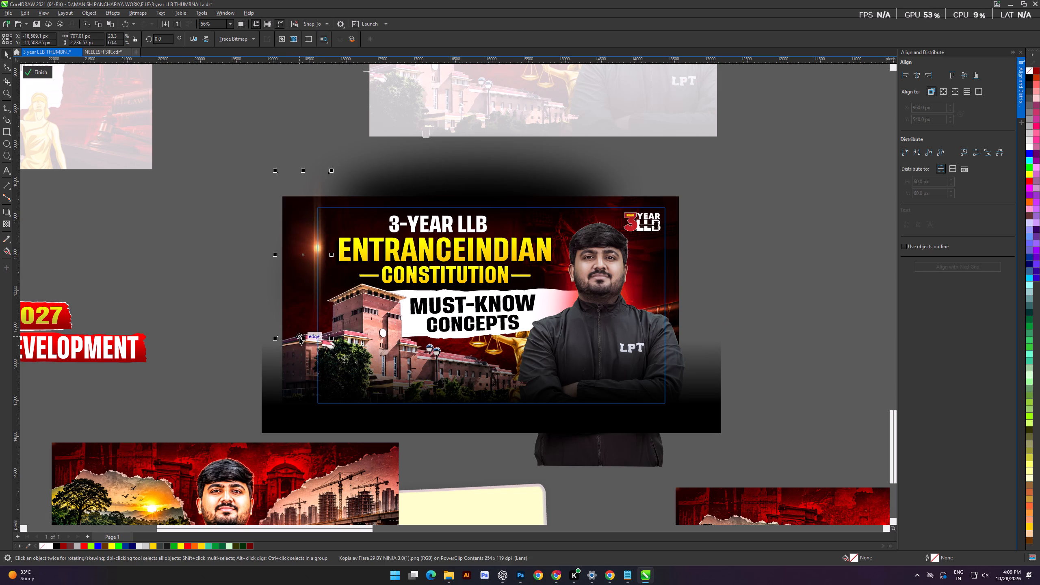
{"action": "left_click", "coordinate": [30, 69]}
{"action": "left_click", "coordinate": [187, 289]}
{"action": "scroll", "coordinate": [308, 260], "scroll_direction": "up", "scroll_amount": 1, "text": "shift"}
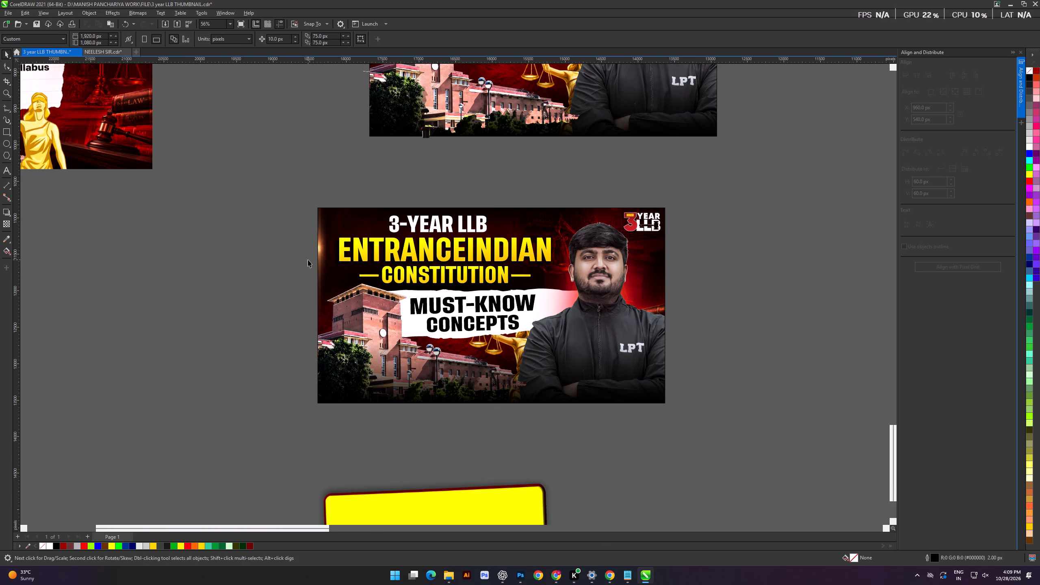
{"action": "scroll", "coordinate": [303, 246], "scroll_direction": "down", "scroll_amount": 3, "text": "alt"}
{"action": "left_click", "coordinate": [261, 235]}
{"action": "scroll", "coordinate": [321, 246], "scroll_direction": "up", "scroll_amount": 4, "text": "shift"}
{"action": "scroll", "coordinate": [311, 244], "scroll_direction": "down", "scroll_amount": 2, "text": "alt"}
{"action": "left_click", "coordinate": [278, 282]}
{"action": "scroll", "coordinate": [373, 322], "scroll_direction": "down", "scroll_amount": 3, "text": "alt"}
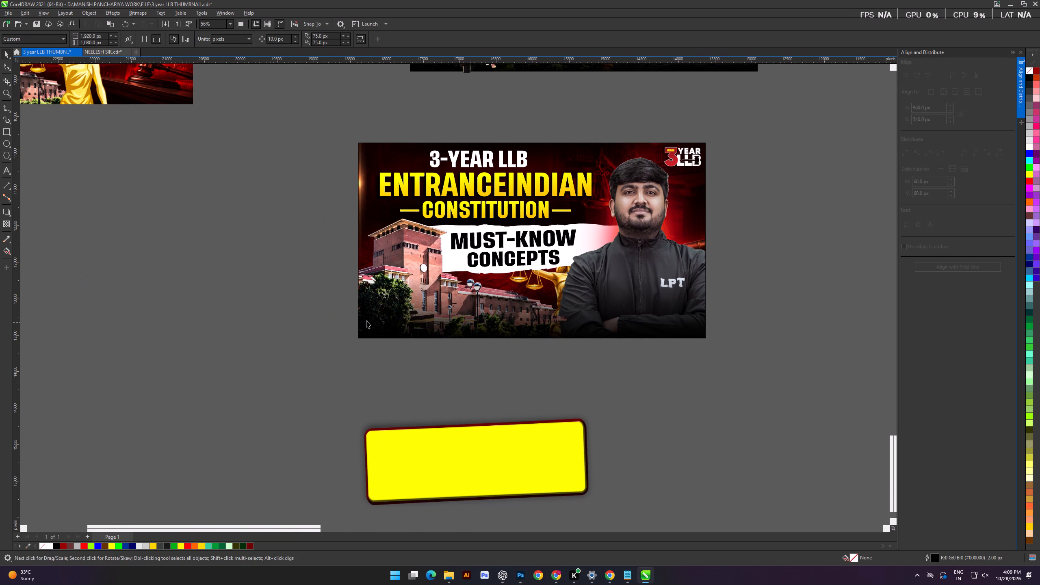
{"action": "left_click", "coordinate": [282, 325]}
Export only the "Must-Know Concepts" thumbnail to Downloads as a PNG named 3 year LLB THUMBNAIL.pngsdfdssdff.
{"action": "left_click_drag", "start_coordinate": [334, 113], "coordinate": [739, 365]}
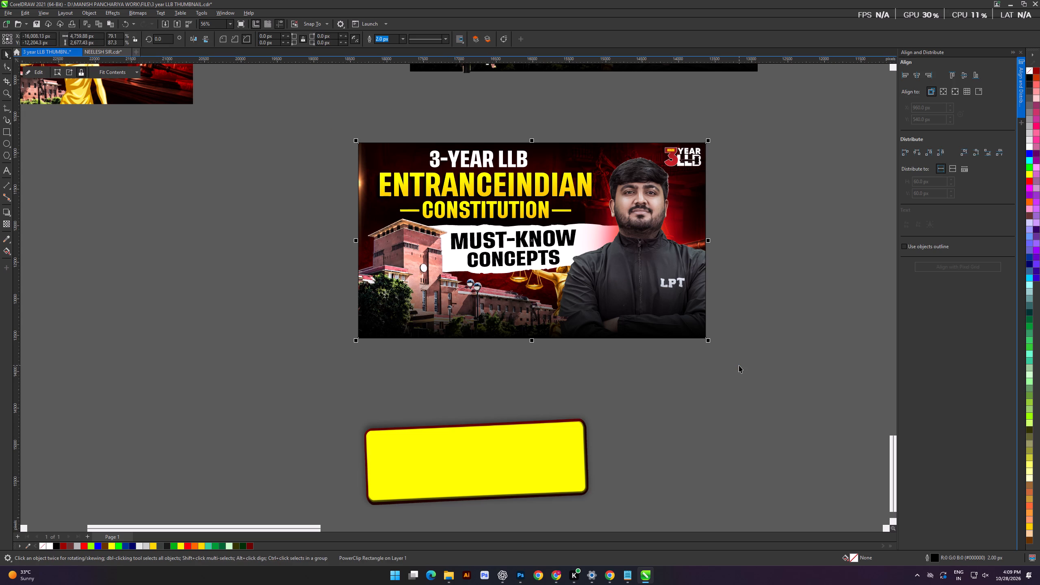
{"action": "key", "text": "ctrl+e"}
{"action": "left_click", "coordinate": [449, 485]}
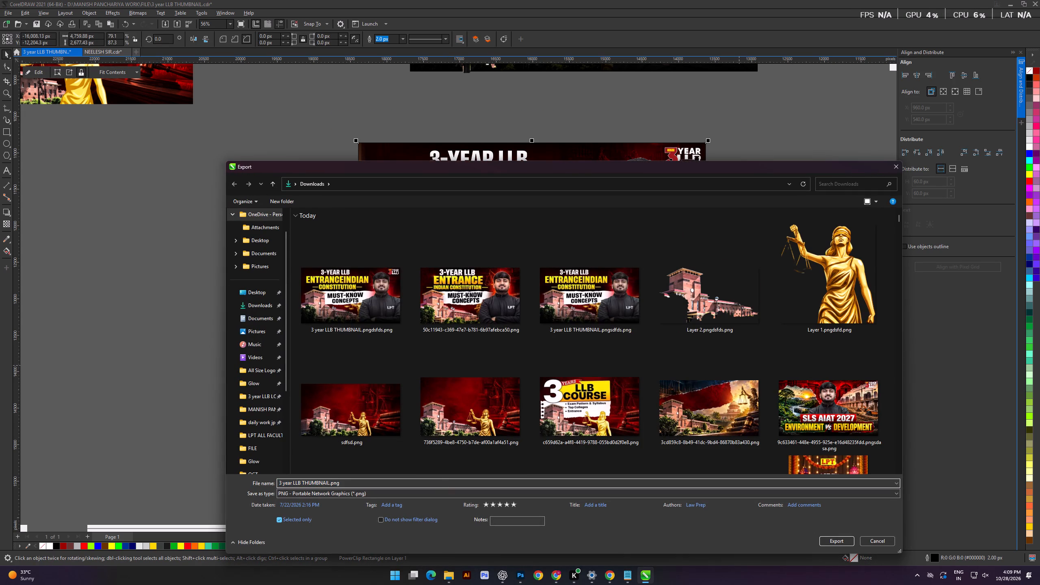
{"action": "type", "text": "sdfds"}
{"action": "key", "text": "Return"}
{"action": "key", "text": "Return"}
{"action": "key", "text": "Return"}
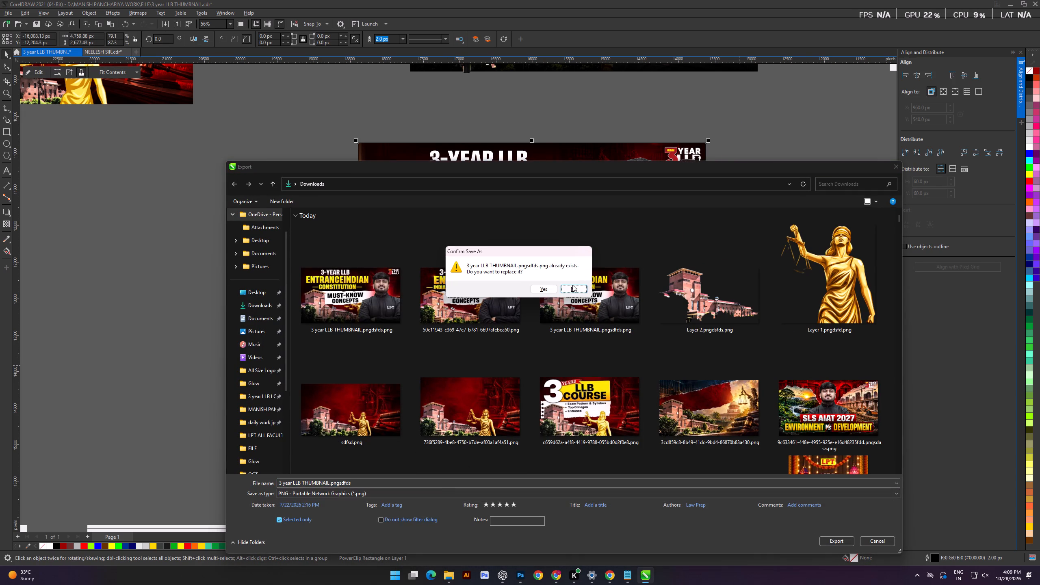
{"action": "left_click", "coordinate": [572, 285]}
{"action": "left_click", "coordinate": [424, 484]}
{"action": "type", "text": "sdff"}
{"action": "key", "text": "Return"}
{"action": "key", "text": "Return"}
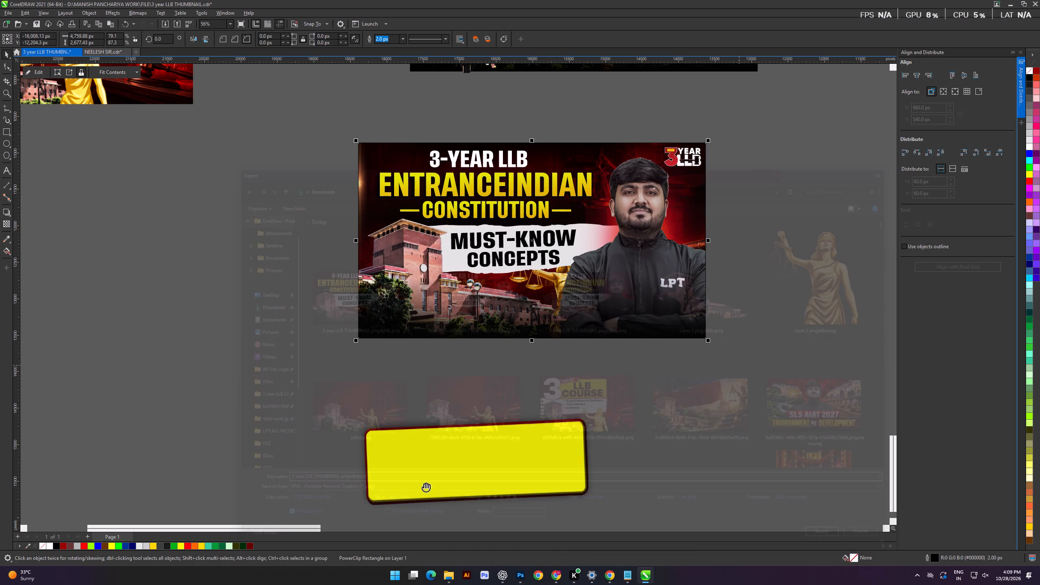
Place the newly exported thumbnail PNG from Downloads into the open thumbnail document in Photoshop as a new layer.
{"action": "left_click", "coordinate": [517, 574]}
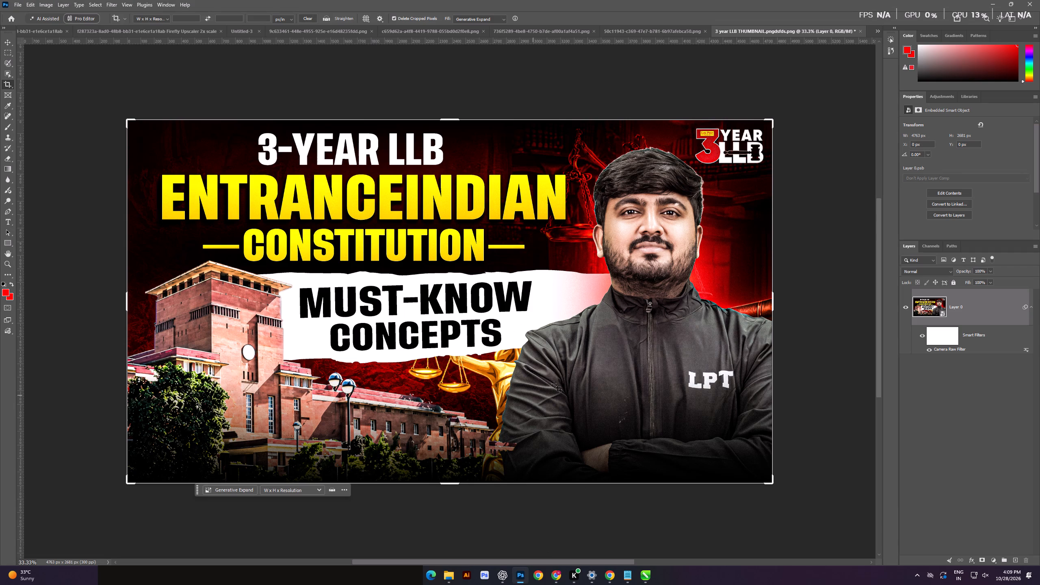
{"action": "left_click", "coordinate": [449, 578]}
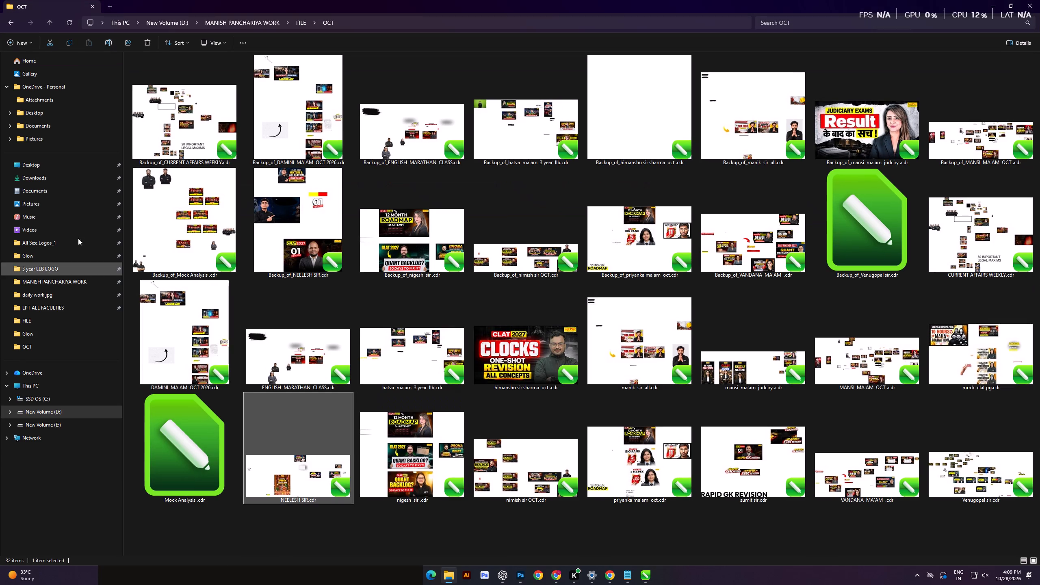
{"action": "left_click", "coordinate": [32, 170]}
{"action": "left_click", "coordinate": [37, 179]}
{"action": "left_click_drag", "start_coordinate": [158, 126], "coordinate": [381, 287]}
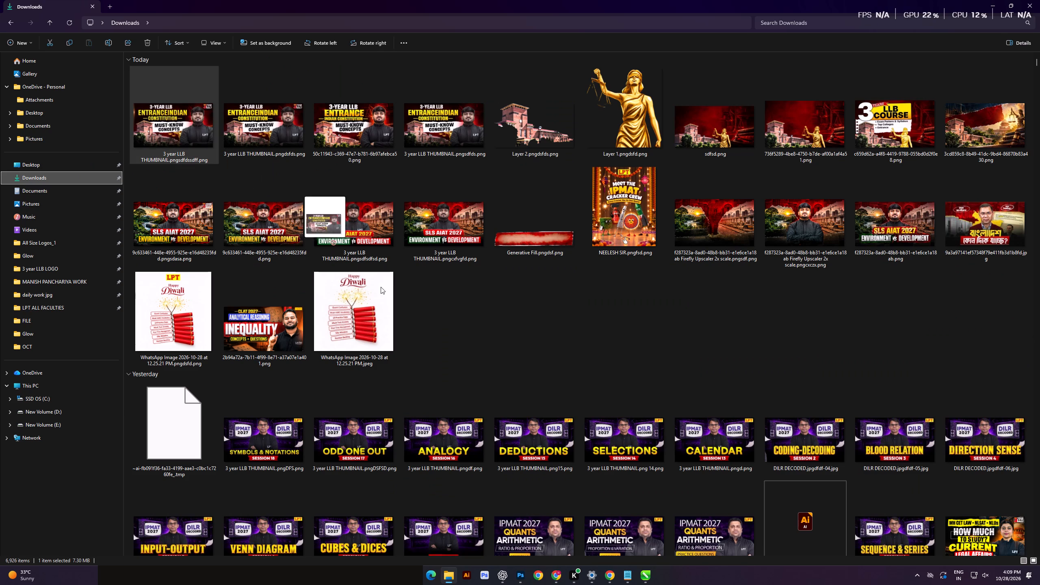
{"action": "left_click_drag", "start_coordinate": [381, 287], "coordinate": [491, 422]}
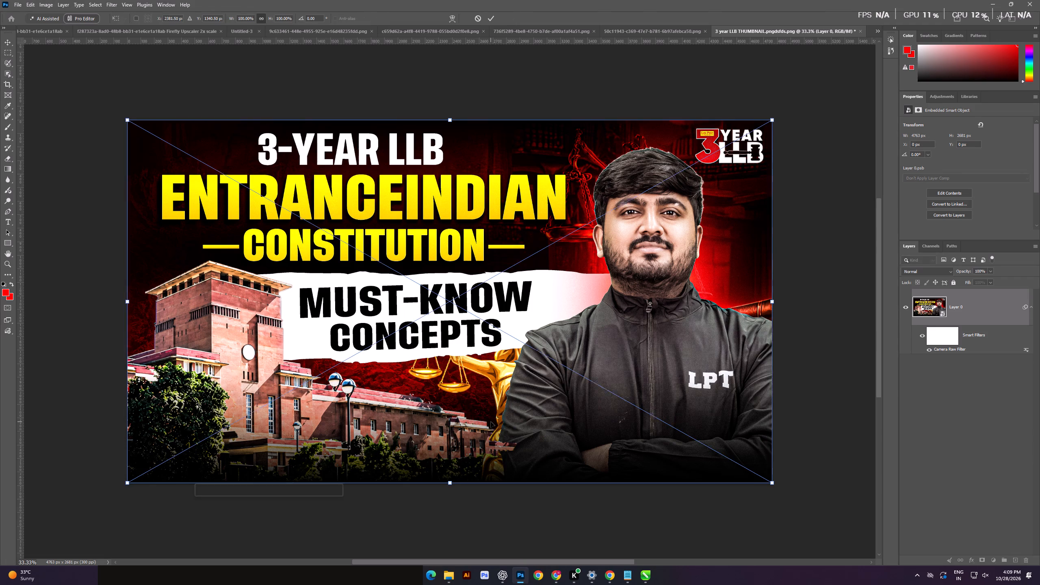
{"action": "right_click", "coordinate": [972, 308]}
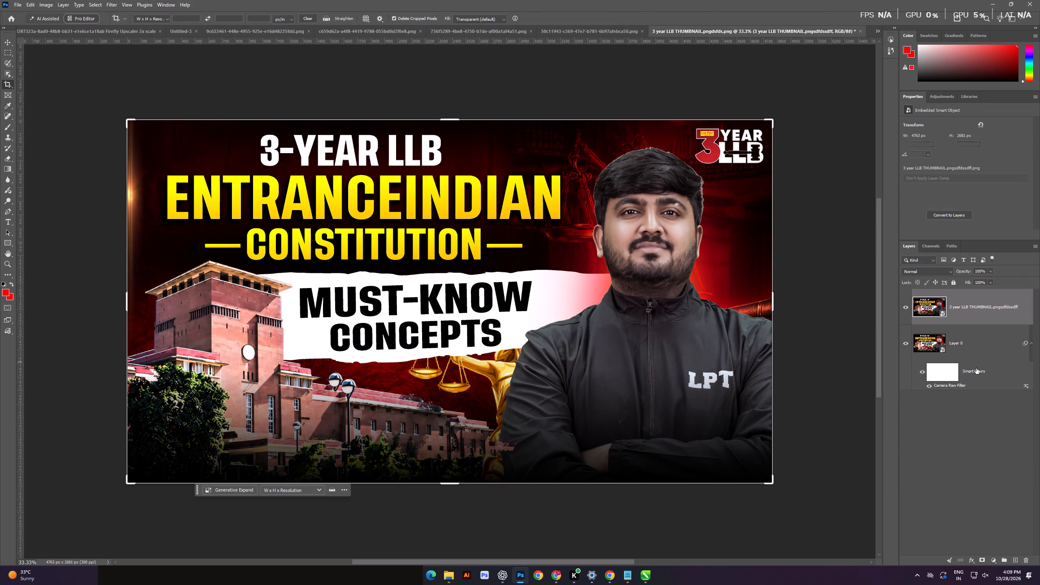
Move the Camera Raw smart filter from Layer 0 to the newly placed thumbnail layer.
{"action": "left_click_drag", "start_coordinate": [976, 368], "coordinate": [973, 311]}
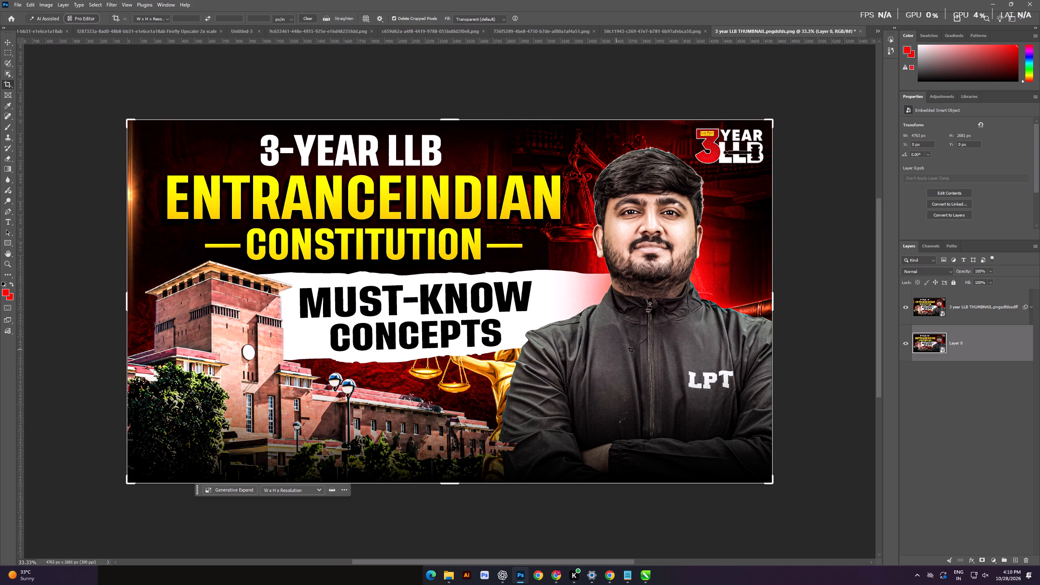
{"action": "left_click", "coordinate": [1031, 304]}
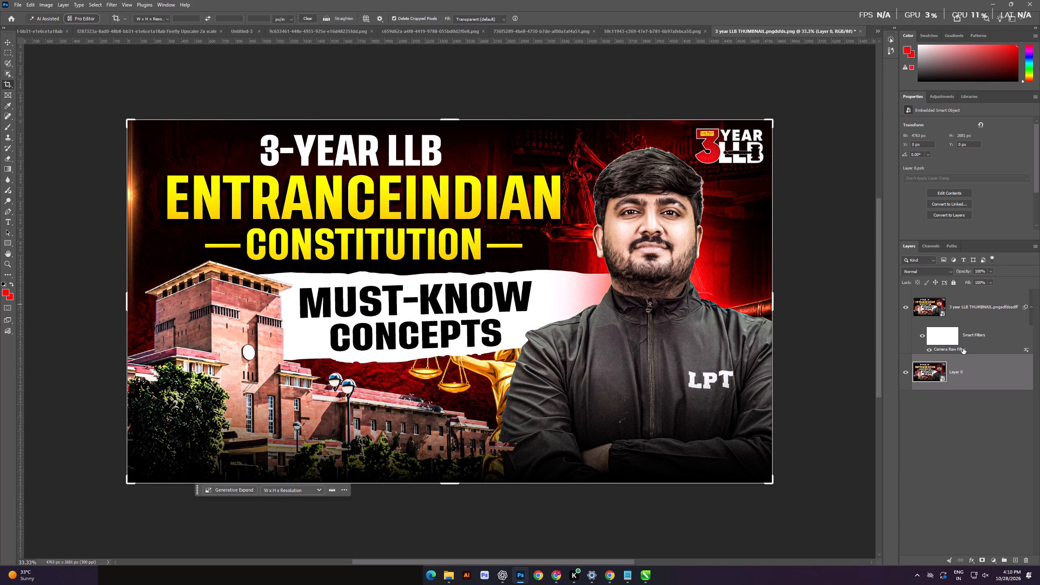
Reopen the new layer's Camera Raw Filter and lower the Shadows slightly.
{"action": "double_click", "coordinate": [960, 349]}
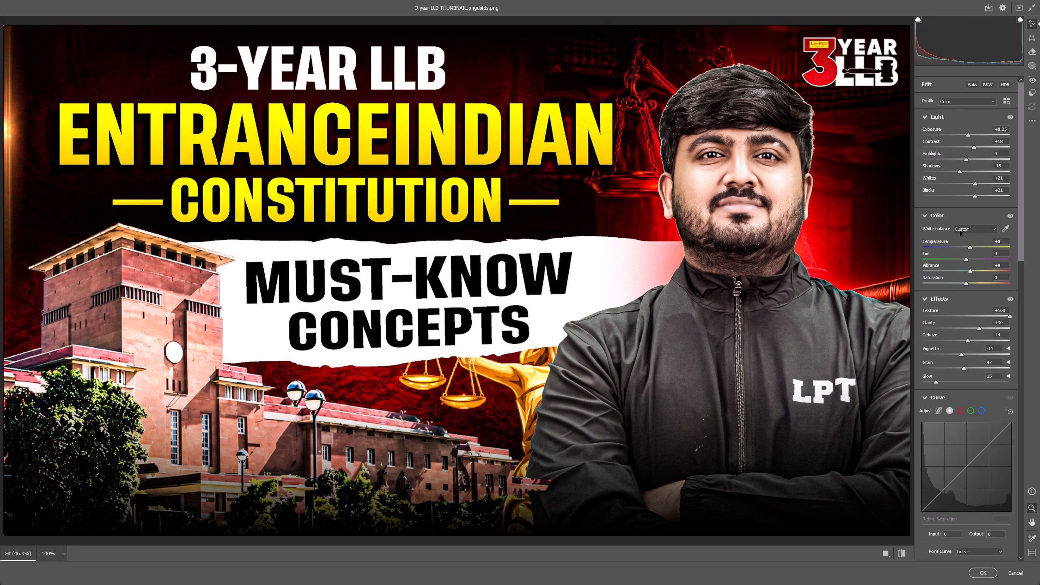
{"action": "left_click_drag", "start_coordinate": [959, 171], "coordinate": [951, 171]}
{"action": "left_click", "coordinate": [983, 576]}
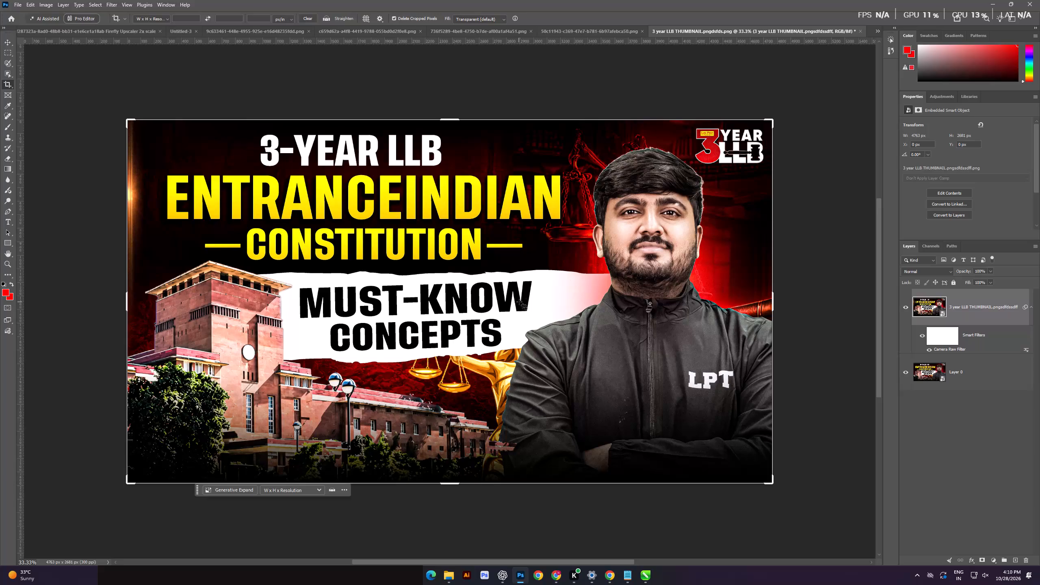
Resize the image by entering a width of 1920 pixels, followed by a resolution of 480 pixels/inch.
{"action": "left_click", "coordinate": [49, 0]}
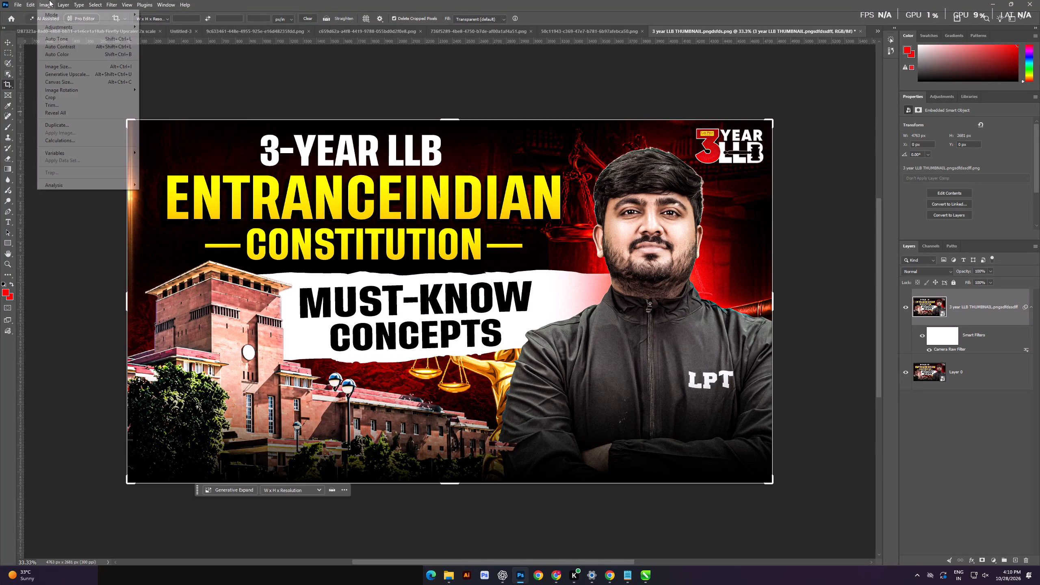
{"action": "left_click", "coordinate": [80, 68]}
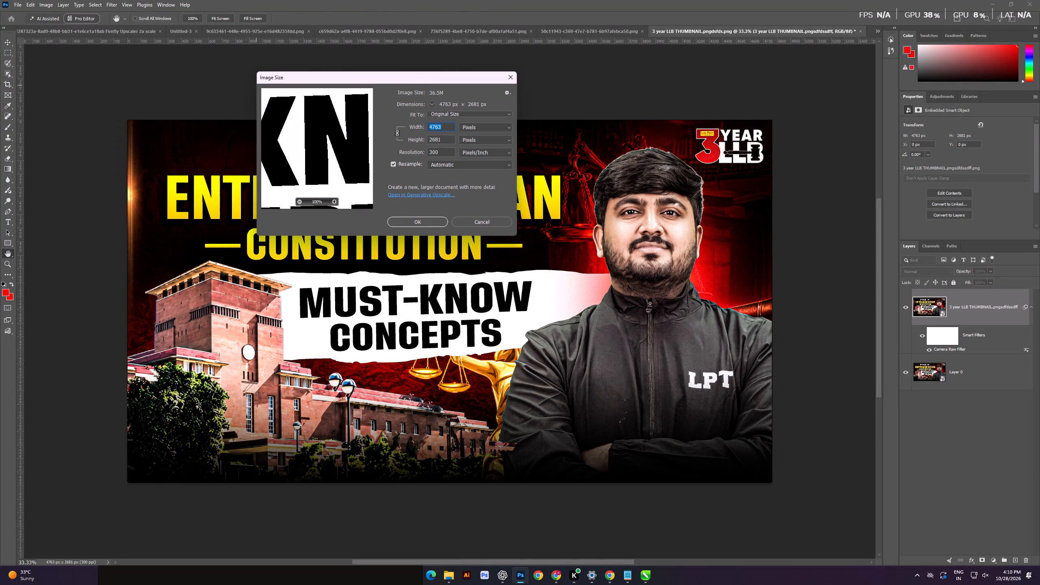
{"action": "type", "text": "1920"}
{"action": "left_click_drag", "start_coordinate": [442, 152], "coordinate": [404, 157]}
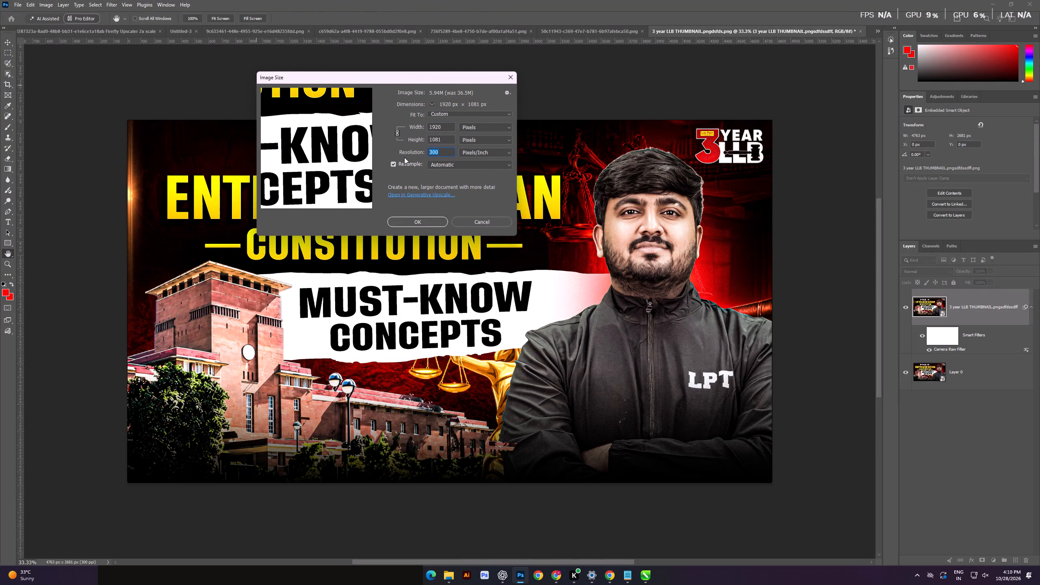
{"action": "type", "text": "480"}
{"action": "key", "text": "Return"}
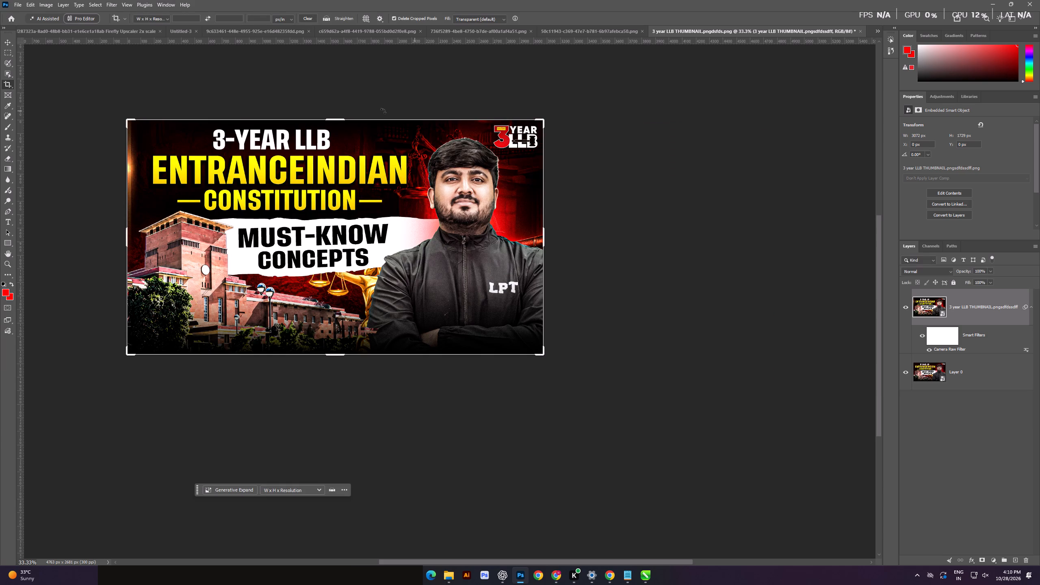
Start a quick PNG export of the graded thumbnail.
{"action": "left_click", "coordinate": [17, 4]}
{"action": "left_click", "coordinate": [65, 147]}
{"action": "left_click", "coordinate": [162, 140]}
{"action": "left_click", "coordinate": [18, 0]}
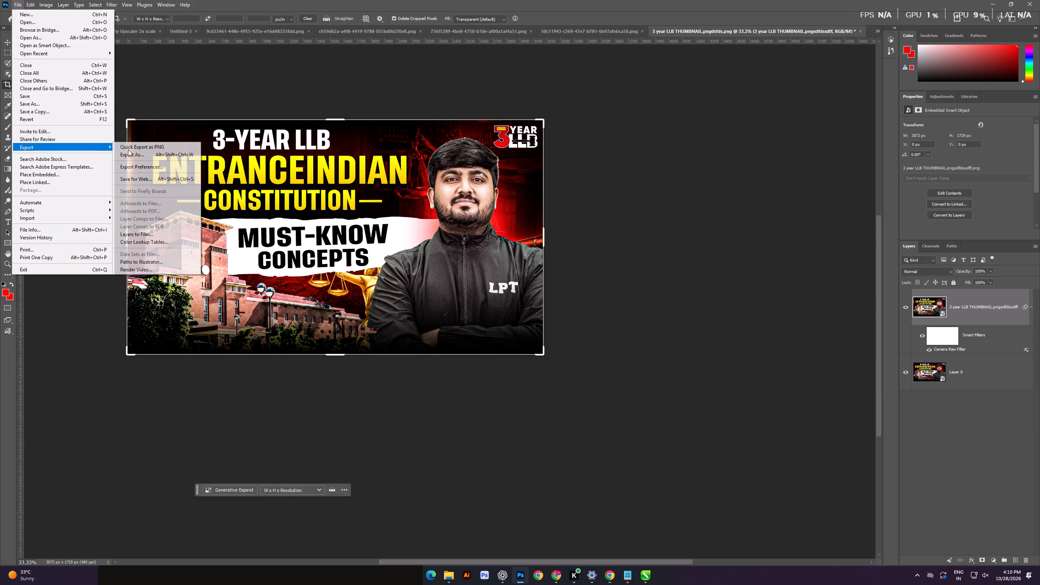
{"action": "left_click", "coordinate": [136, 149]}
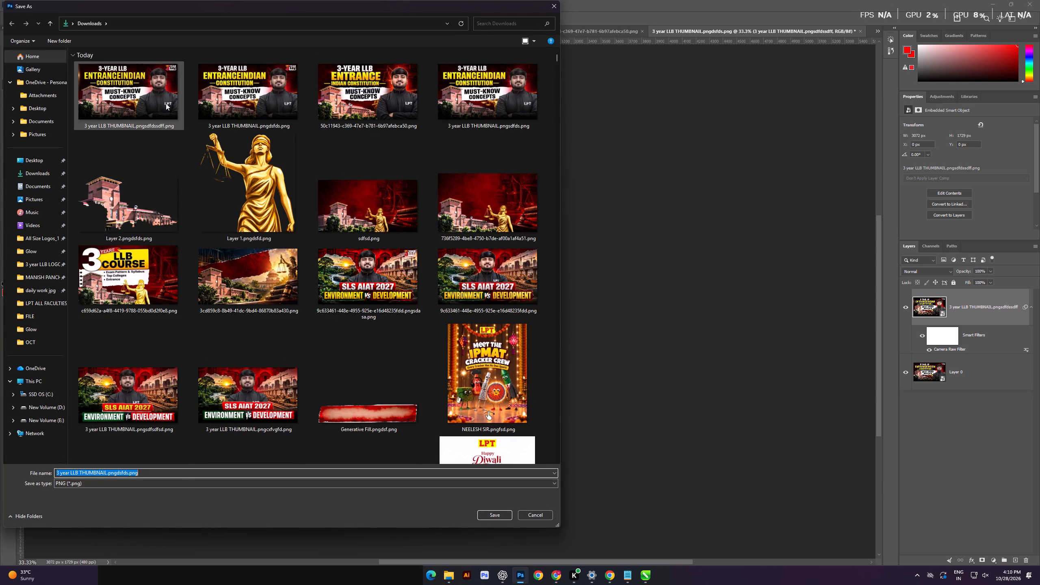
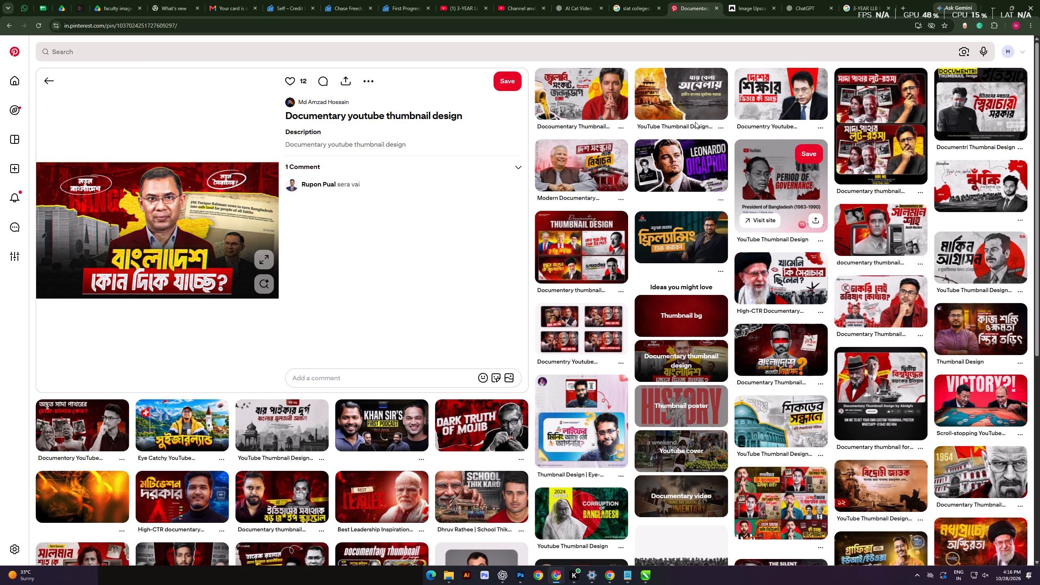
Open the documentary thumbnail pin of the man at a microphone and examine its related designs for a reference style.
{"action": "left_click", "coordinate": [754, 106]}
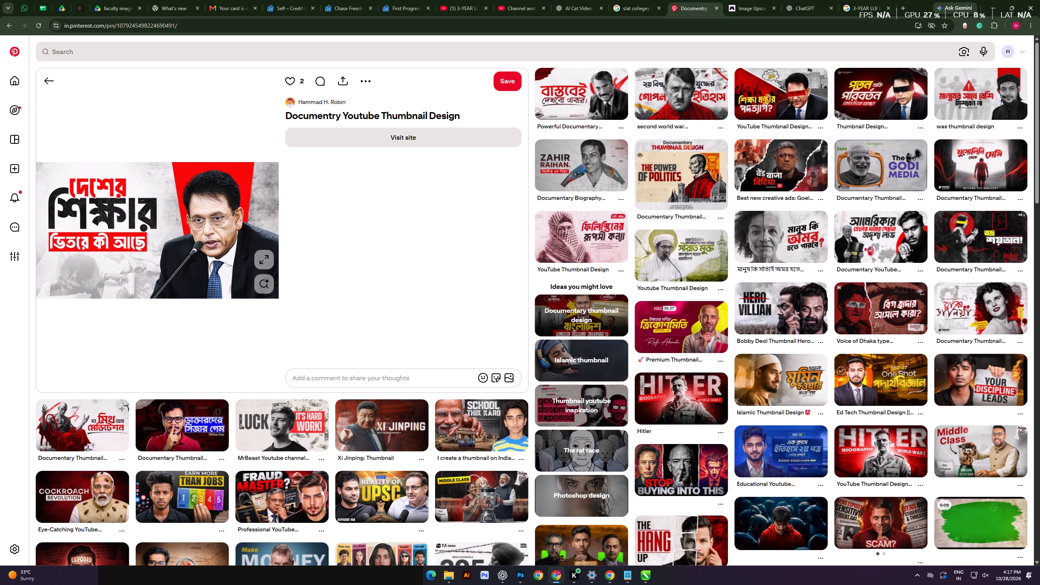
{"action": "scroll", "coordinate": [457, 371], "scroll_direction": "down", "scroll_amount": 5}
{"action": "scroll", "coordinate": [457, 371], "scroll_direction": "up", "scroll_amount": 1}
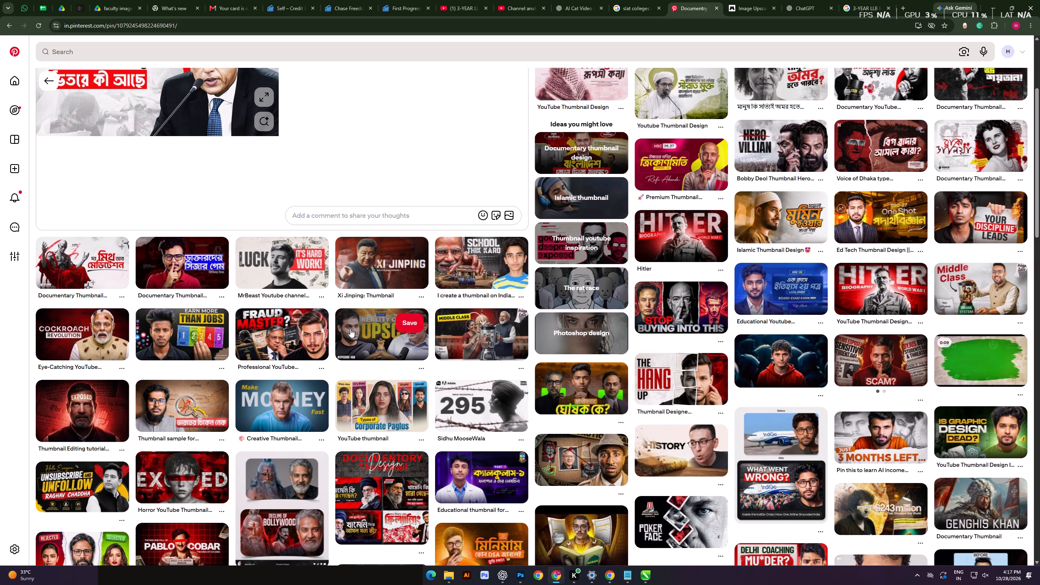
{"action": "scroll", "coordinate": [336, 326], "scroll_direction": "down", "scroll_amount": 5}
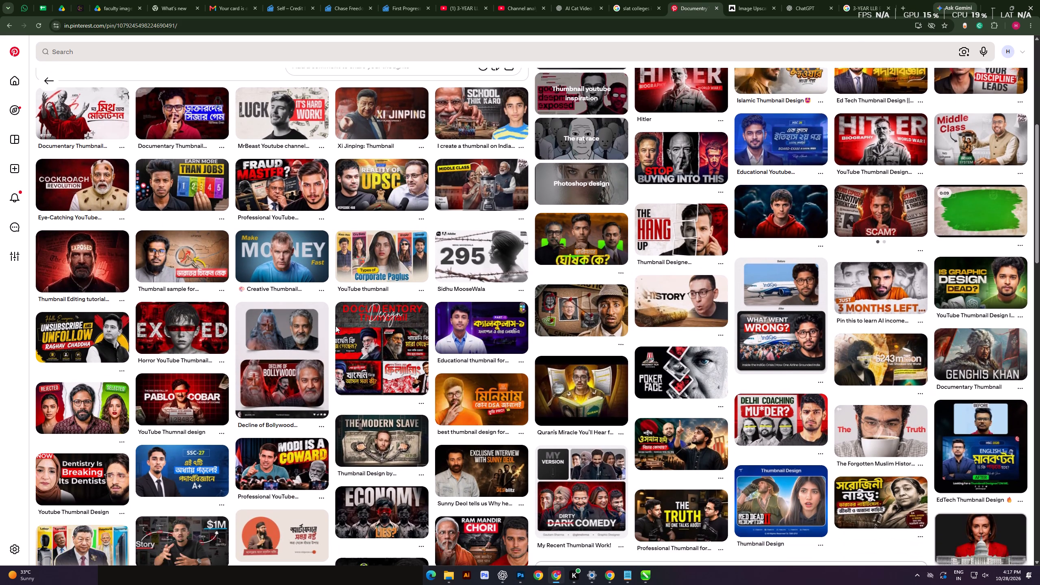
{"action": "scroll", "coordinate": [336, 326], "scroll_direction": "down", "scroll_amount": 2}
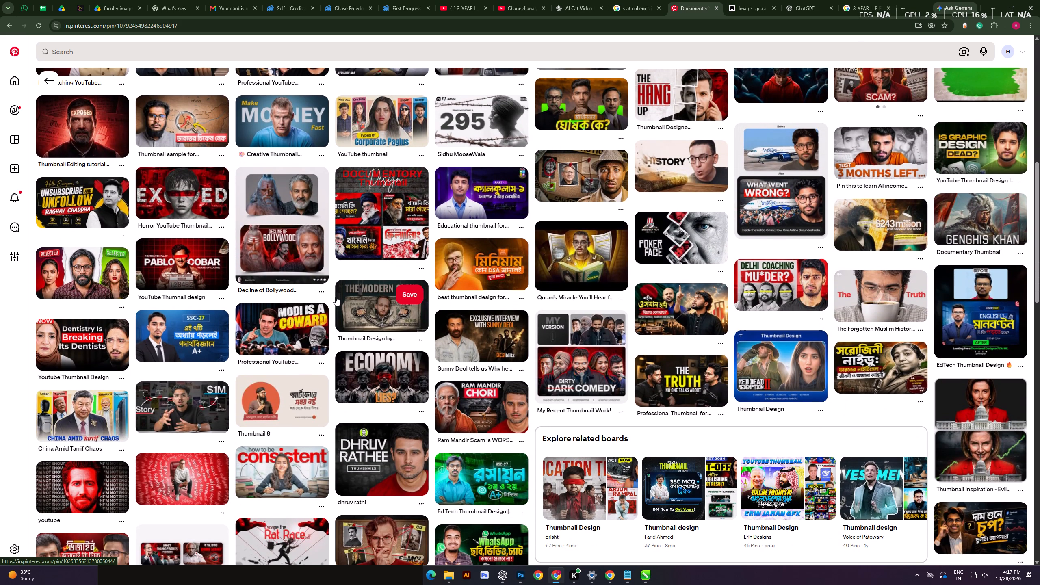
{"action": "scroll", "coordinate": [348, 294], "scroll_direction": "up", "scroll_amount": 5}
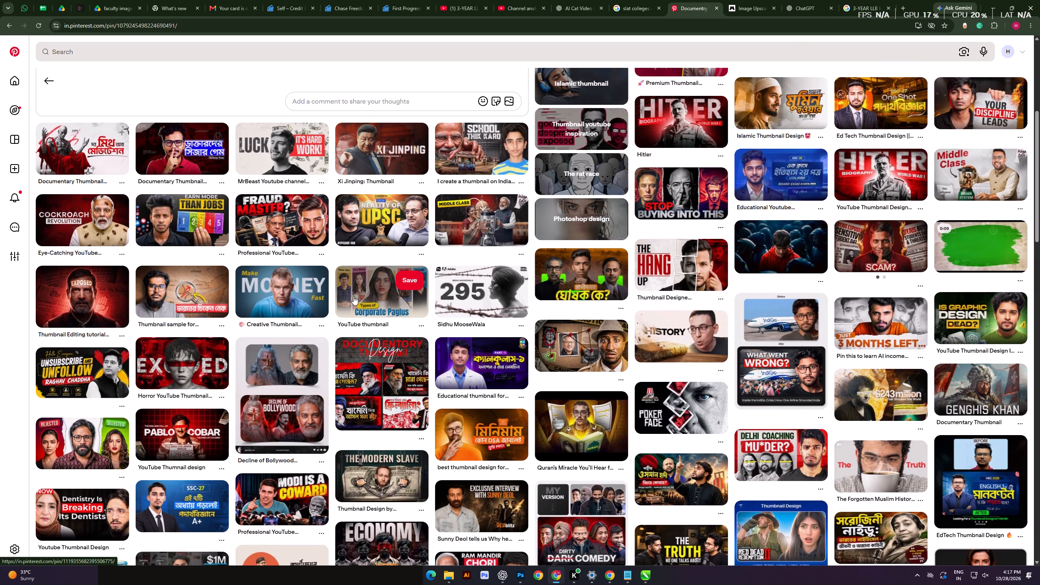
{"action": "scroll", "coordinate": [459, 327], "scroll_direction": "up", "scroll_amount": 6}
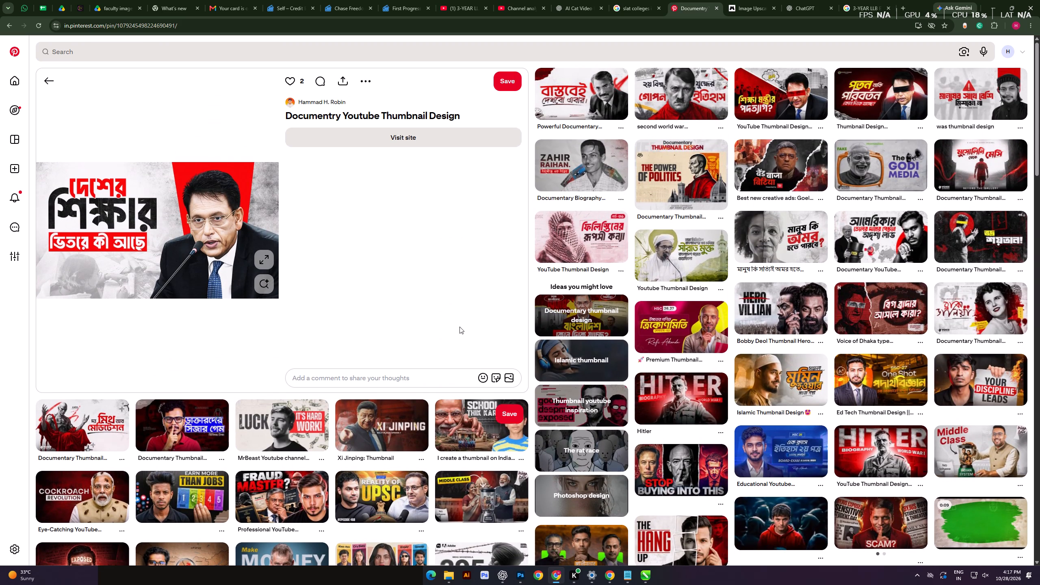
{"action": "scroll", "coordinate": [459, 327], "scroll_direction": "up", "scroll_amount": 3}
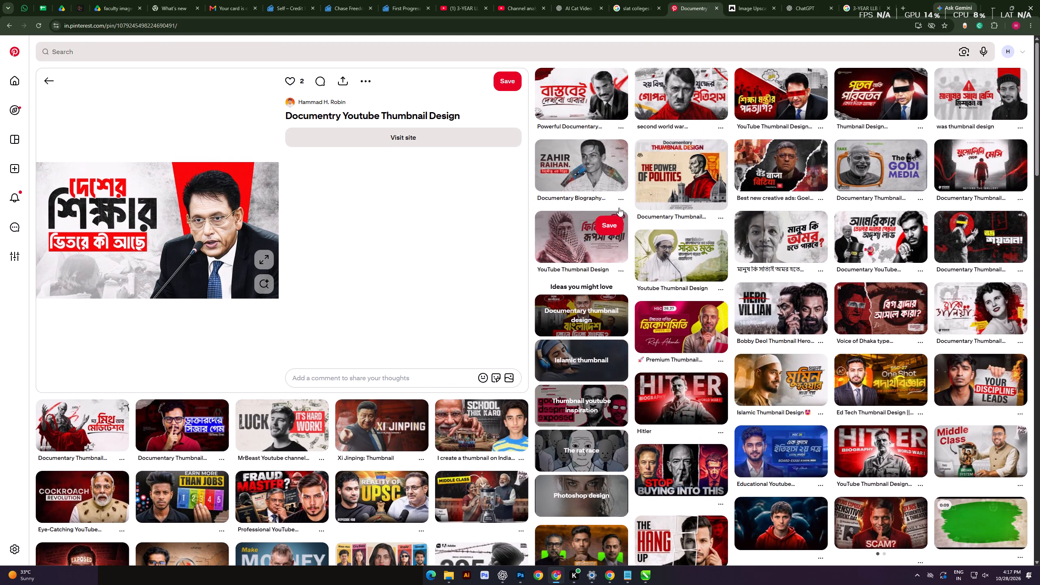
Compare several related documentary thumbnail pins, including the multi-image one, and return to the before-and-after design.
{"action": "left_click", "coordinate": [771, 109]}
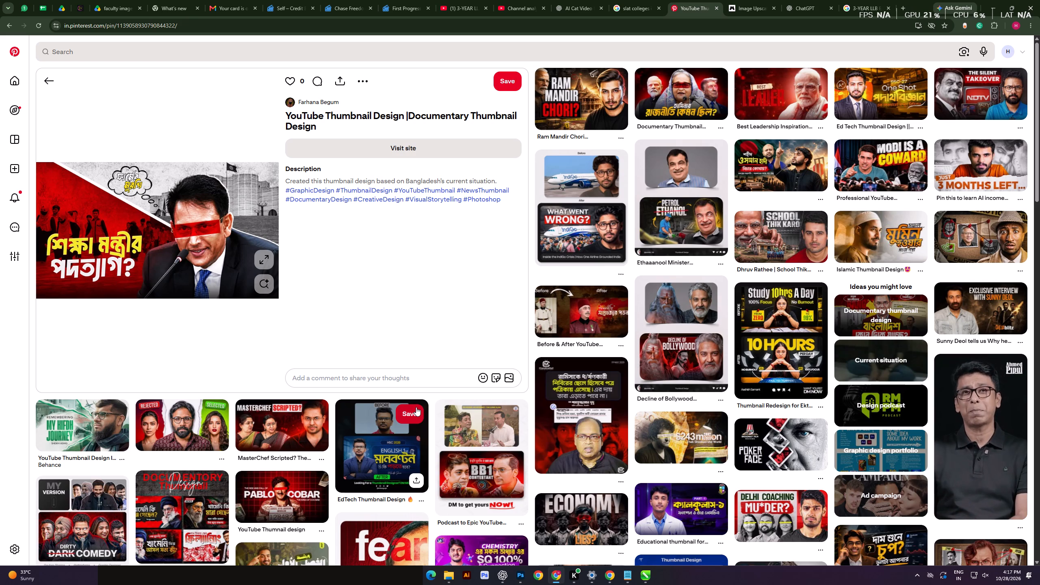
{"action": "key", "text": "Escape"}
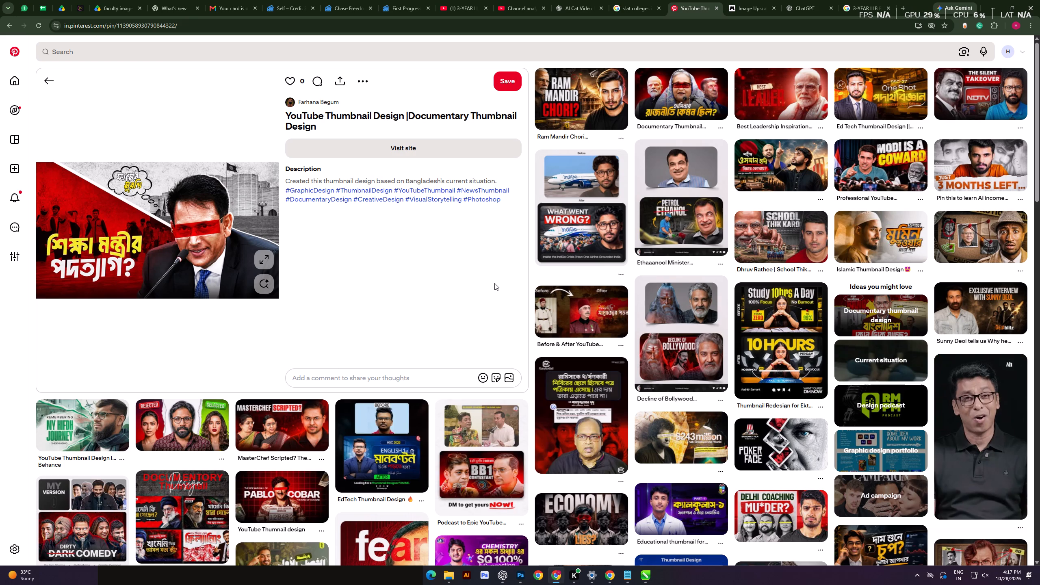
{"action": "left_click", "coordinate": [48, 87]}
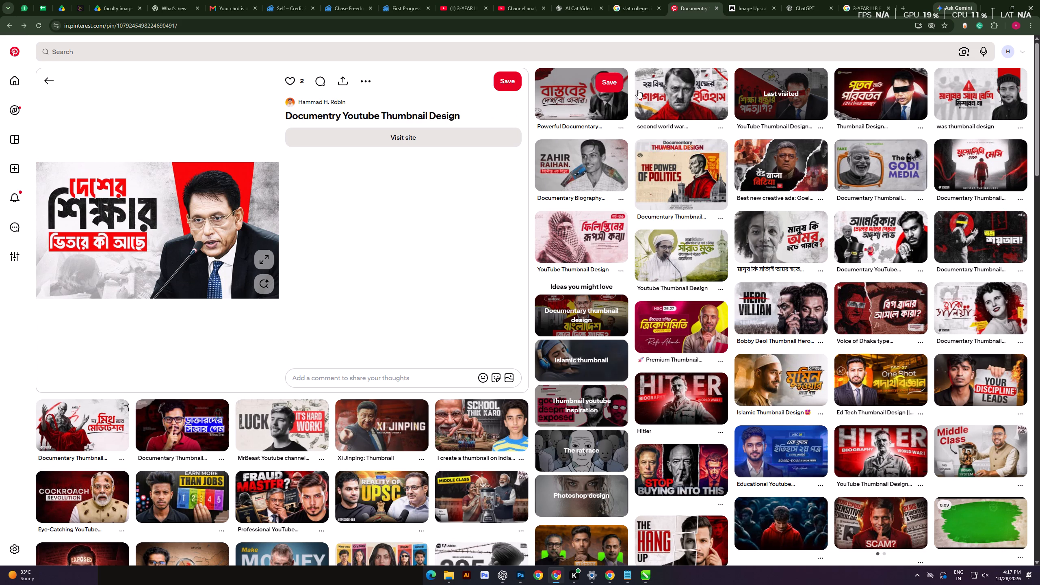
{"action": "left_click", "coordinate": [597, 104]}
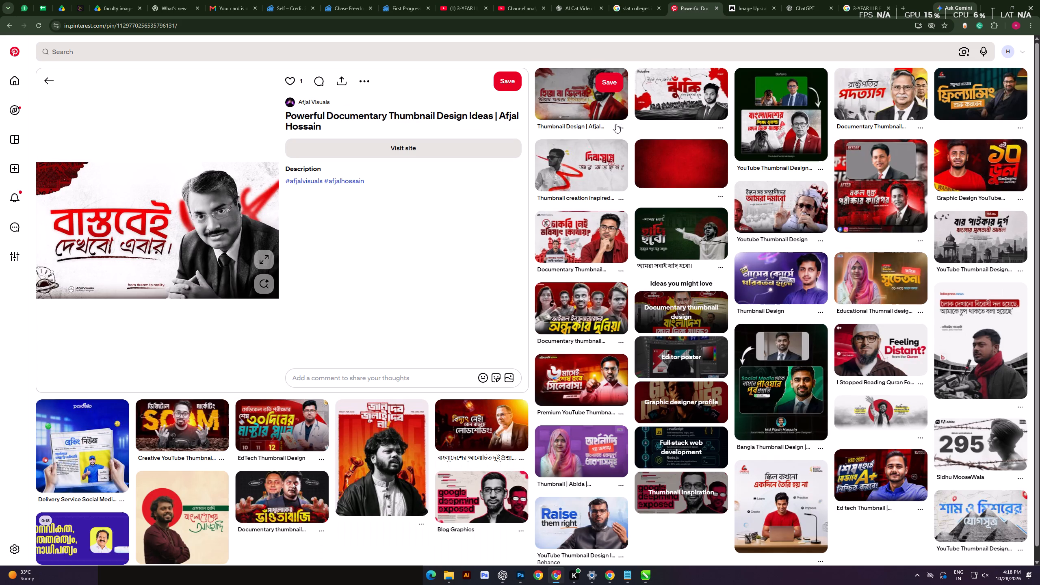
{"action": "left_click", "coordinate": [786, 111]}
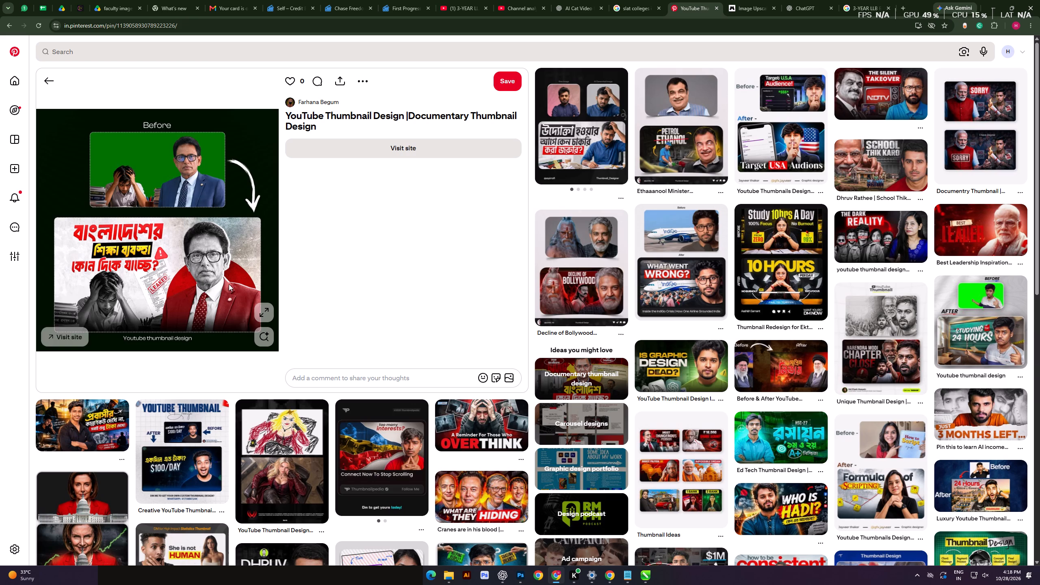
{"action": "left_click", "coordinate": [605, 147]}
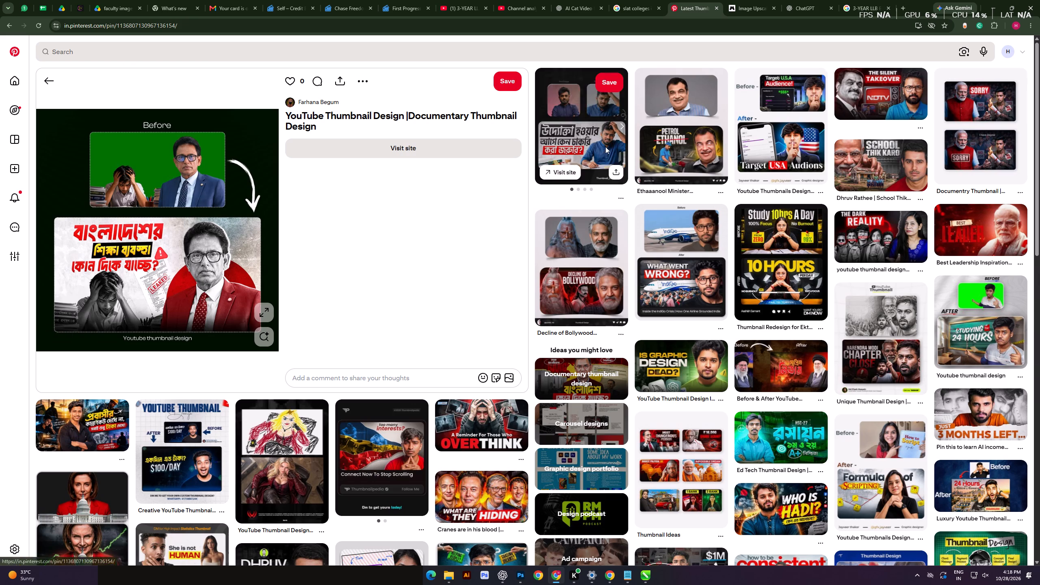
{"action": "left_click", "coordinate": [263, 227]}
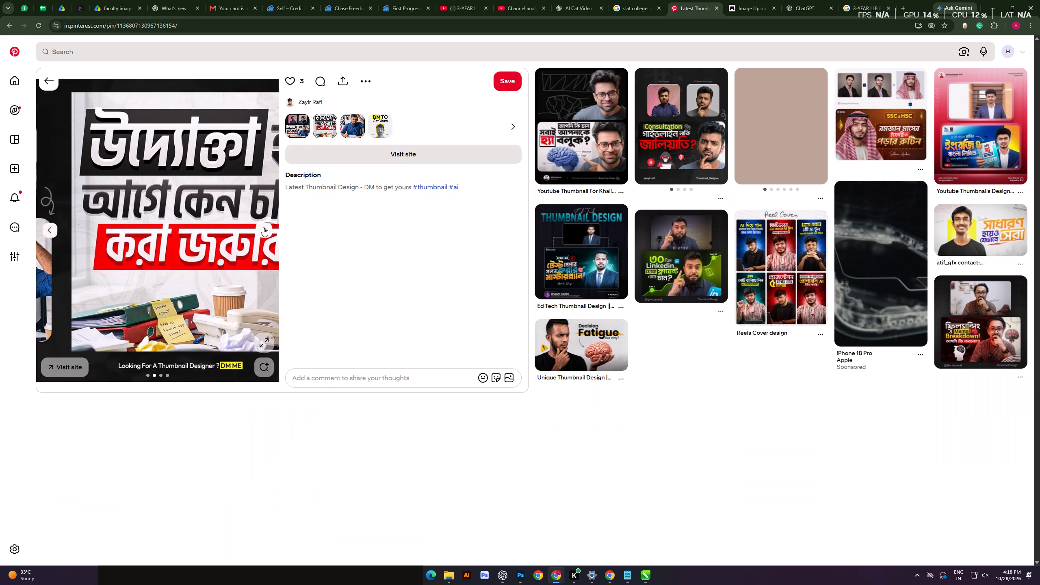
{"action": "left_click", "coordinate": [263, 227]}
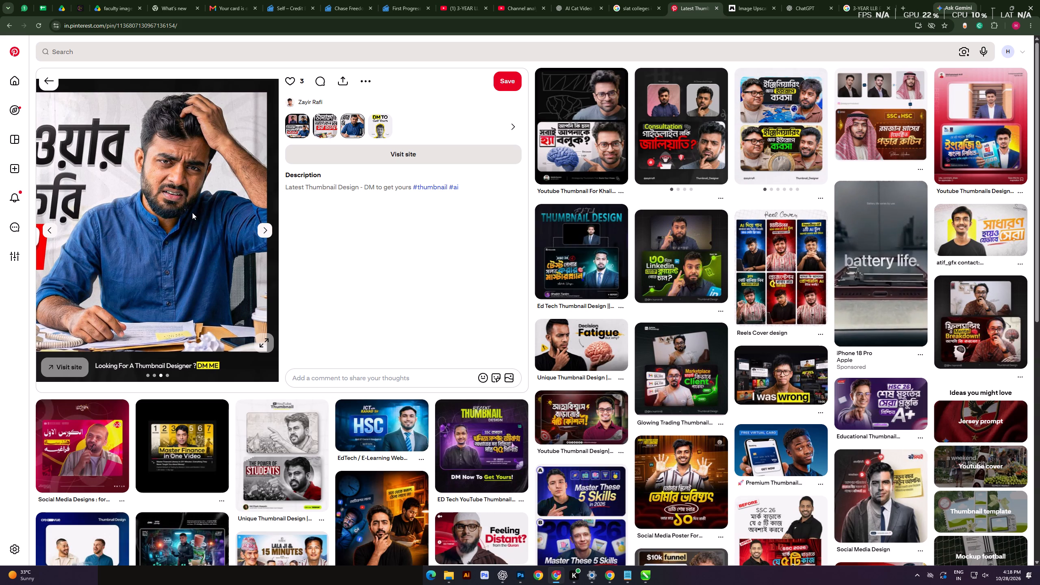
{"action": "left_click", "coordinate": [50, 84]}
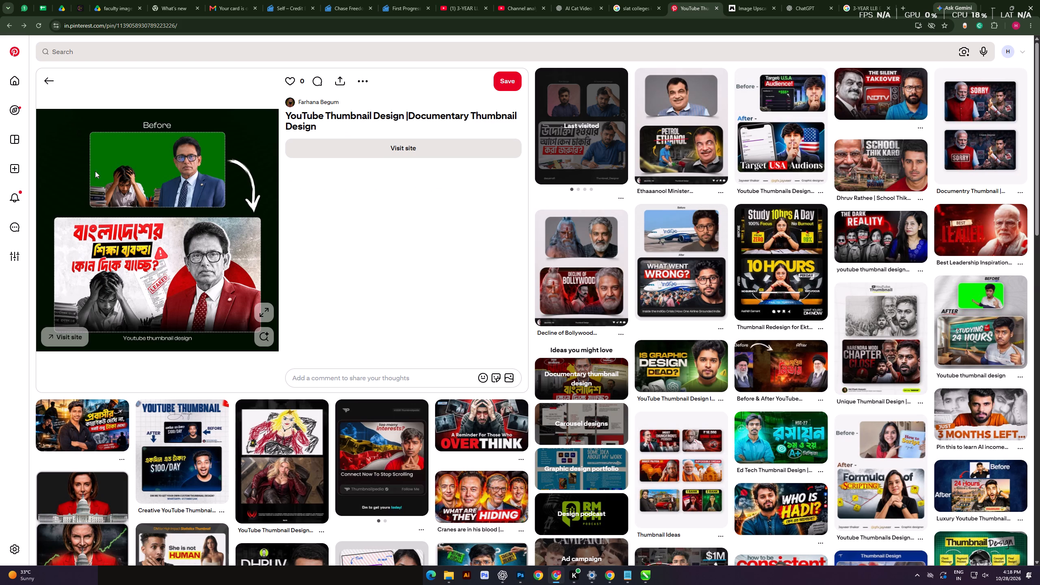
Enlarge the before-and-after pin and capture a screenshot of only its finished thumbnail with the man in the red suit.
{"action": "left_click", "coordinate": [267, 314]}
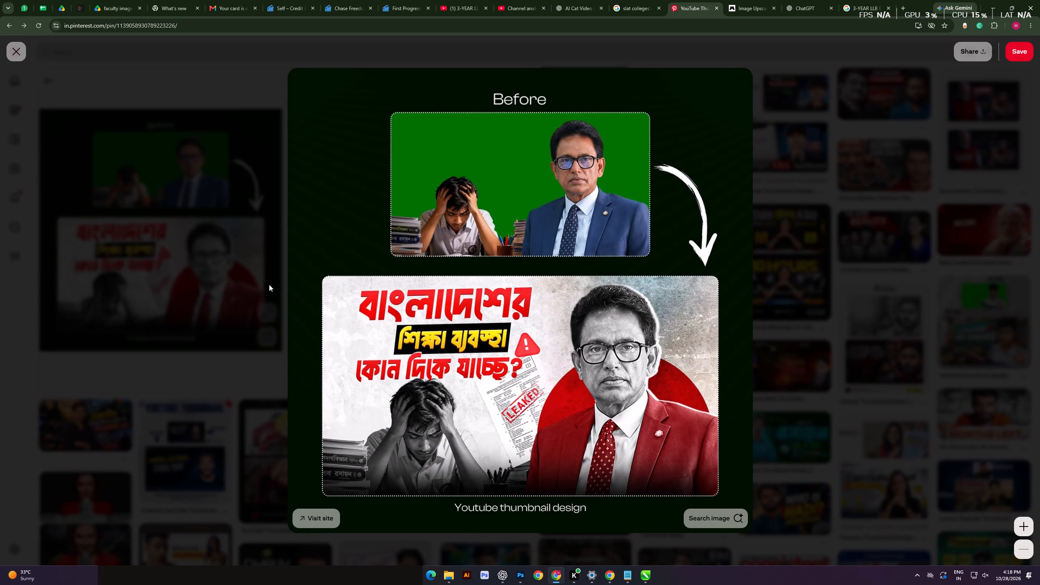
{"action": "key", "text": "Print"}
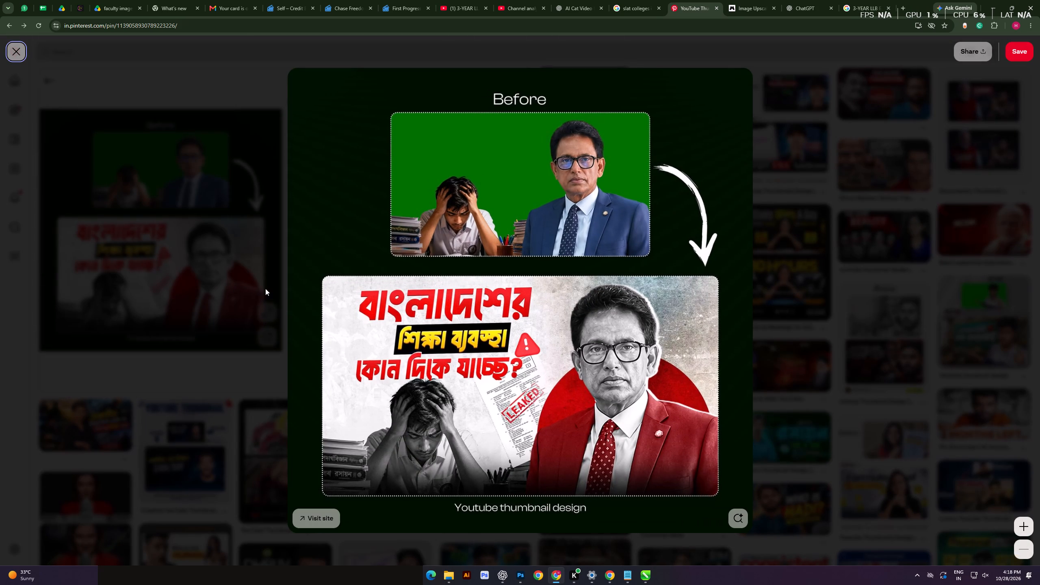
{"action": "left_click_drag", "start_coordinate": [315, 272], "coordinate": [730, 503]}
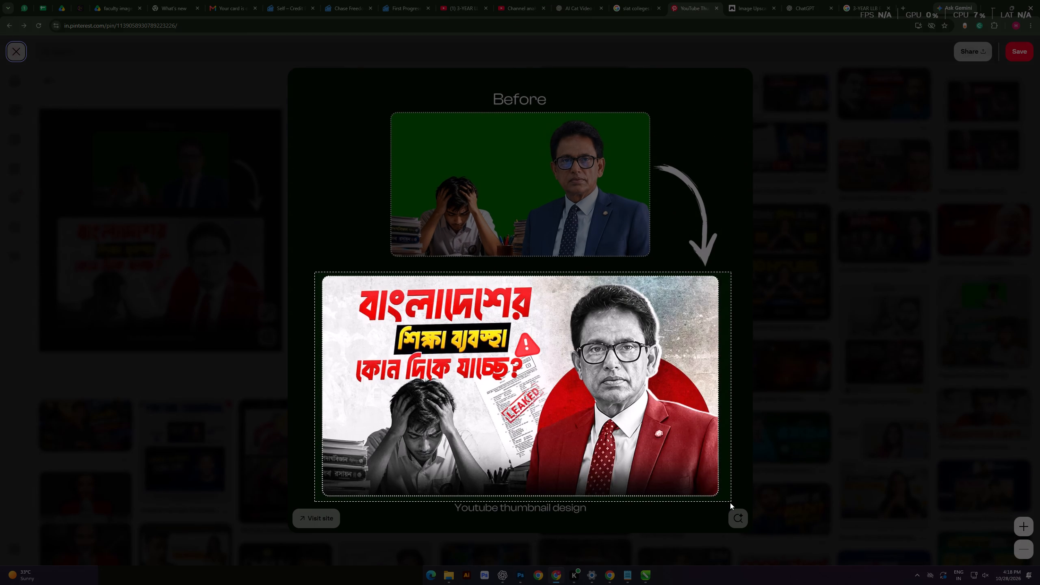